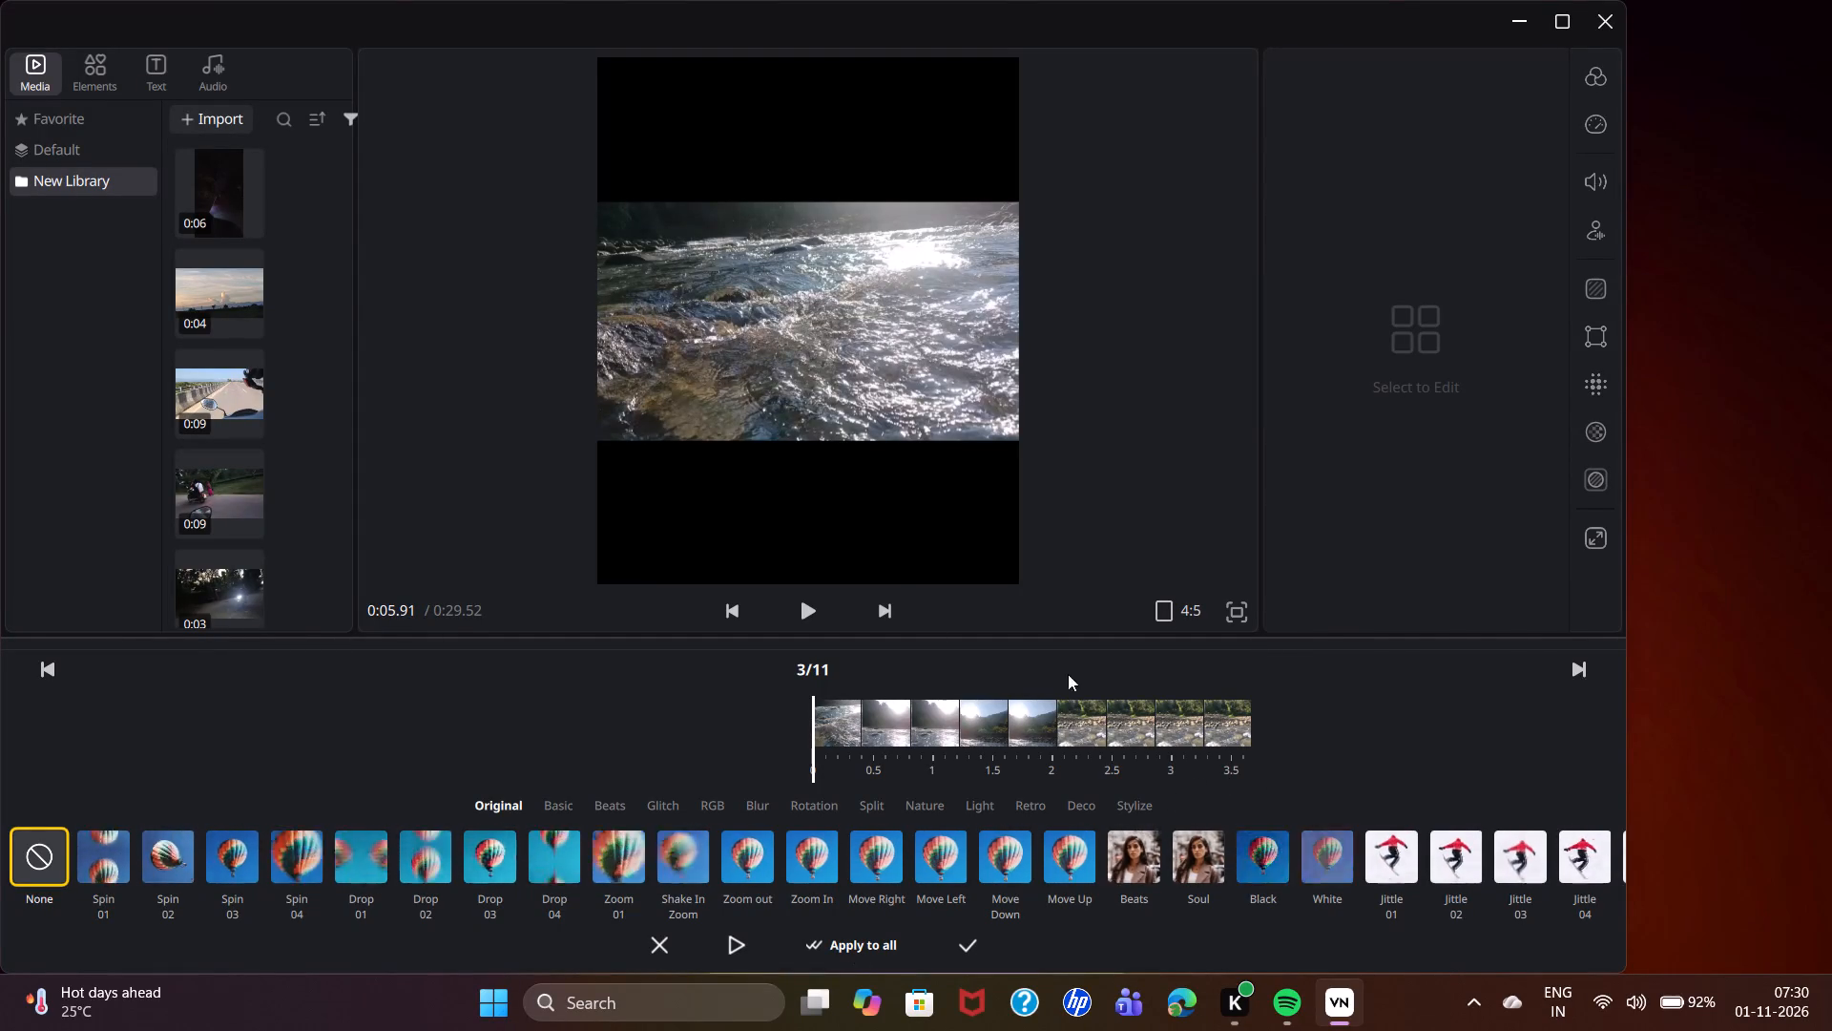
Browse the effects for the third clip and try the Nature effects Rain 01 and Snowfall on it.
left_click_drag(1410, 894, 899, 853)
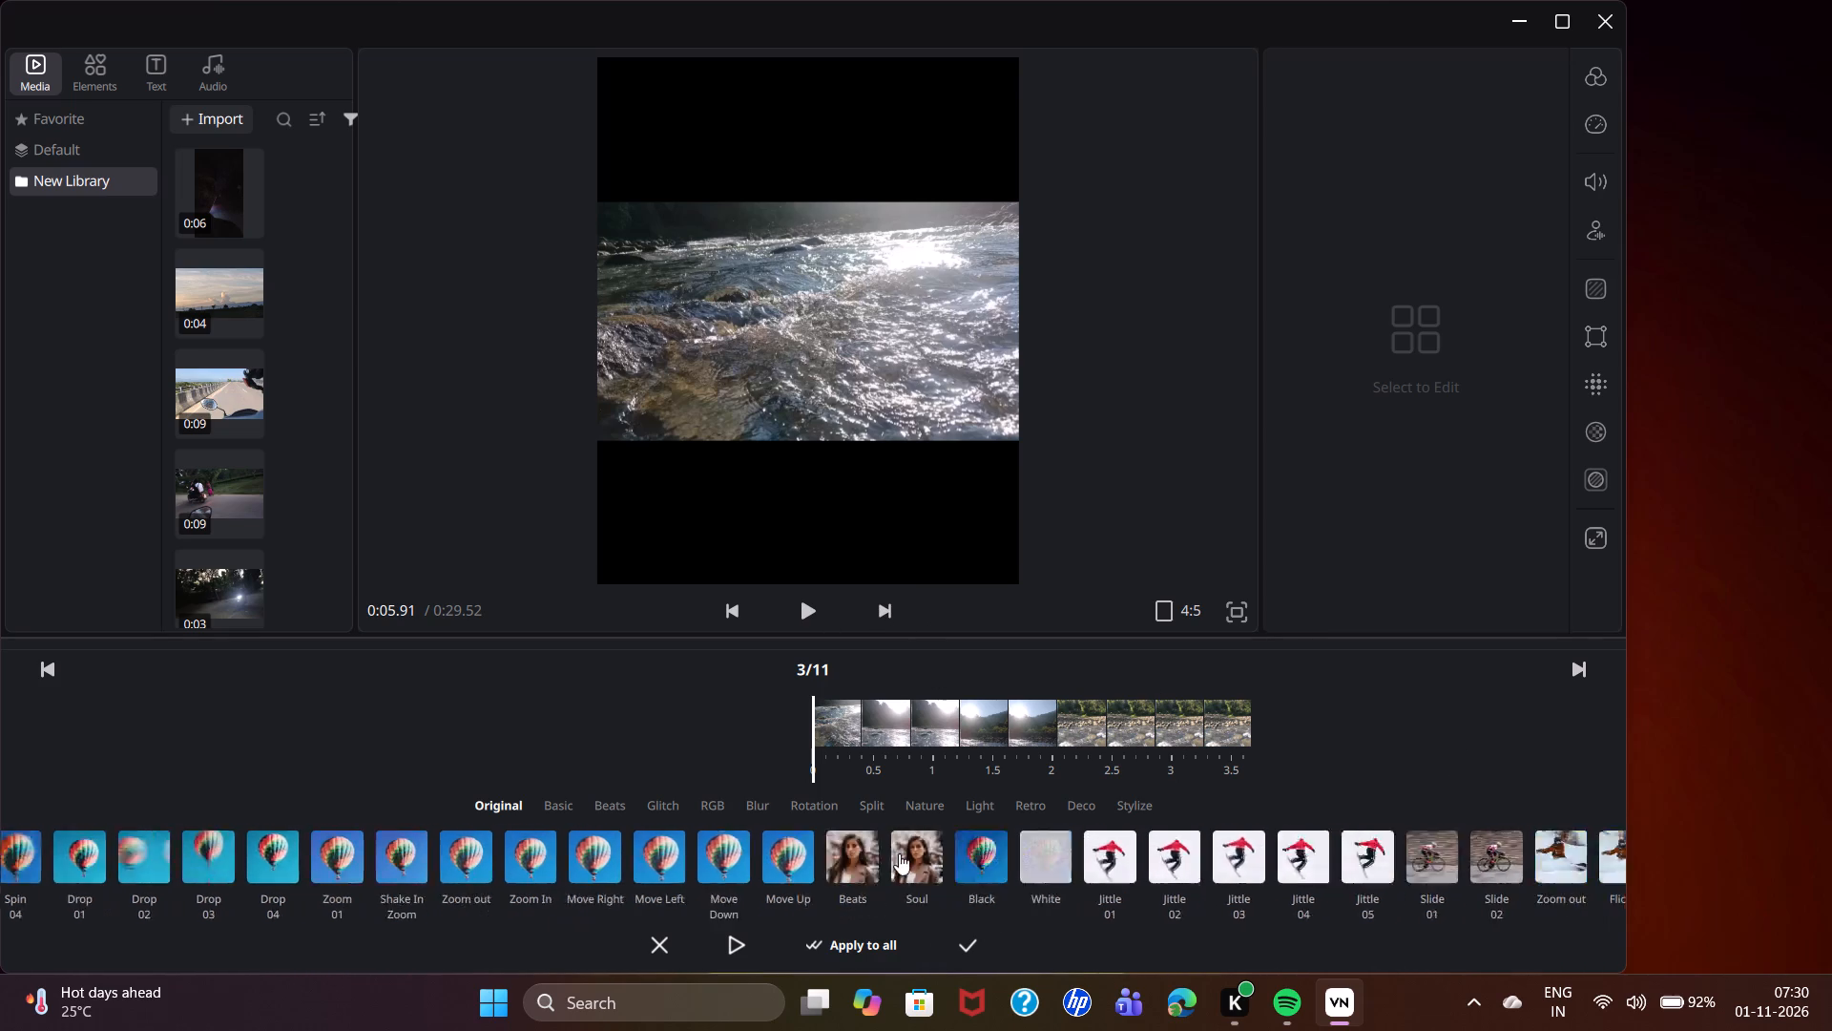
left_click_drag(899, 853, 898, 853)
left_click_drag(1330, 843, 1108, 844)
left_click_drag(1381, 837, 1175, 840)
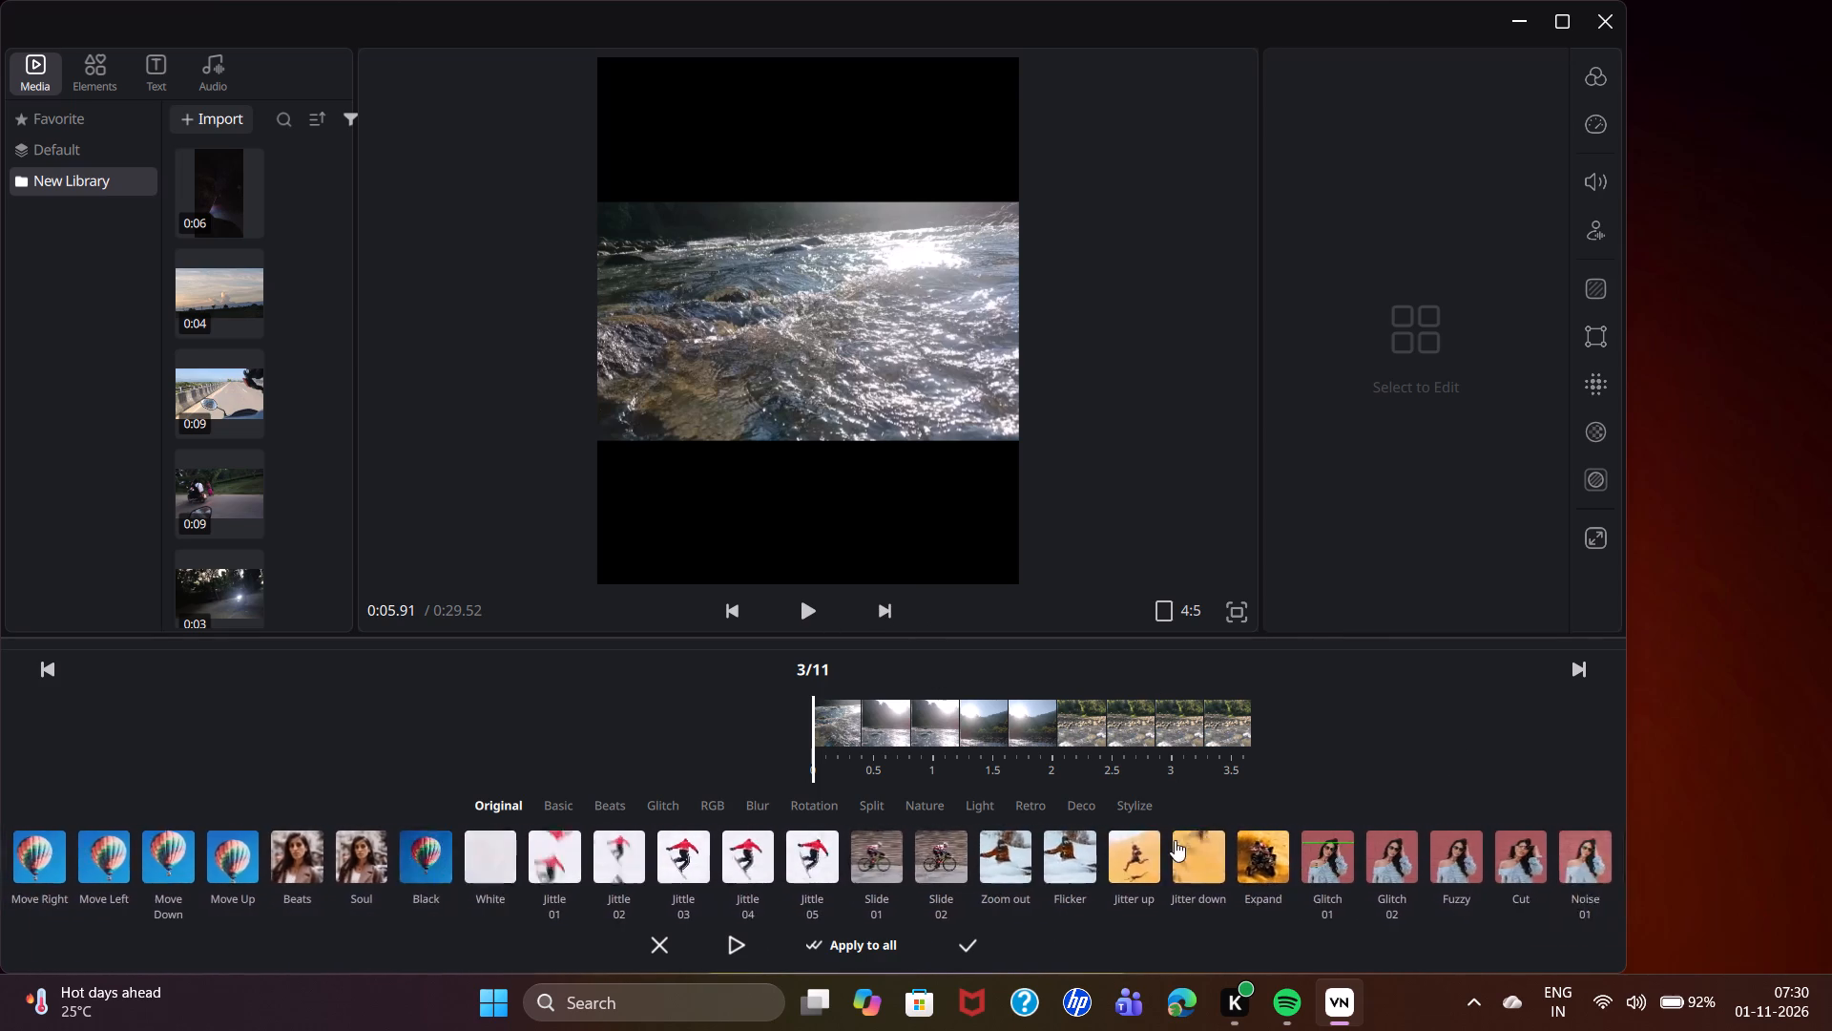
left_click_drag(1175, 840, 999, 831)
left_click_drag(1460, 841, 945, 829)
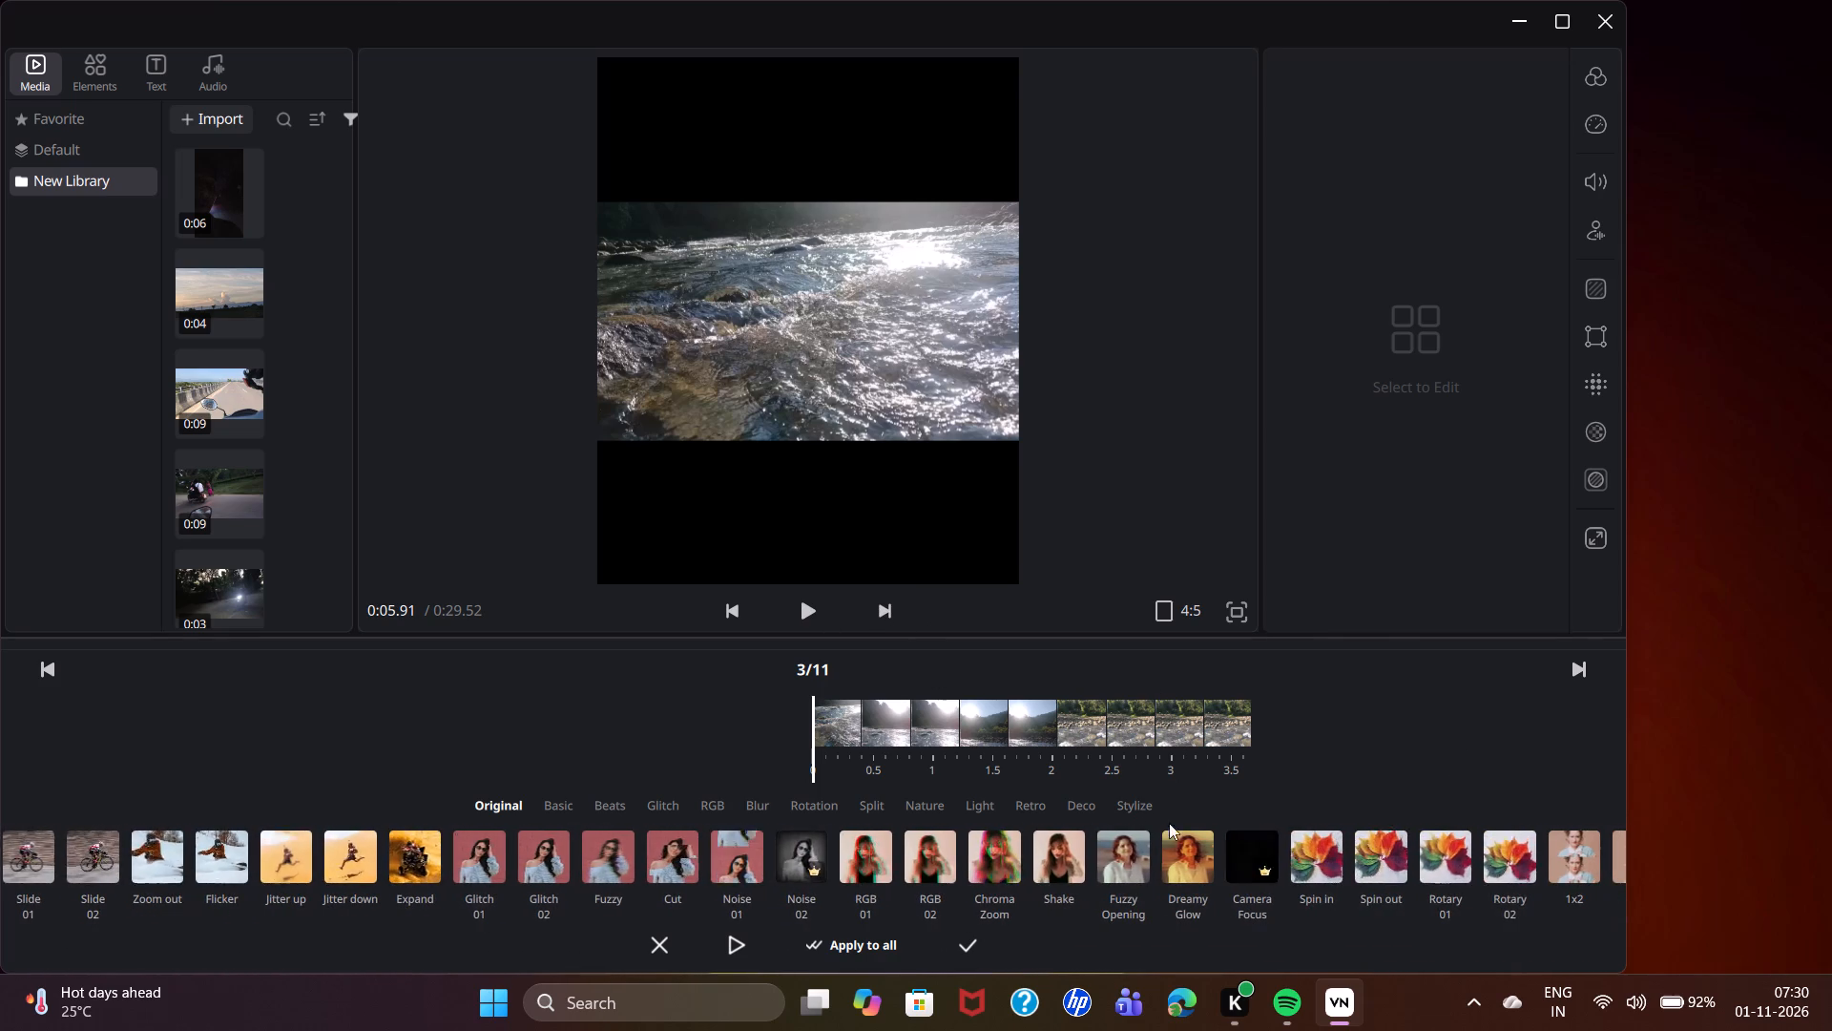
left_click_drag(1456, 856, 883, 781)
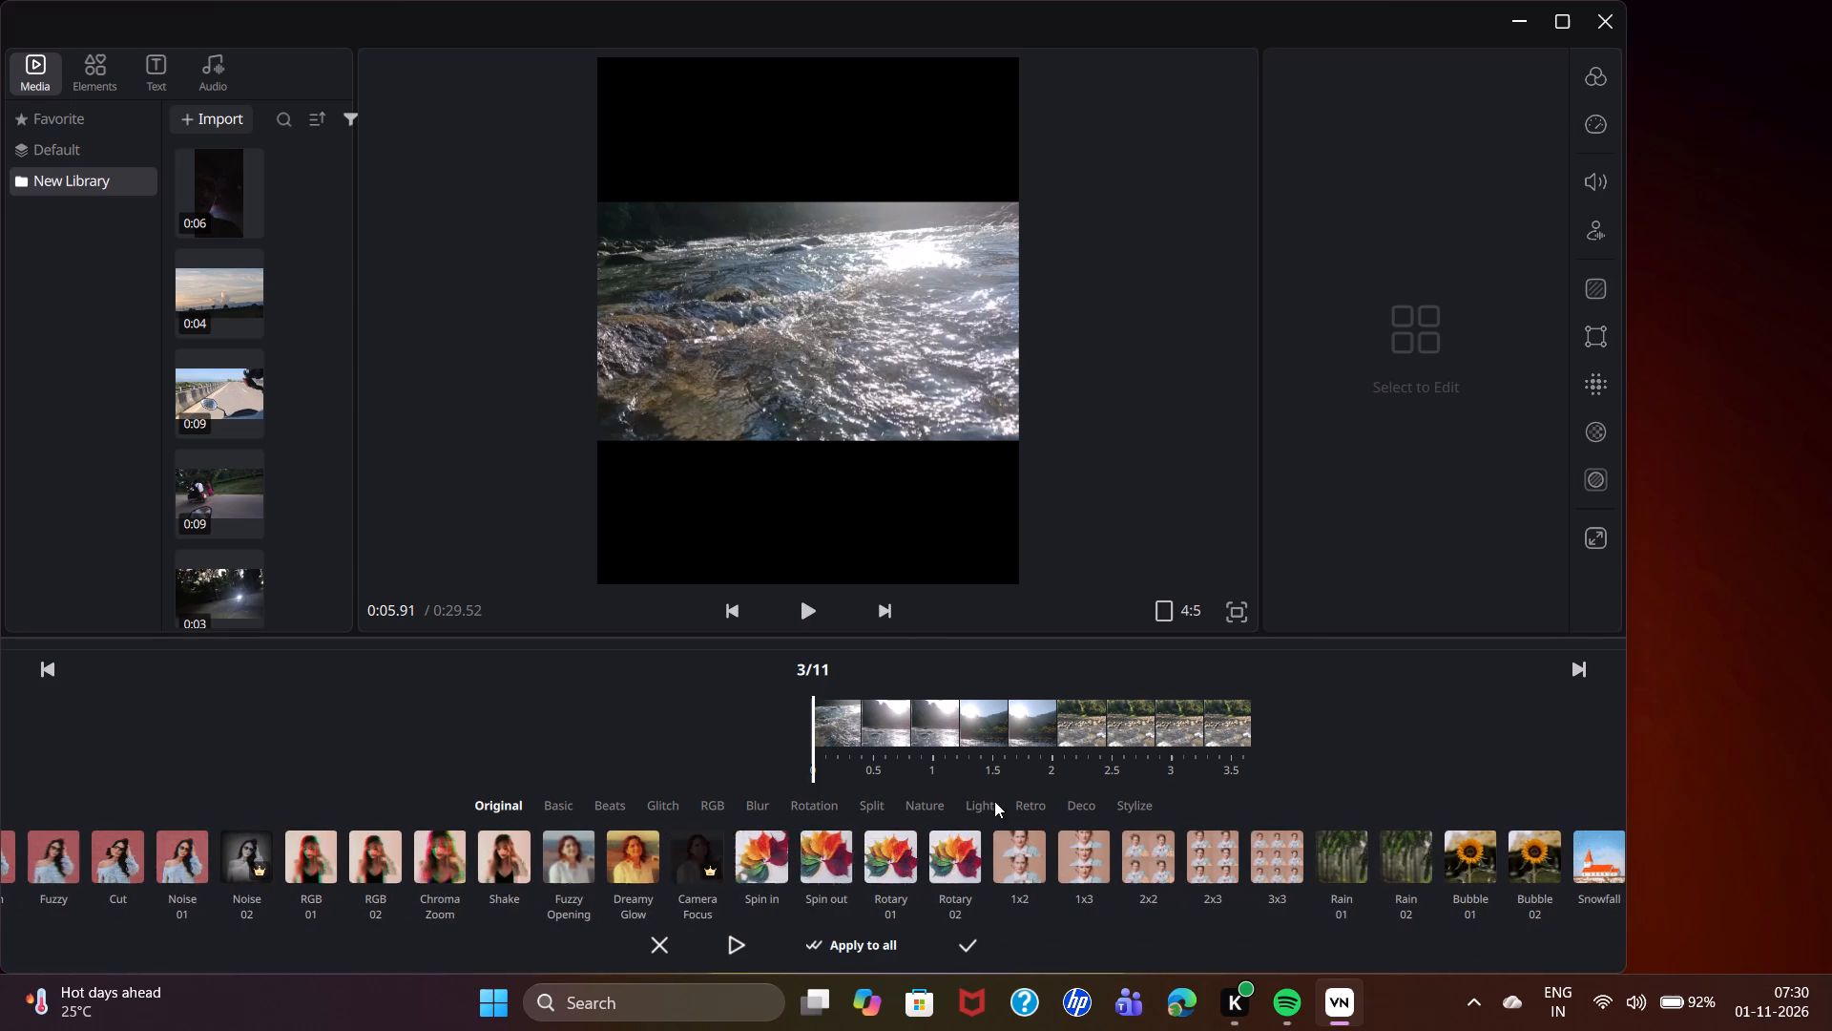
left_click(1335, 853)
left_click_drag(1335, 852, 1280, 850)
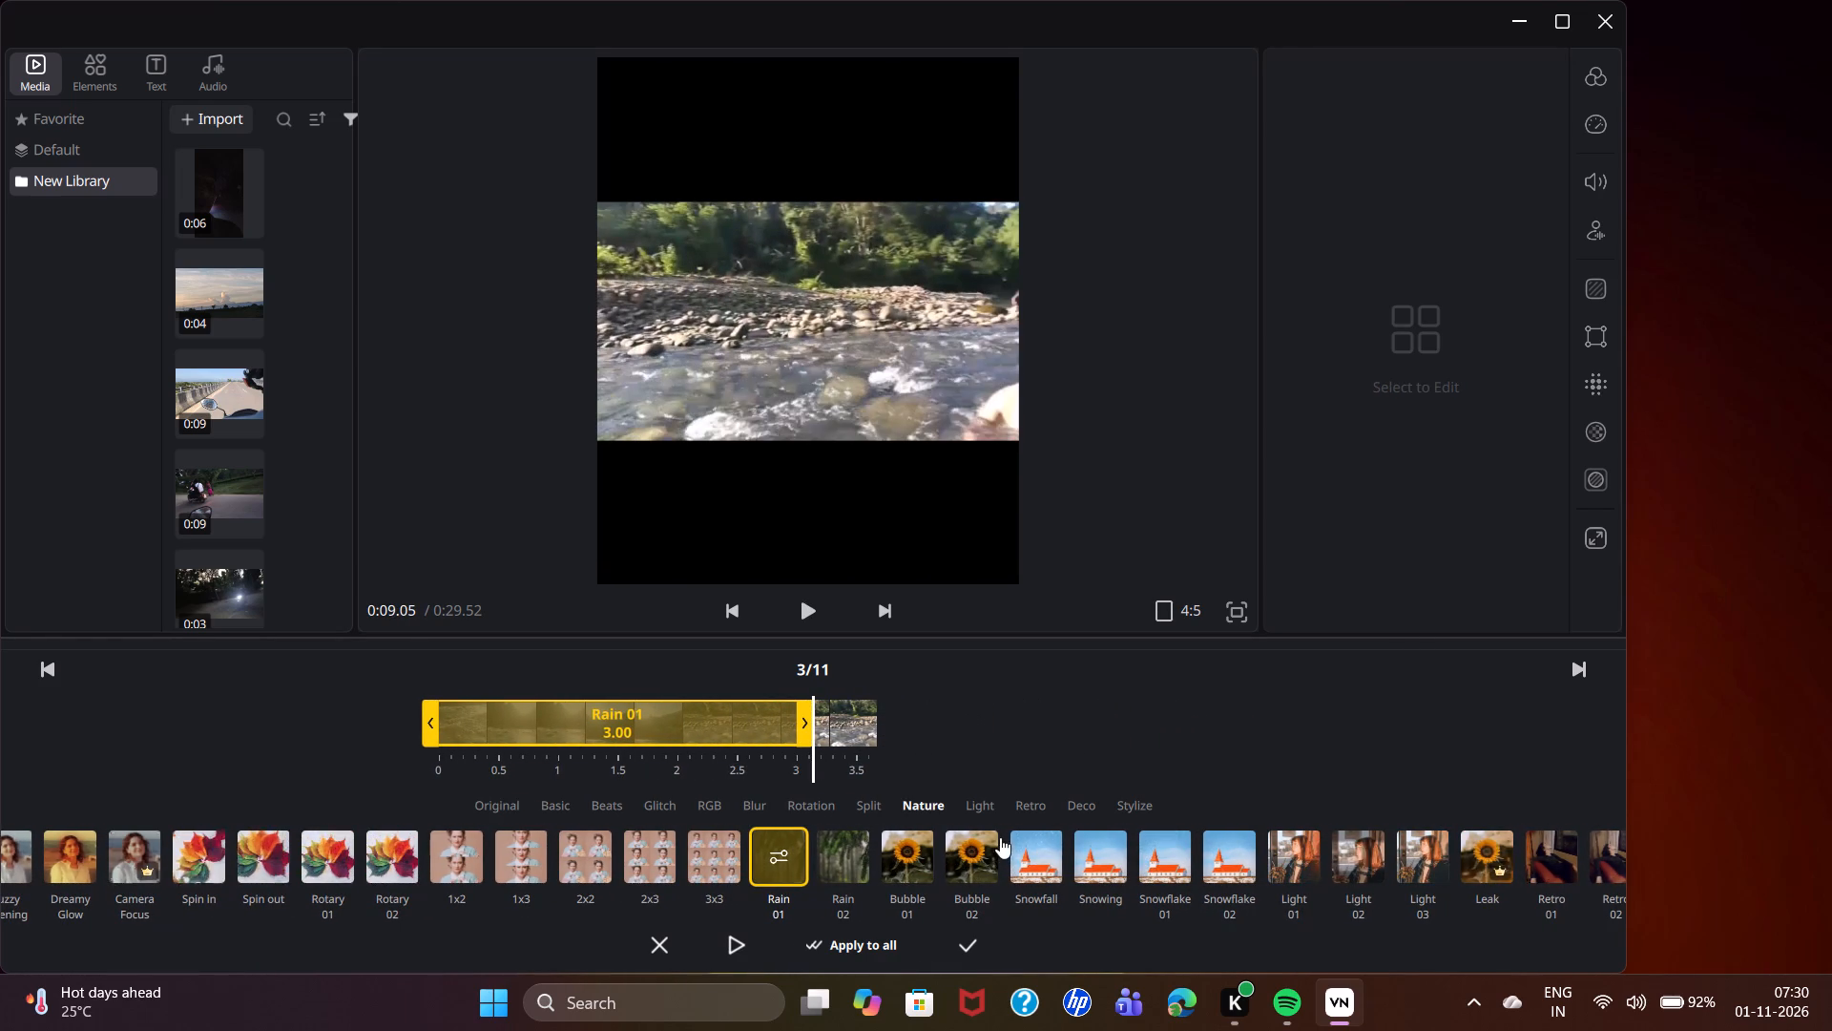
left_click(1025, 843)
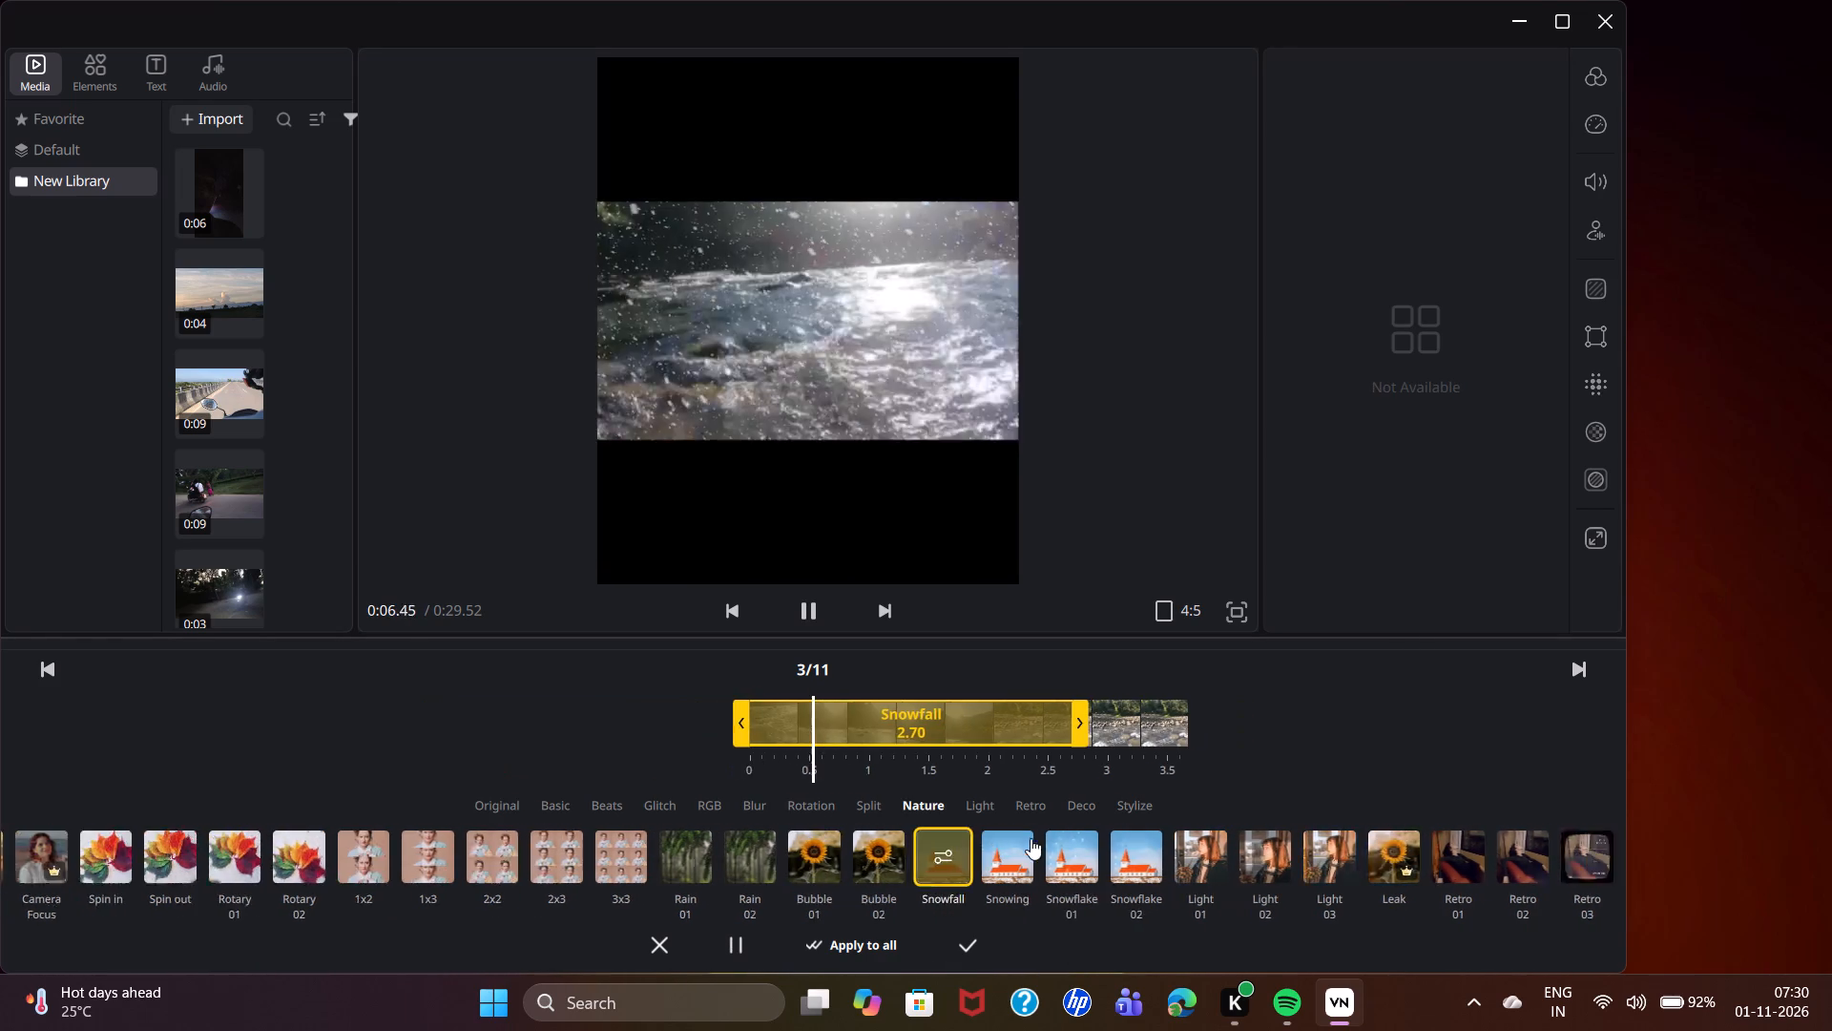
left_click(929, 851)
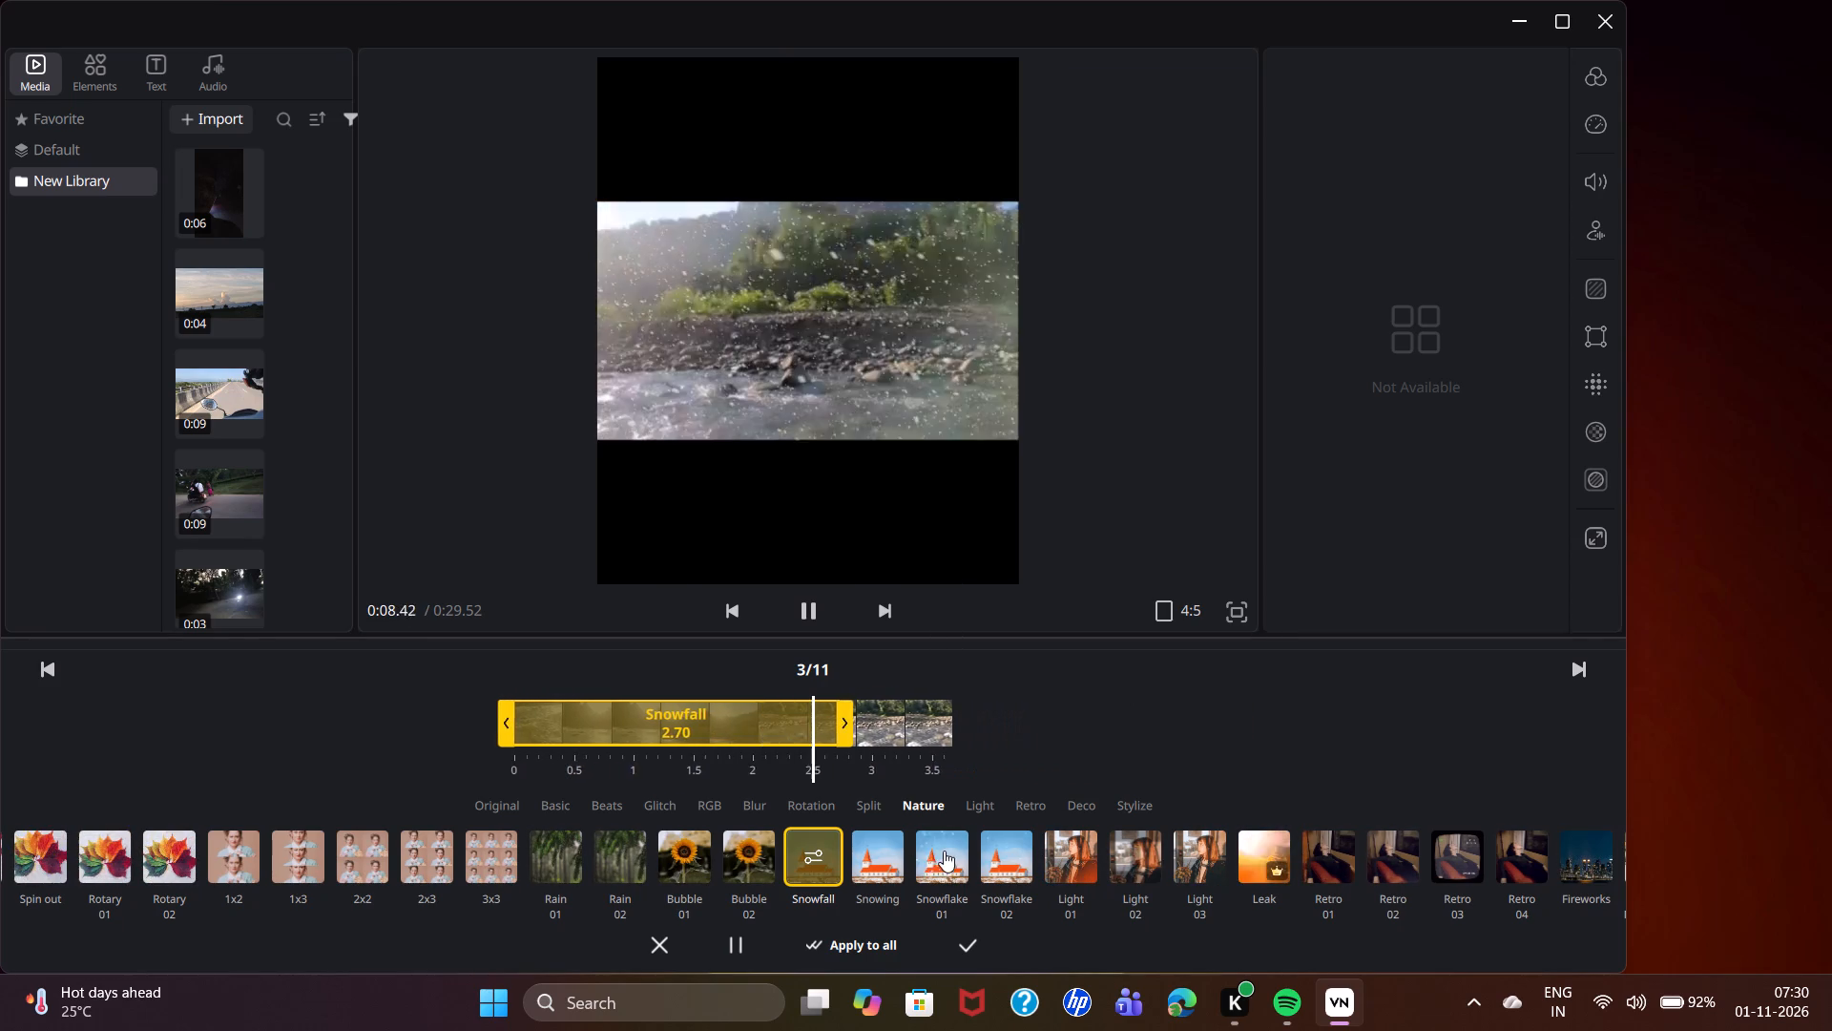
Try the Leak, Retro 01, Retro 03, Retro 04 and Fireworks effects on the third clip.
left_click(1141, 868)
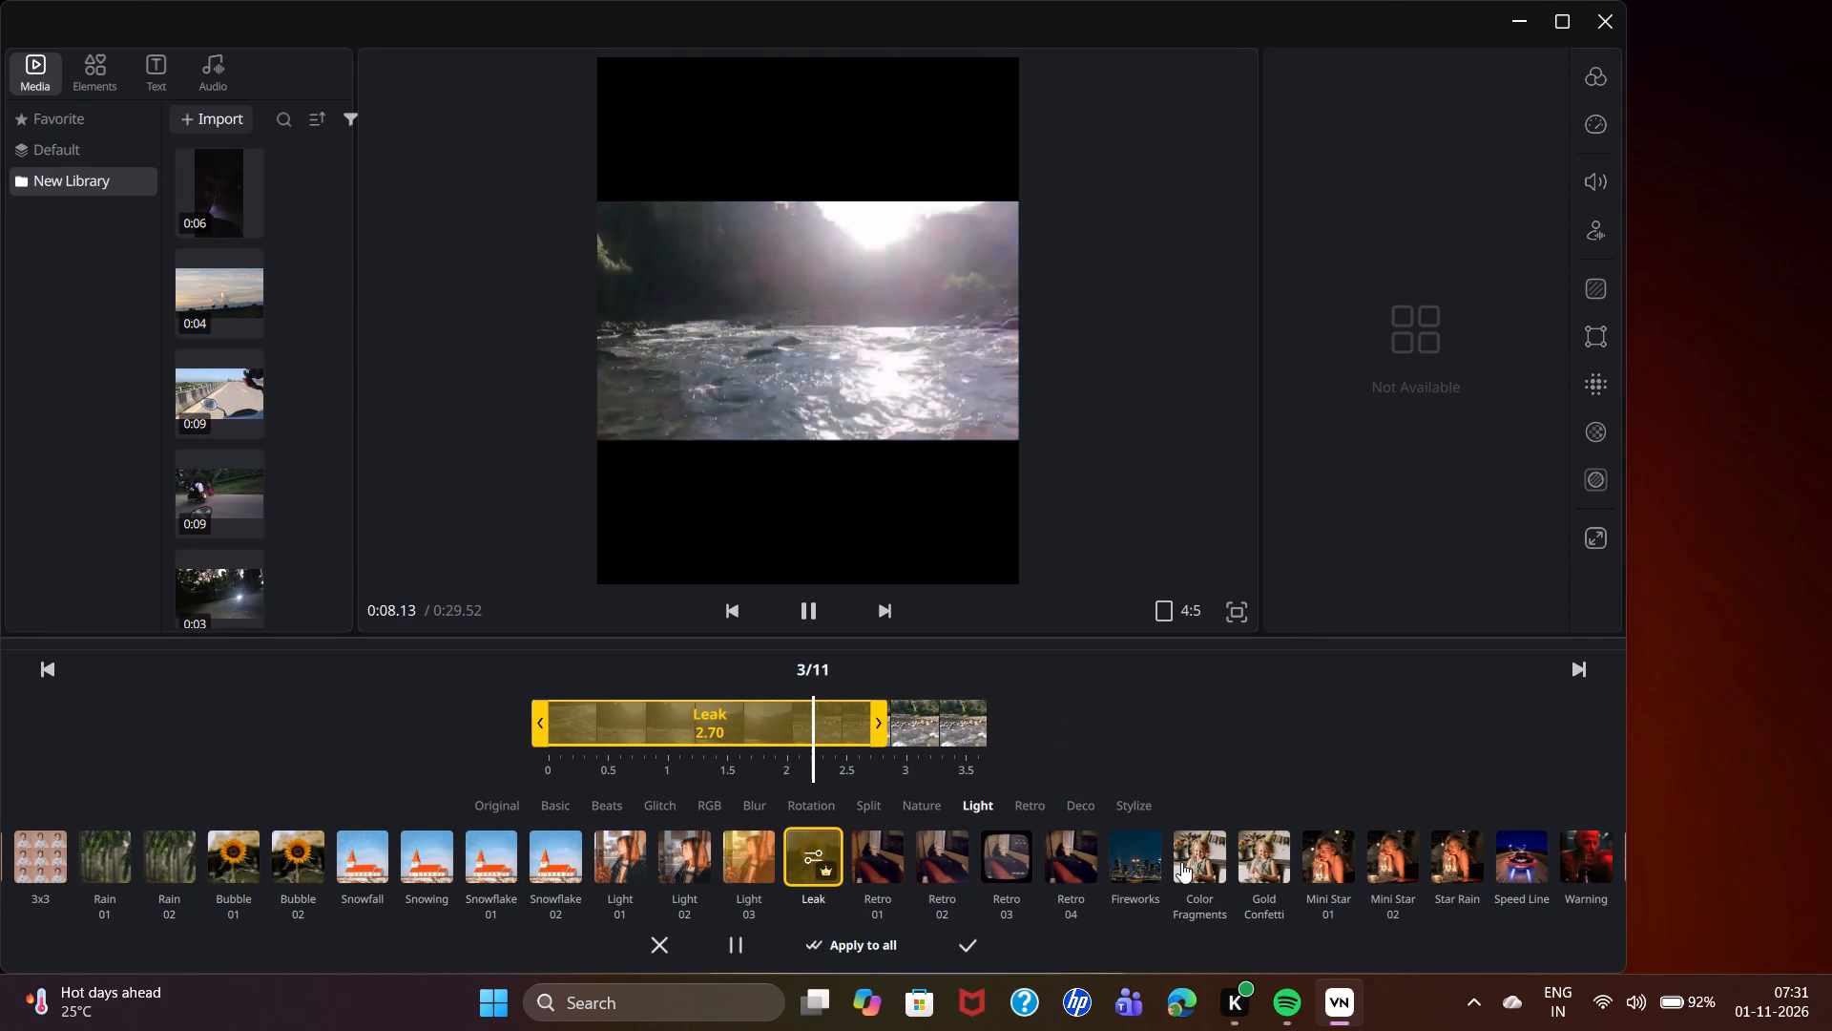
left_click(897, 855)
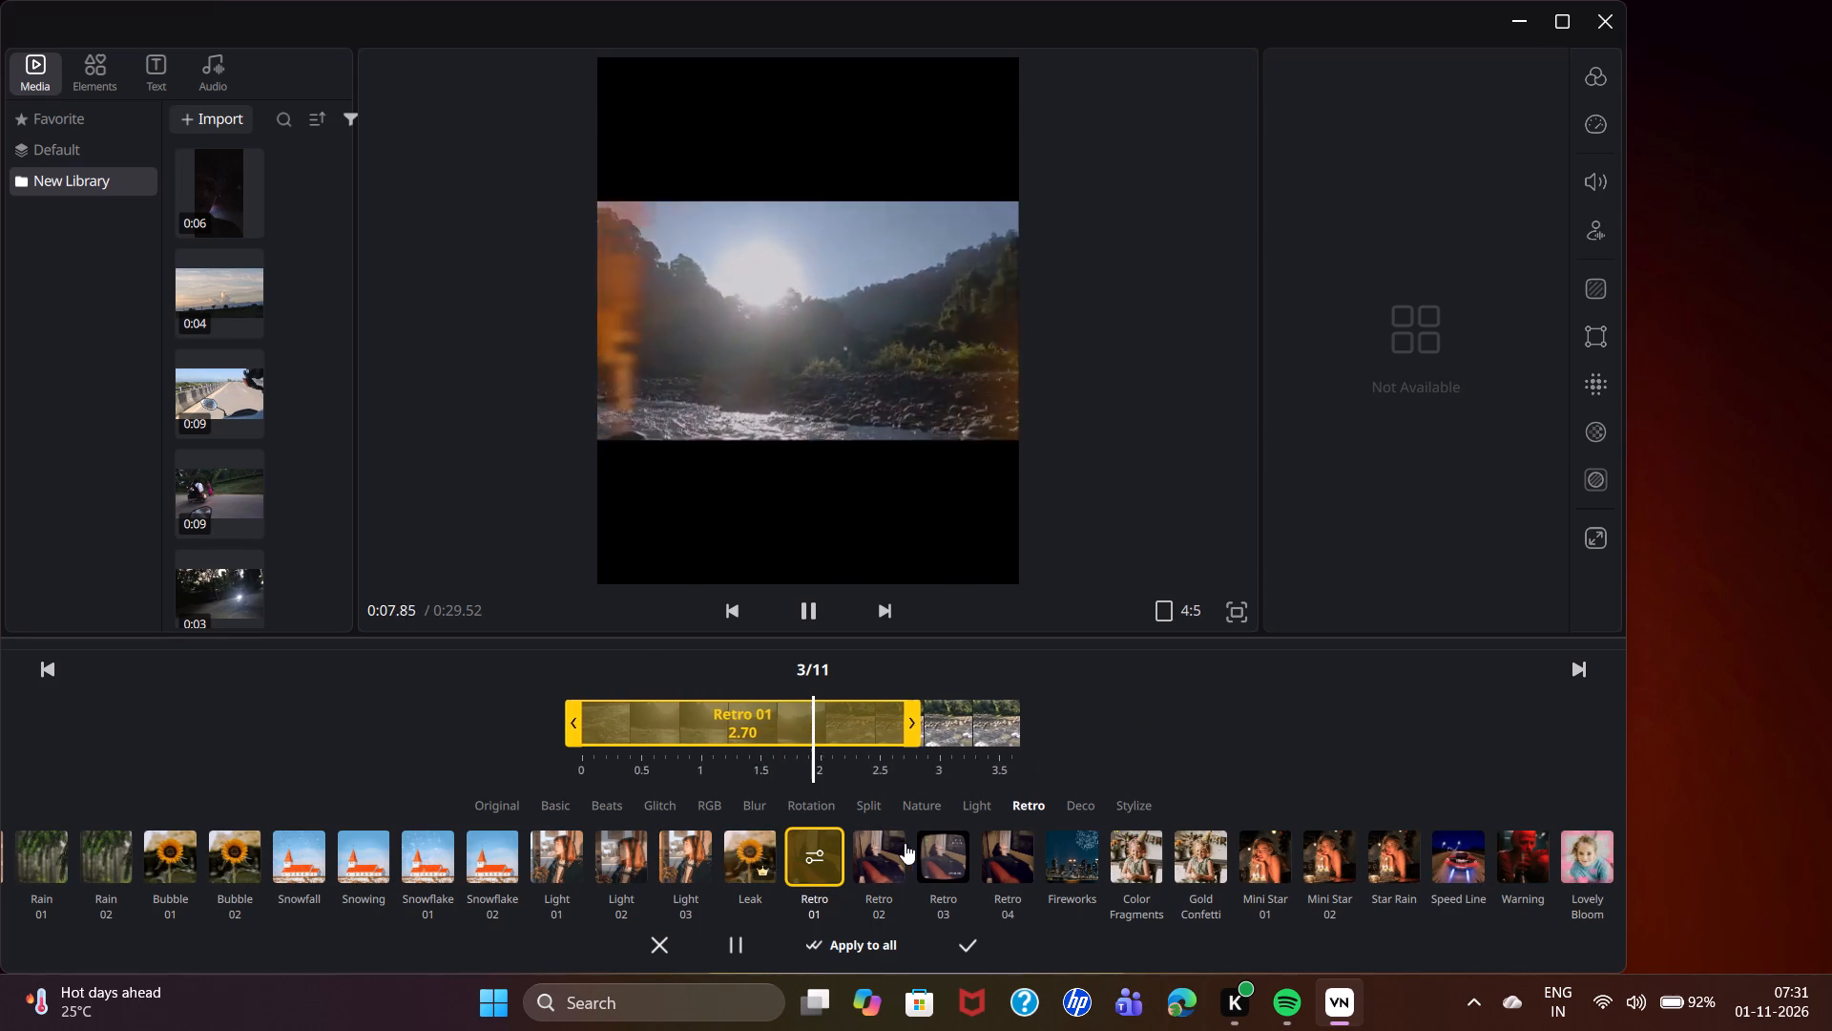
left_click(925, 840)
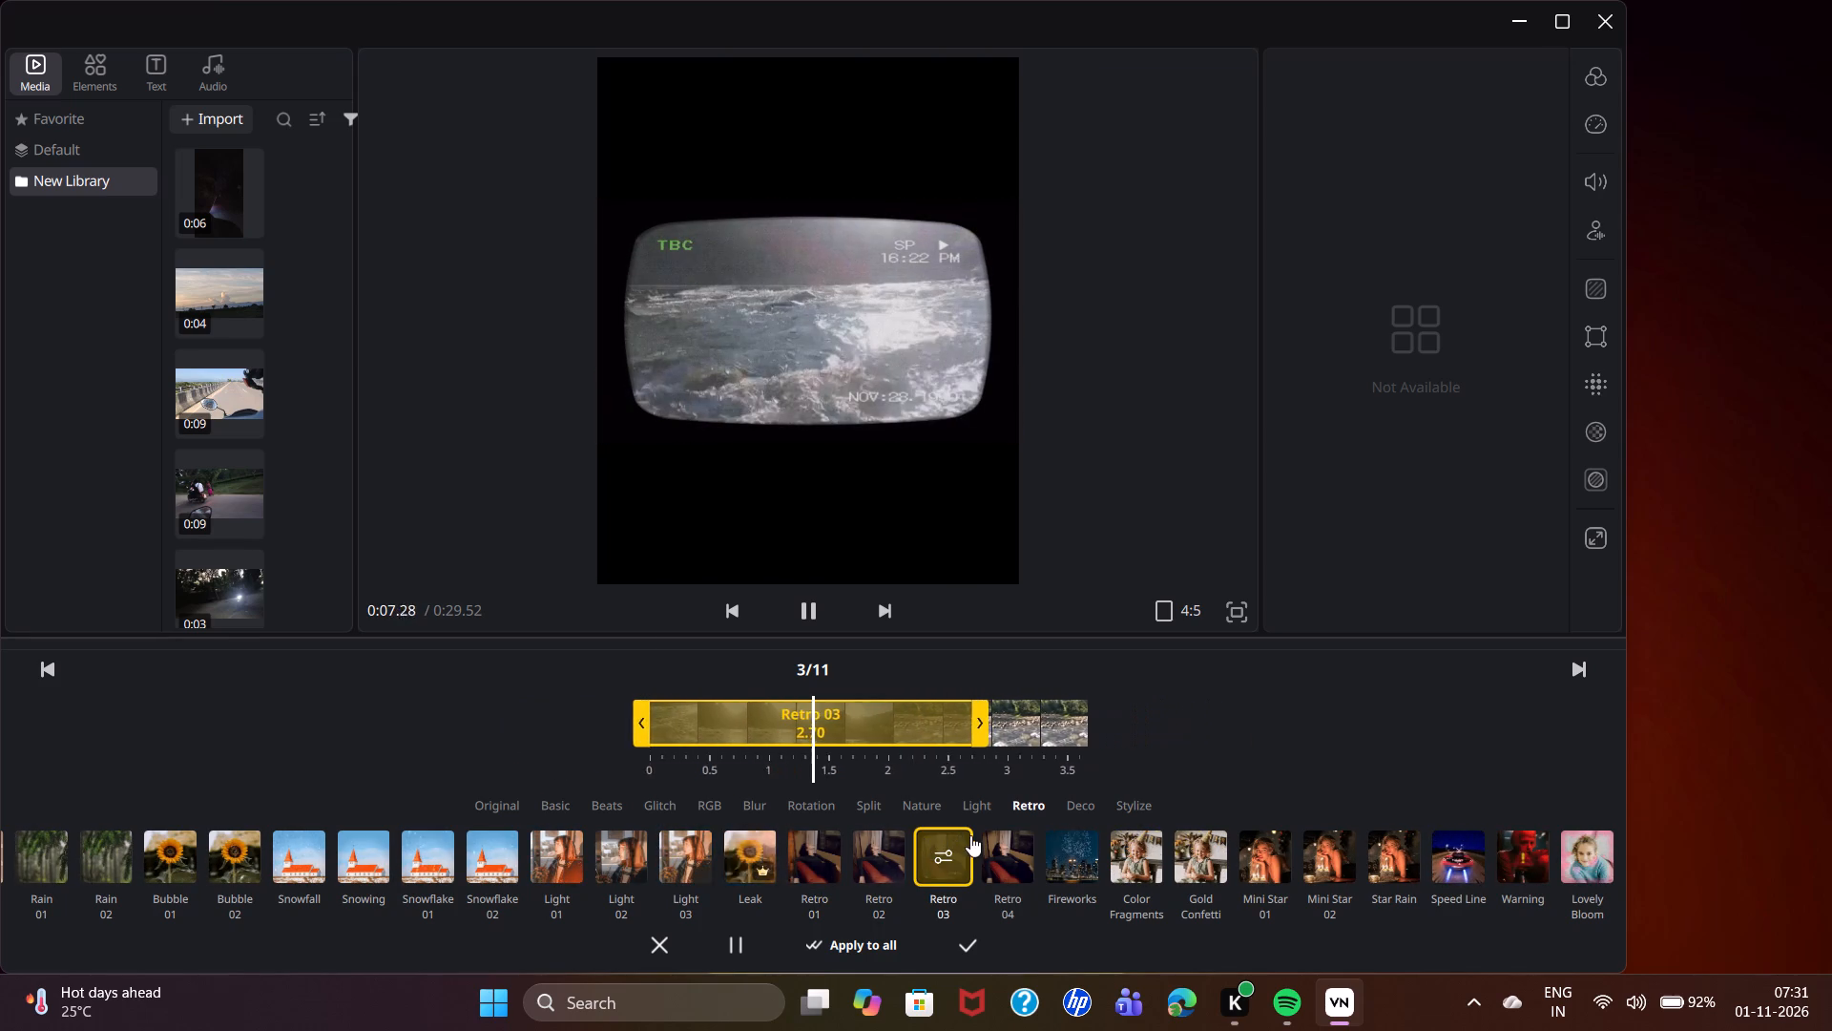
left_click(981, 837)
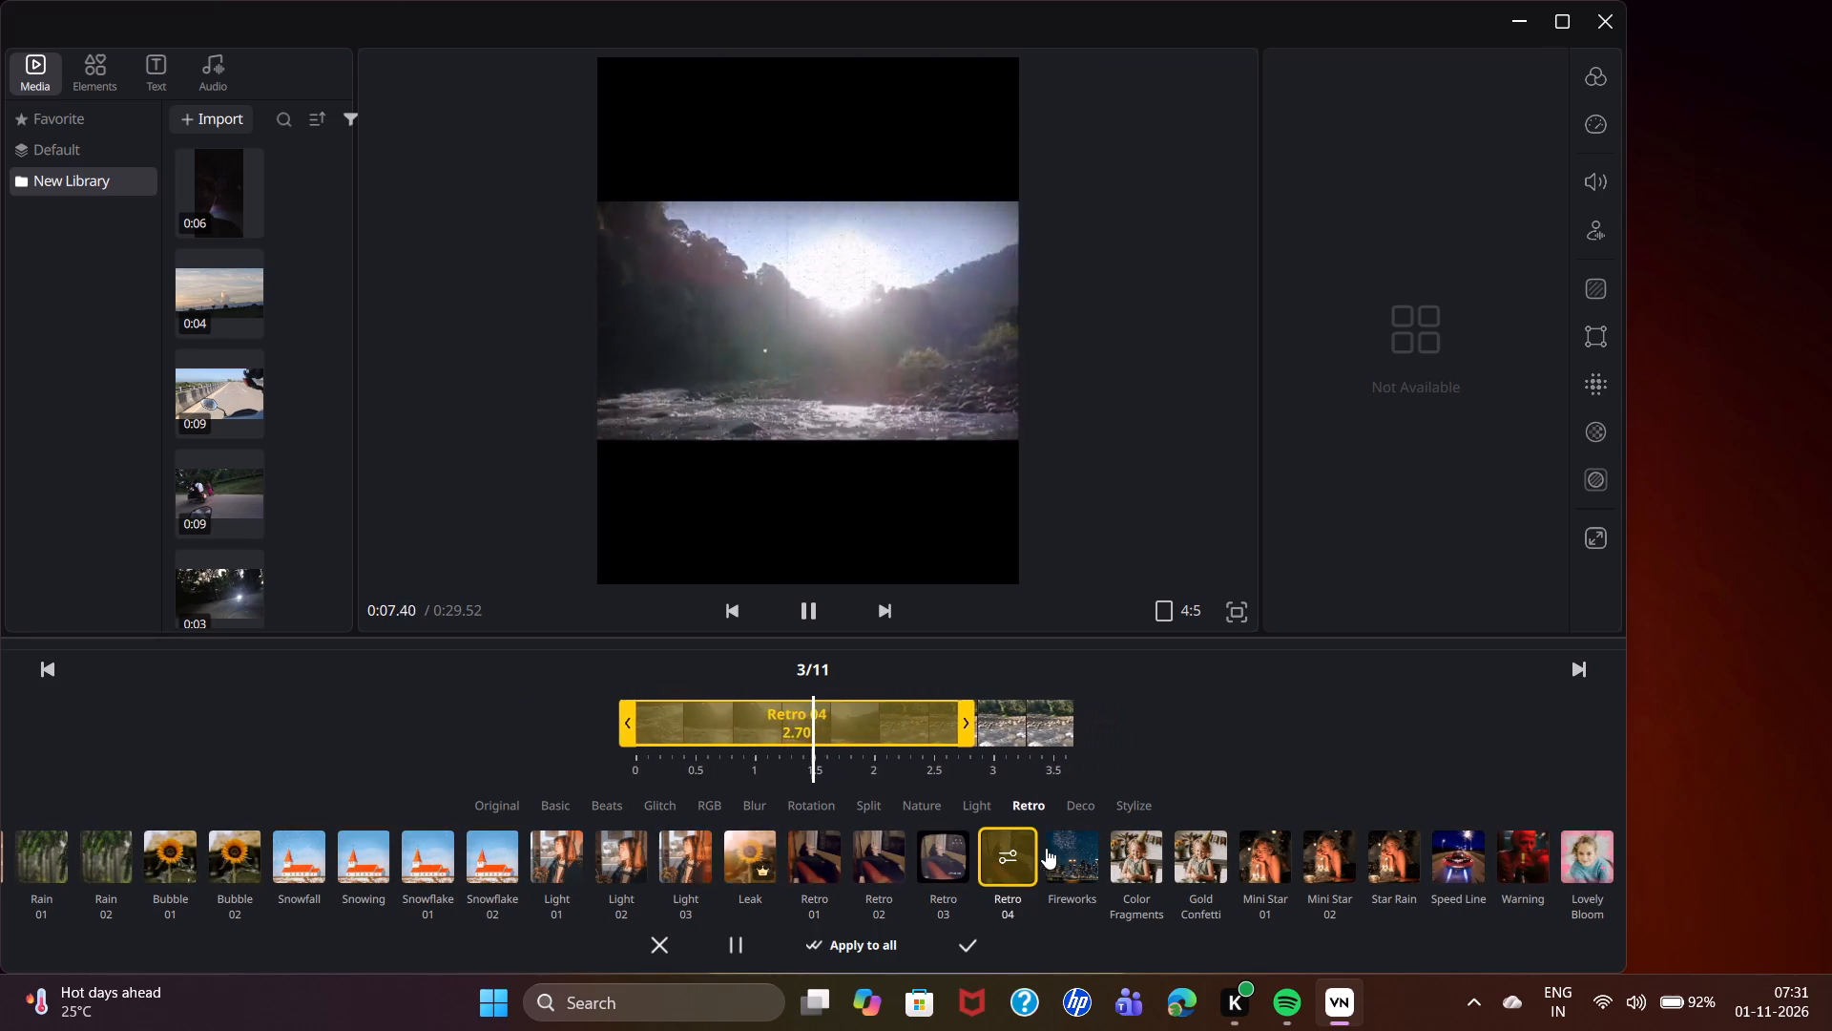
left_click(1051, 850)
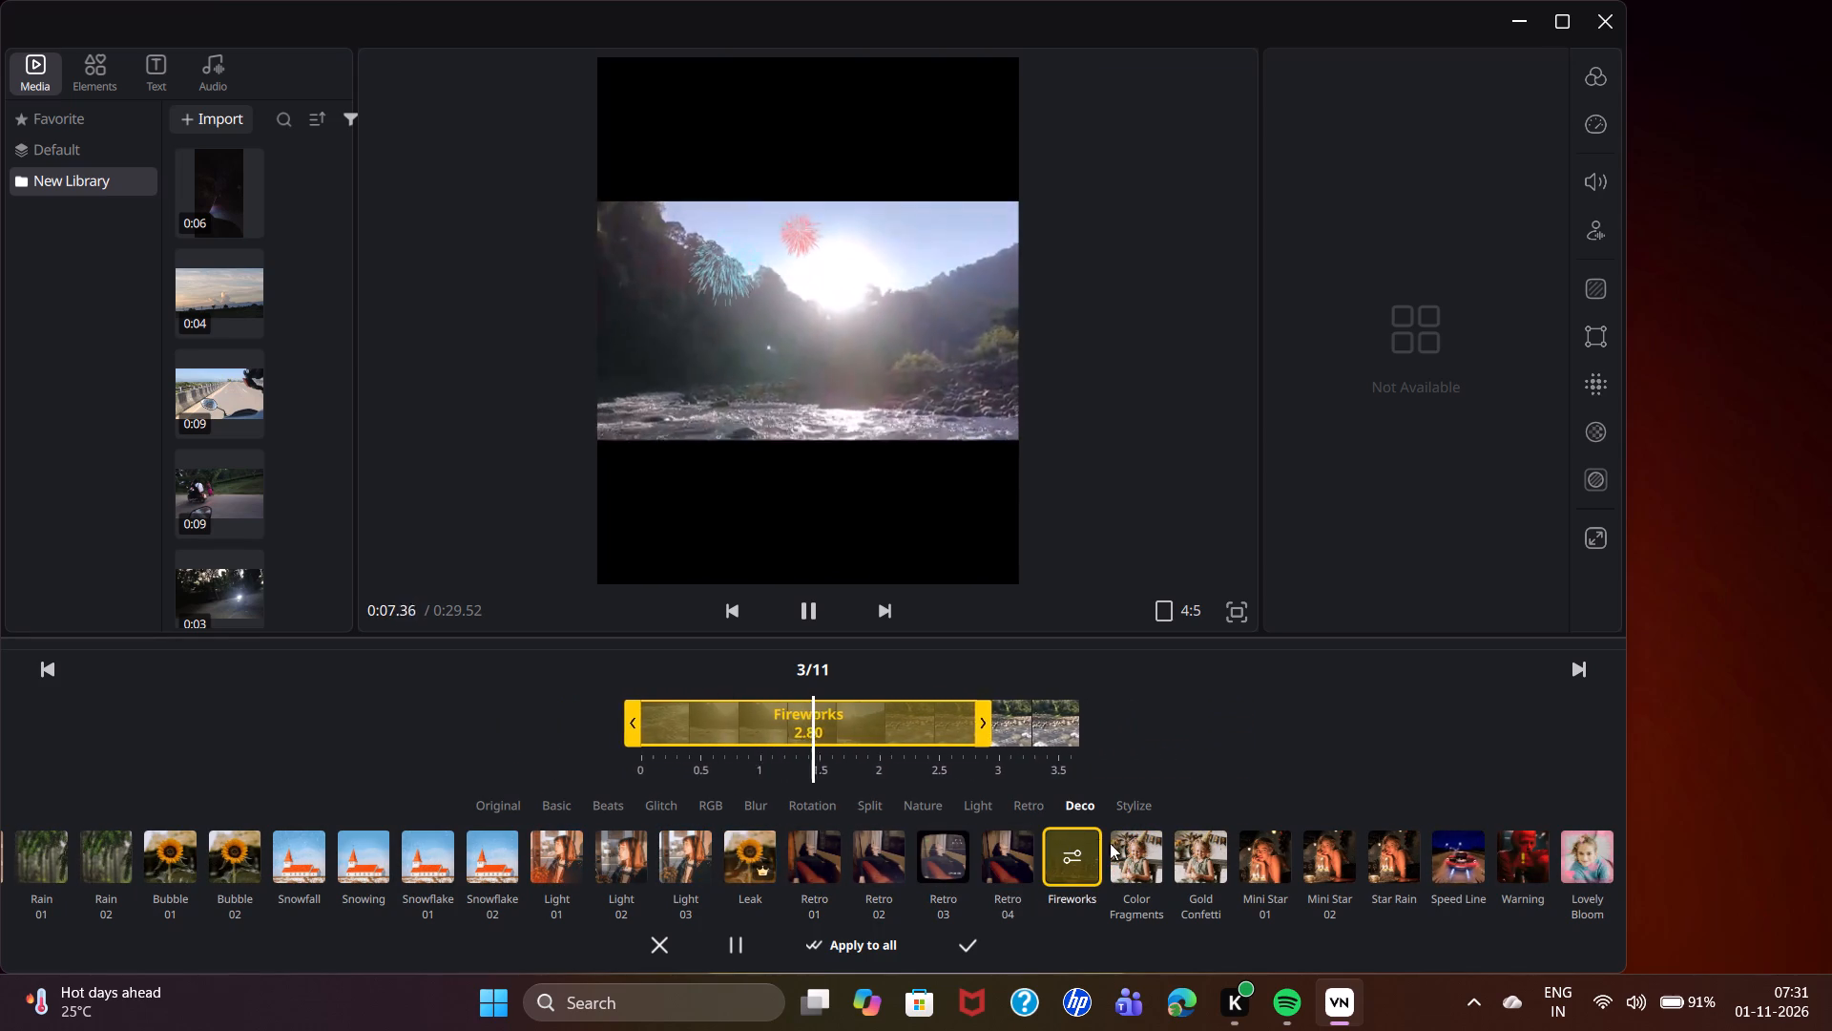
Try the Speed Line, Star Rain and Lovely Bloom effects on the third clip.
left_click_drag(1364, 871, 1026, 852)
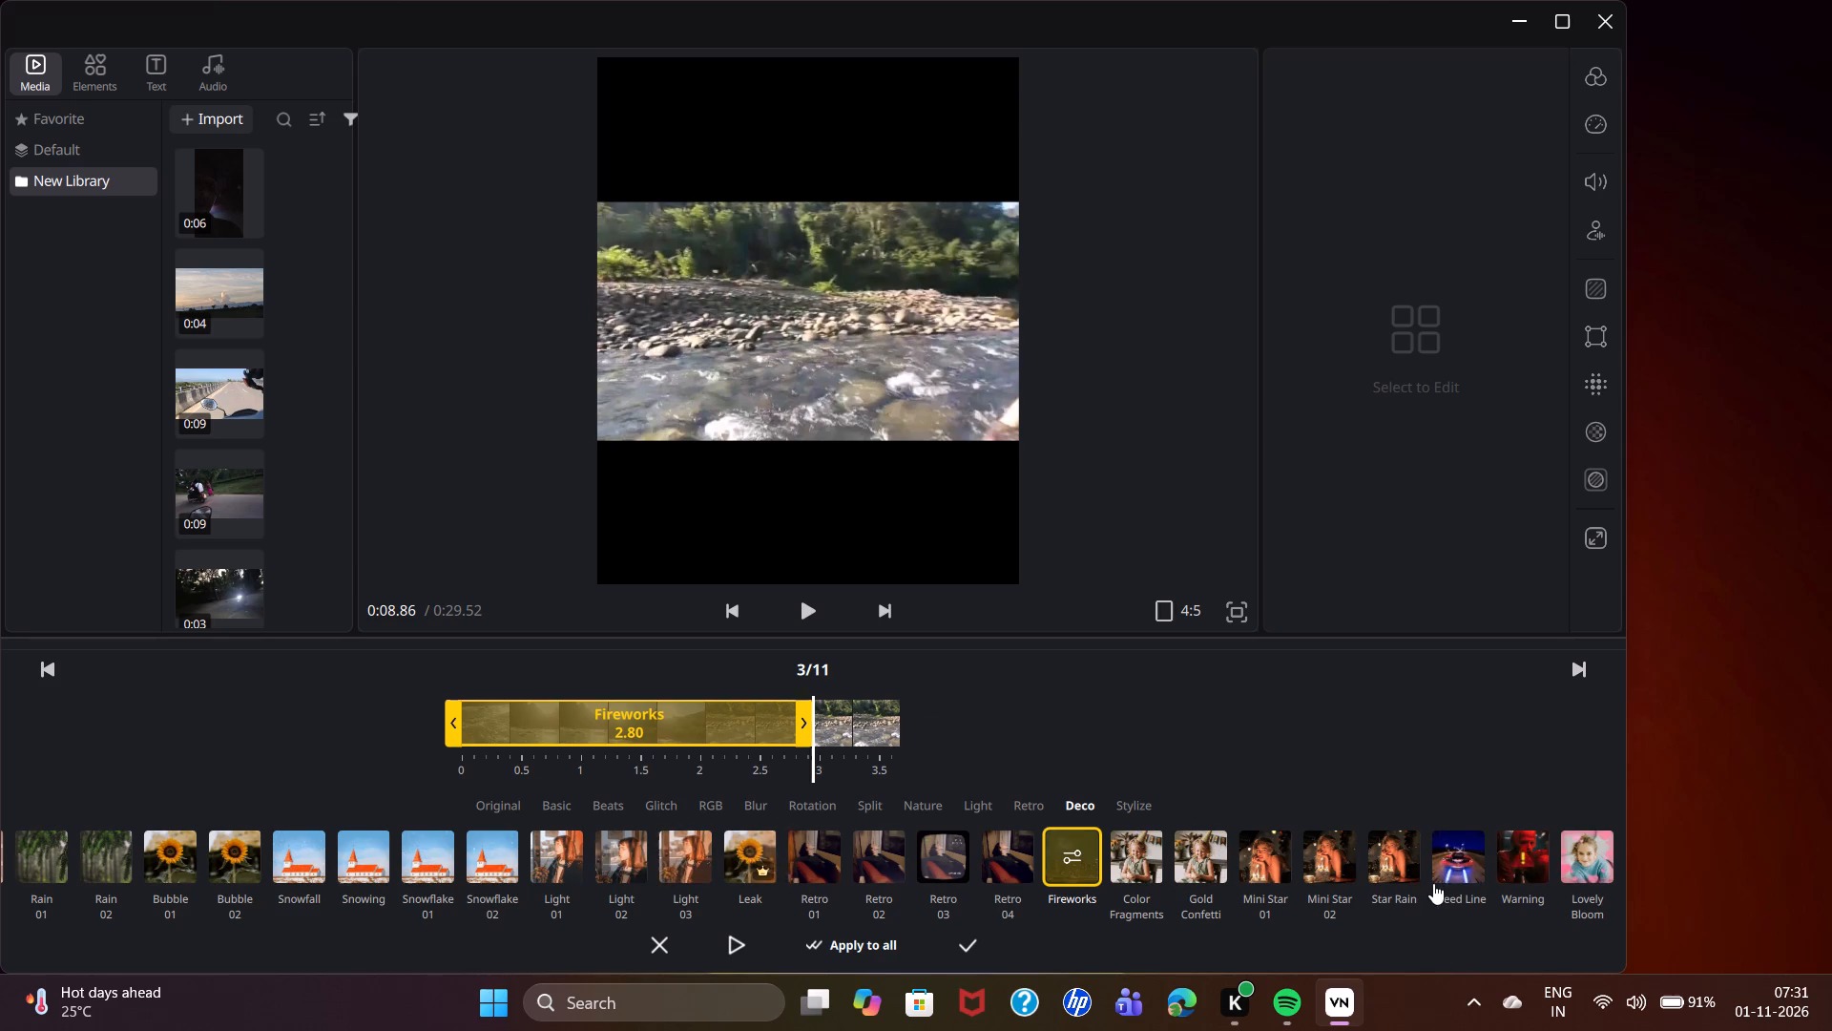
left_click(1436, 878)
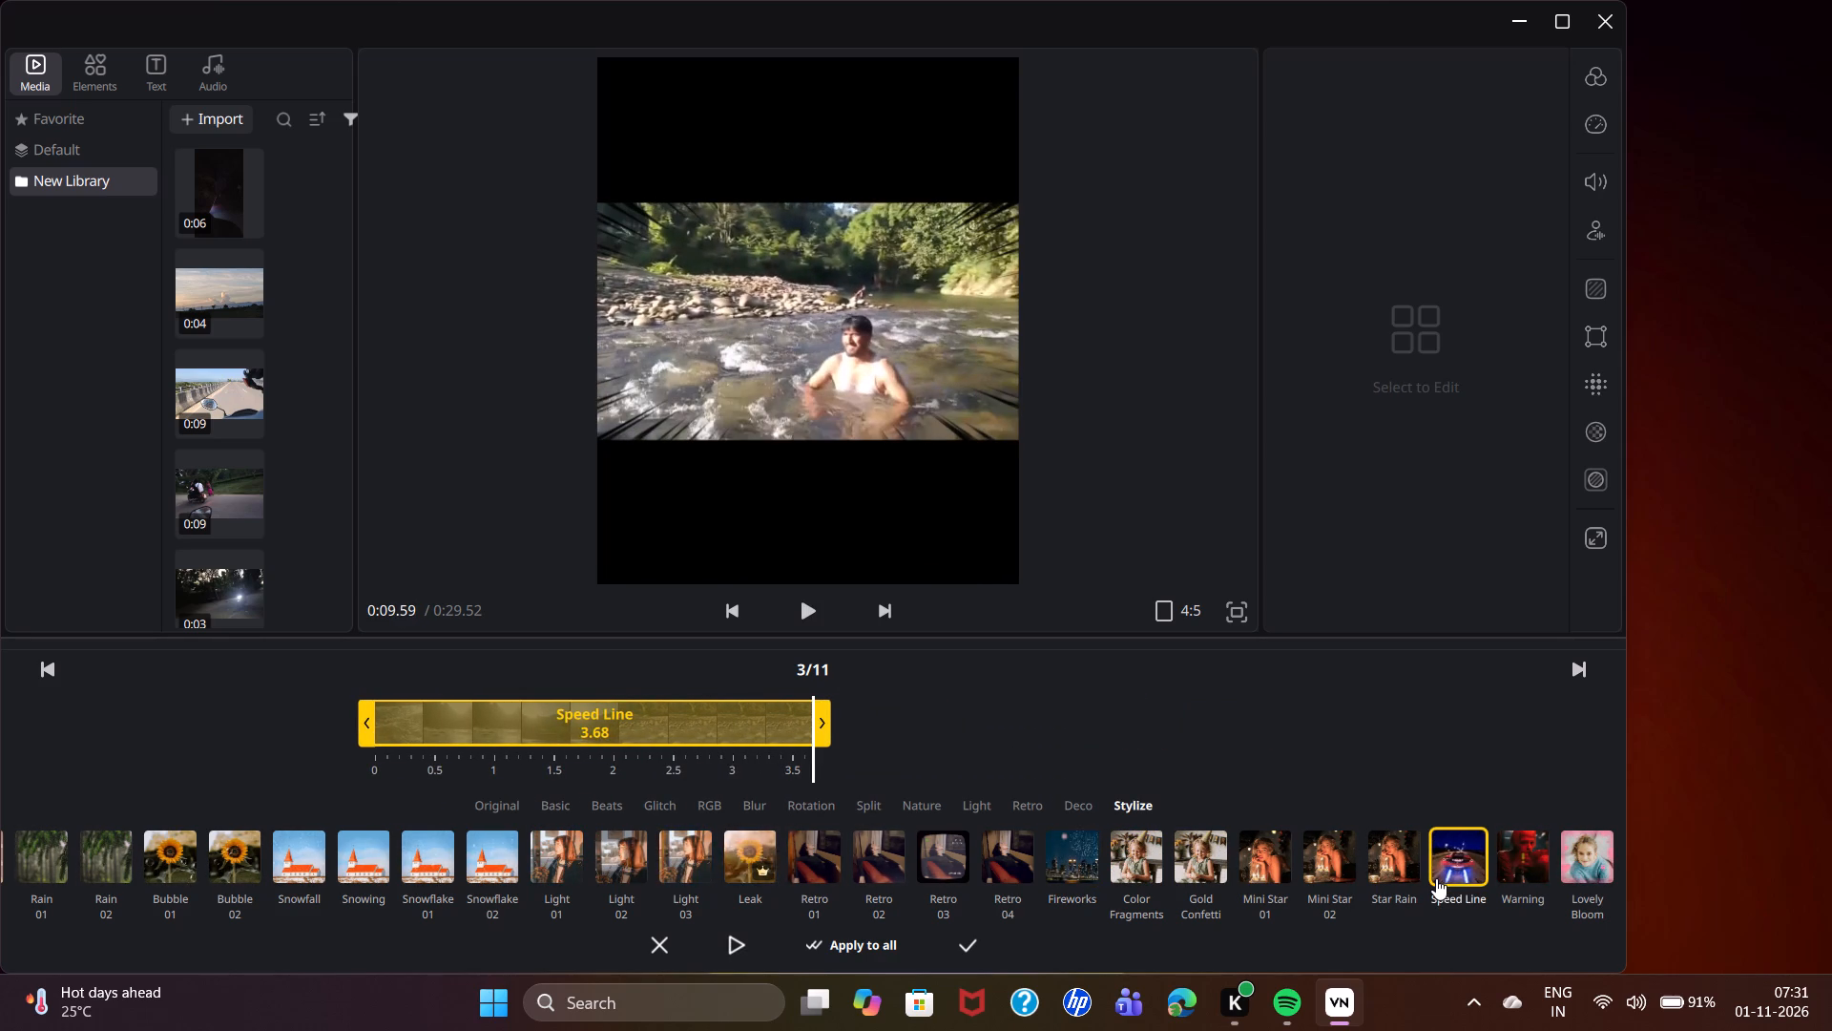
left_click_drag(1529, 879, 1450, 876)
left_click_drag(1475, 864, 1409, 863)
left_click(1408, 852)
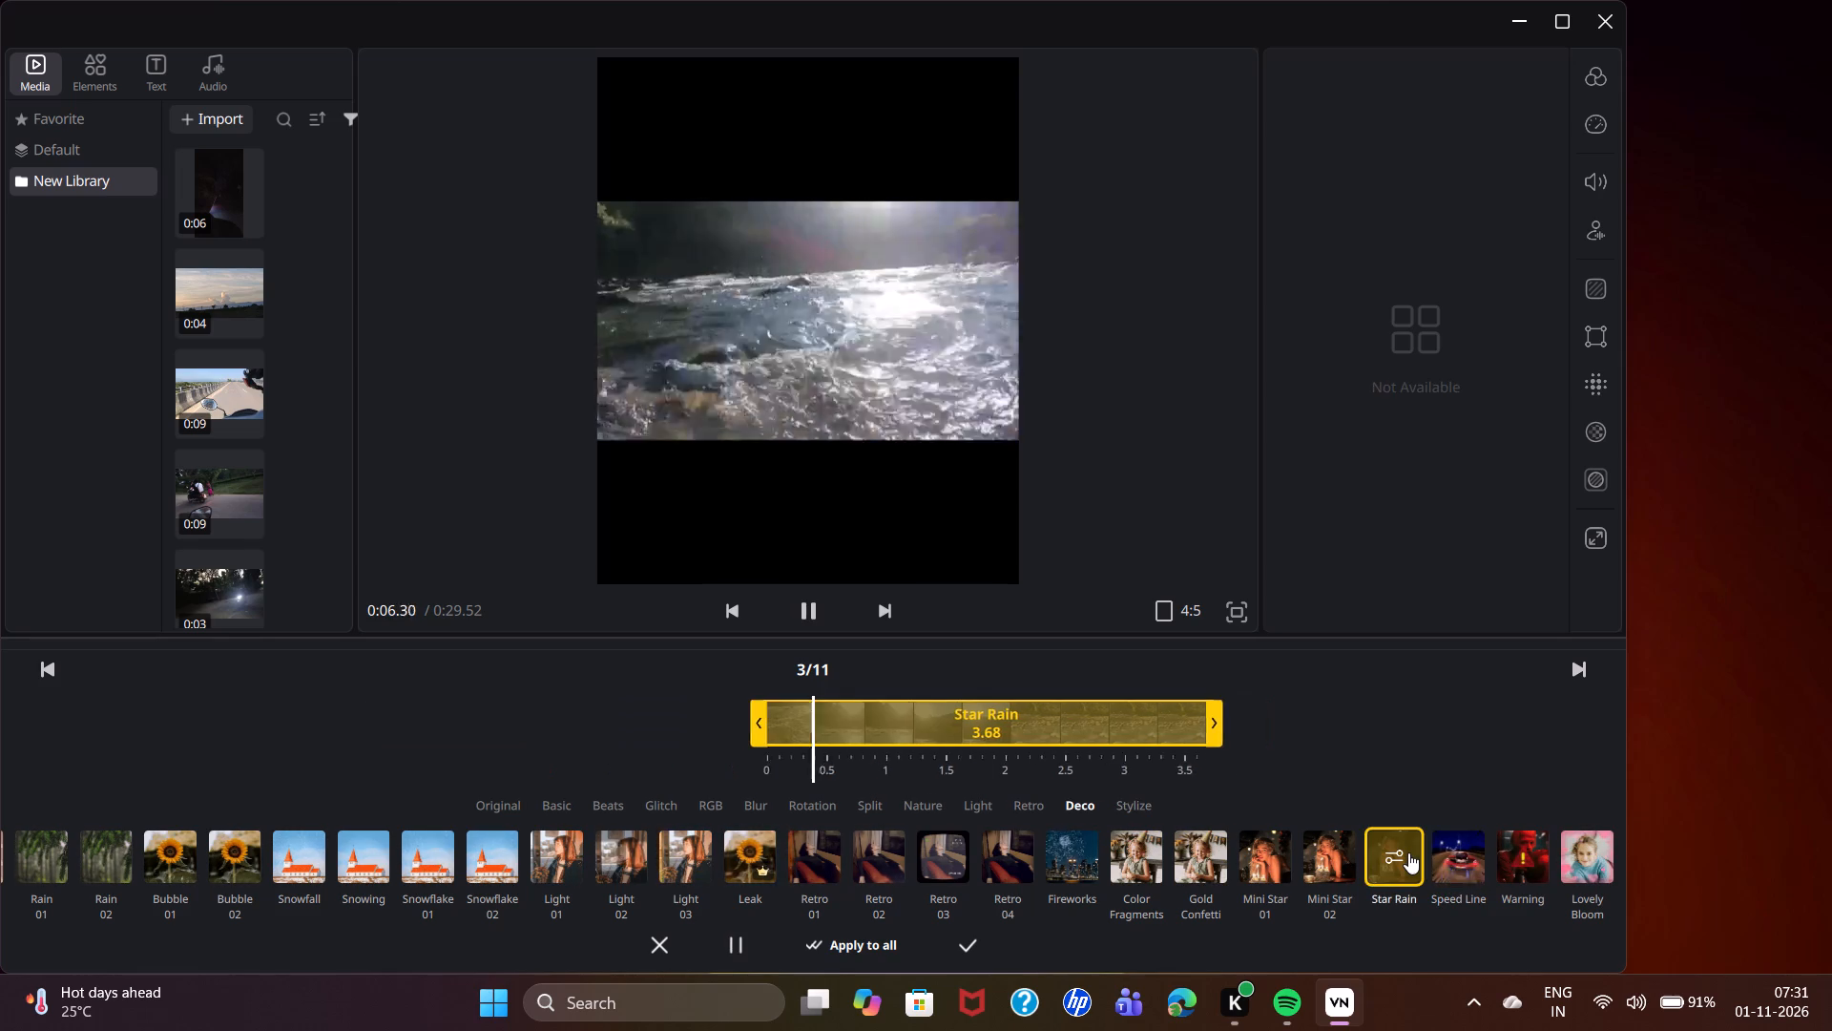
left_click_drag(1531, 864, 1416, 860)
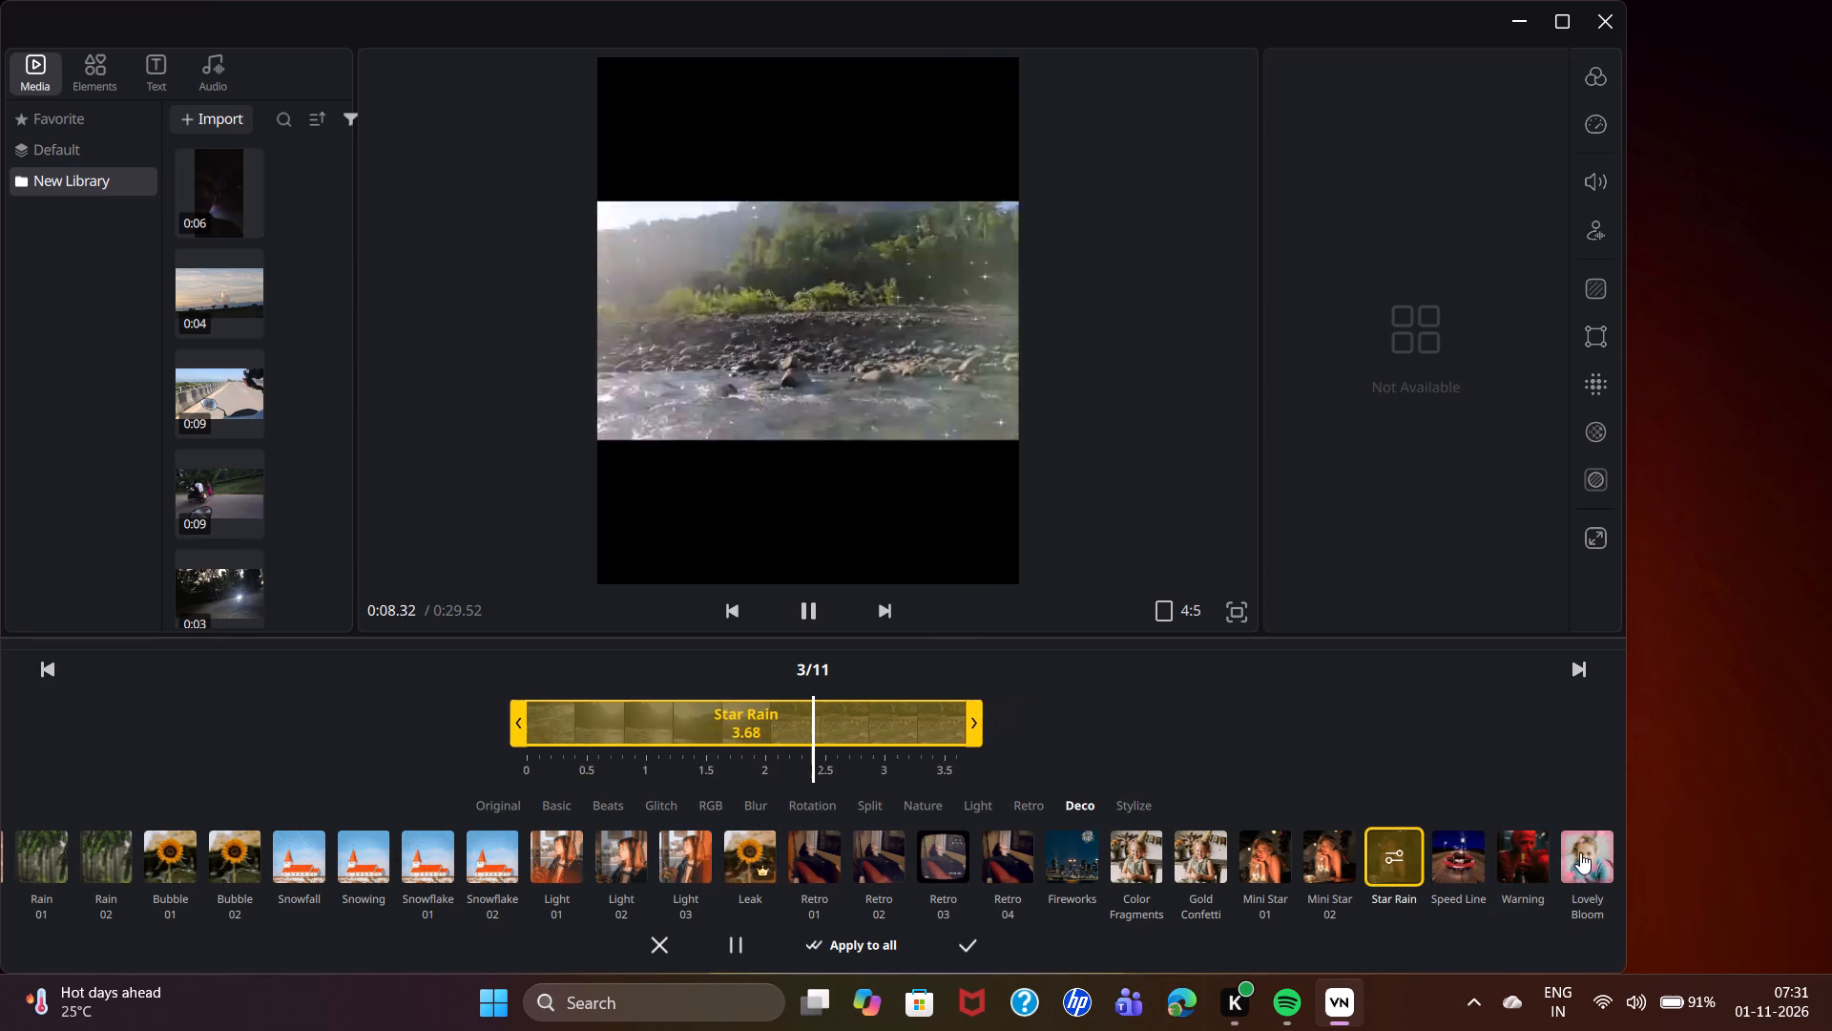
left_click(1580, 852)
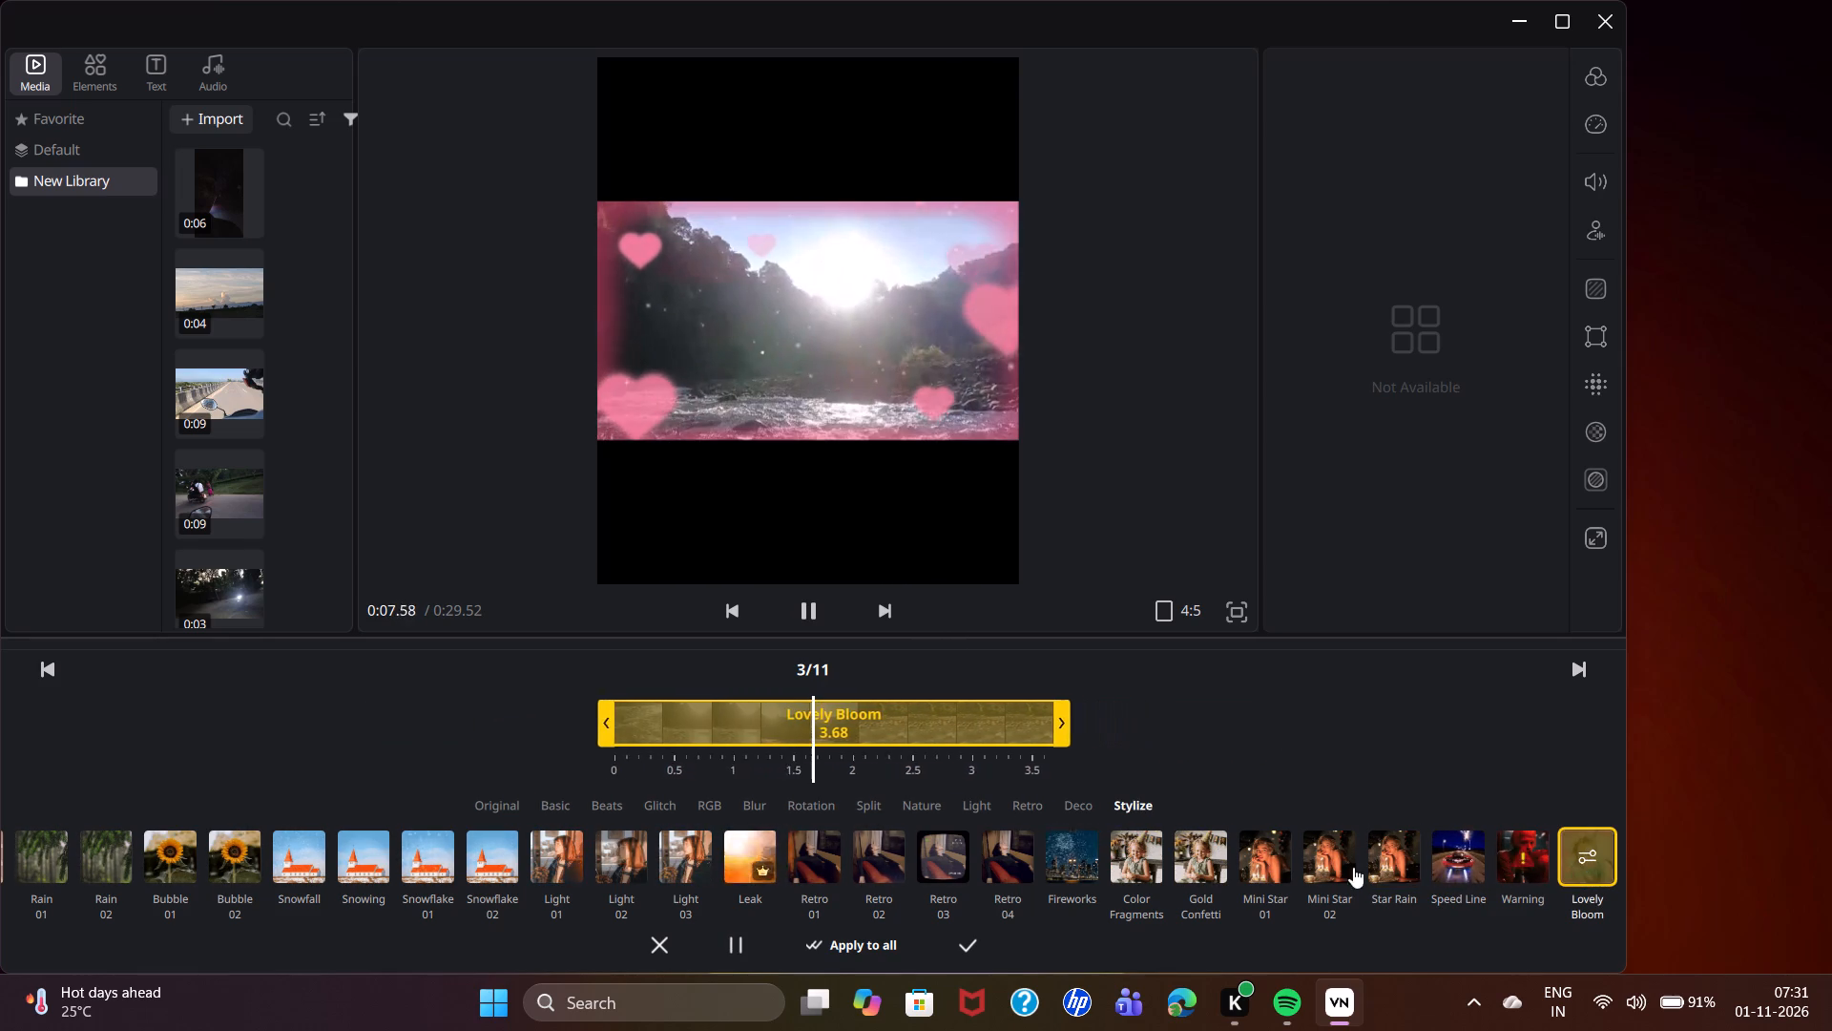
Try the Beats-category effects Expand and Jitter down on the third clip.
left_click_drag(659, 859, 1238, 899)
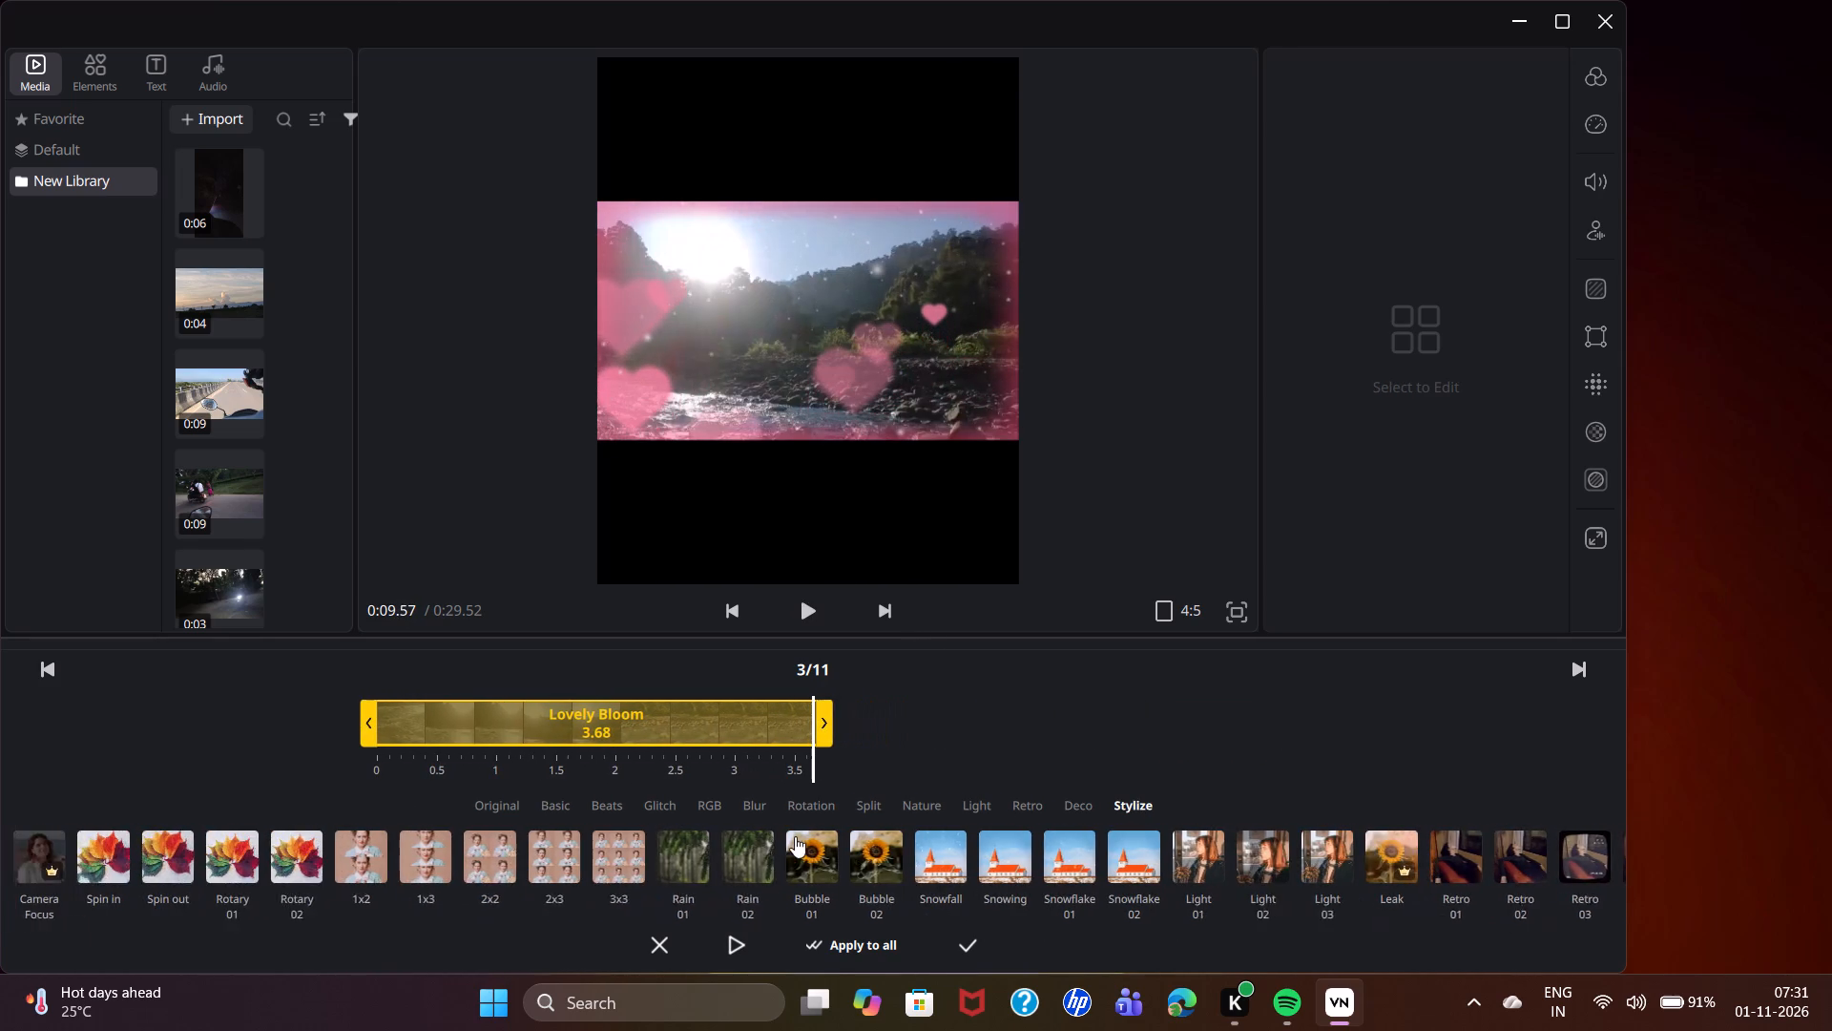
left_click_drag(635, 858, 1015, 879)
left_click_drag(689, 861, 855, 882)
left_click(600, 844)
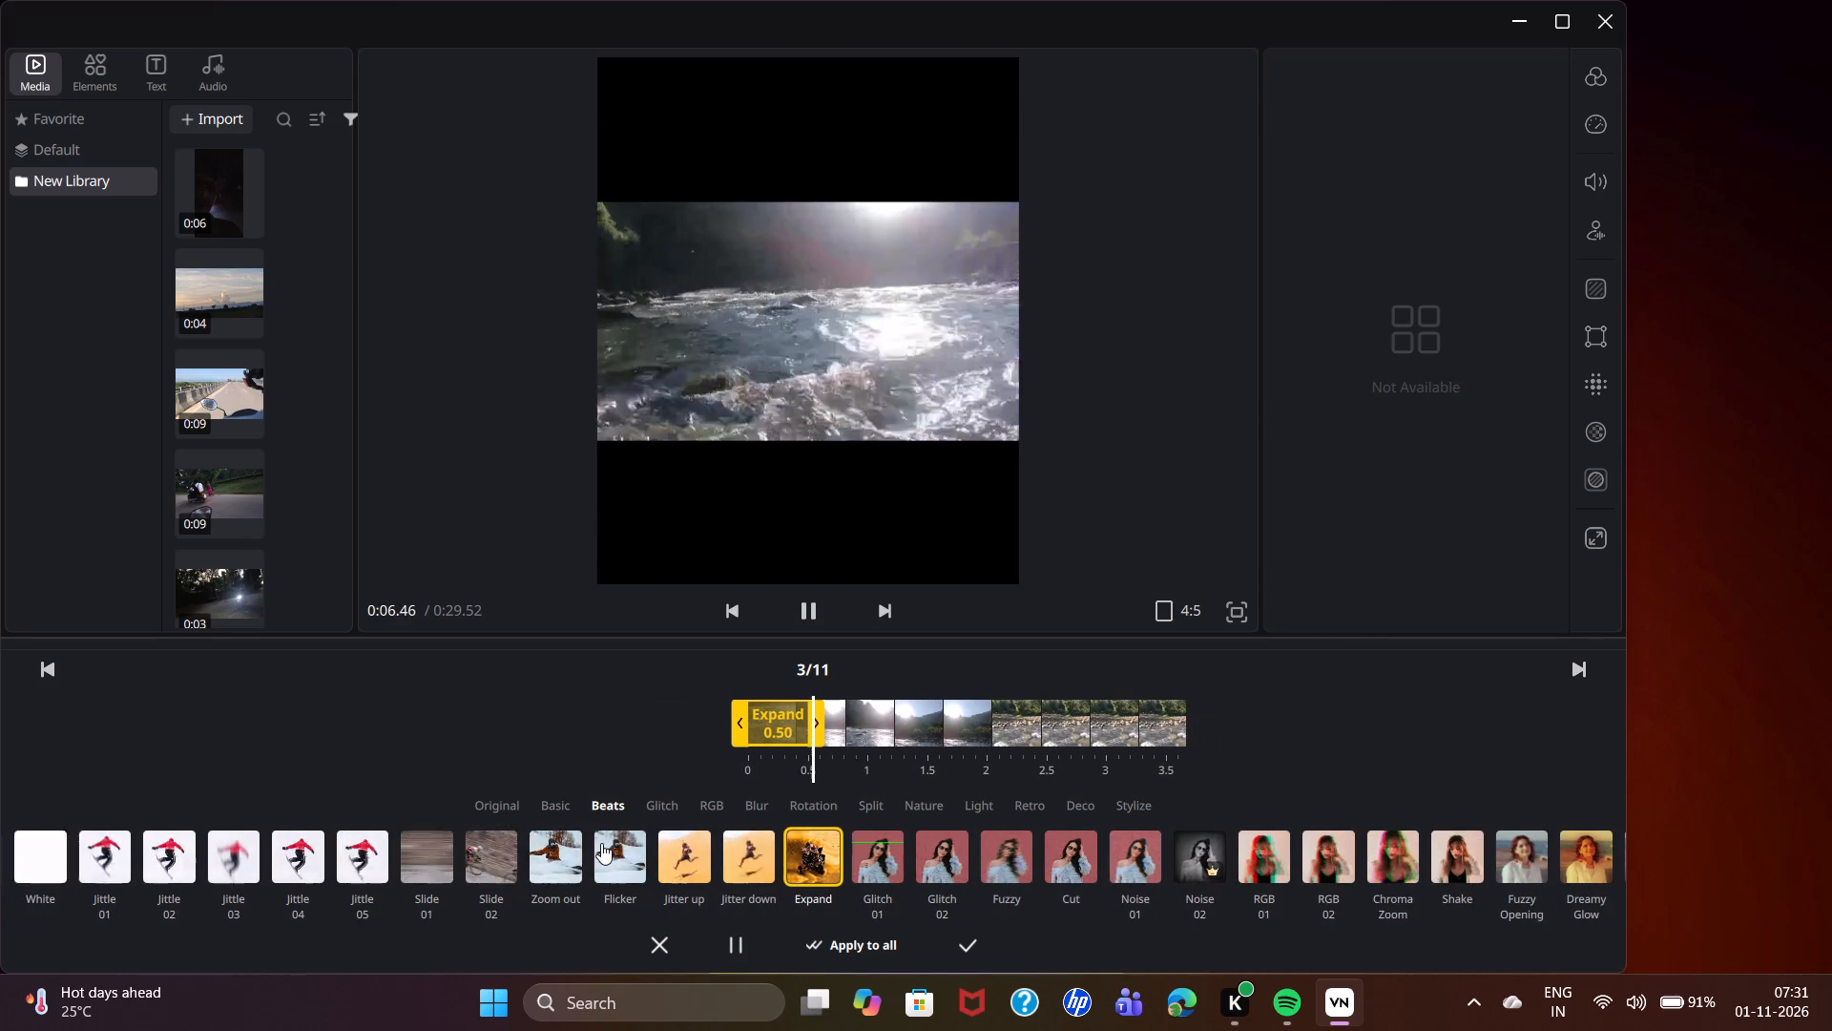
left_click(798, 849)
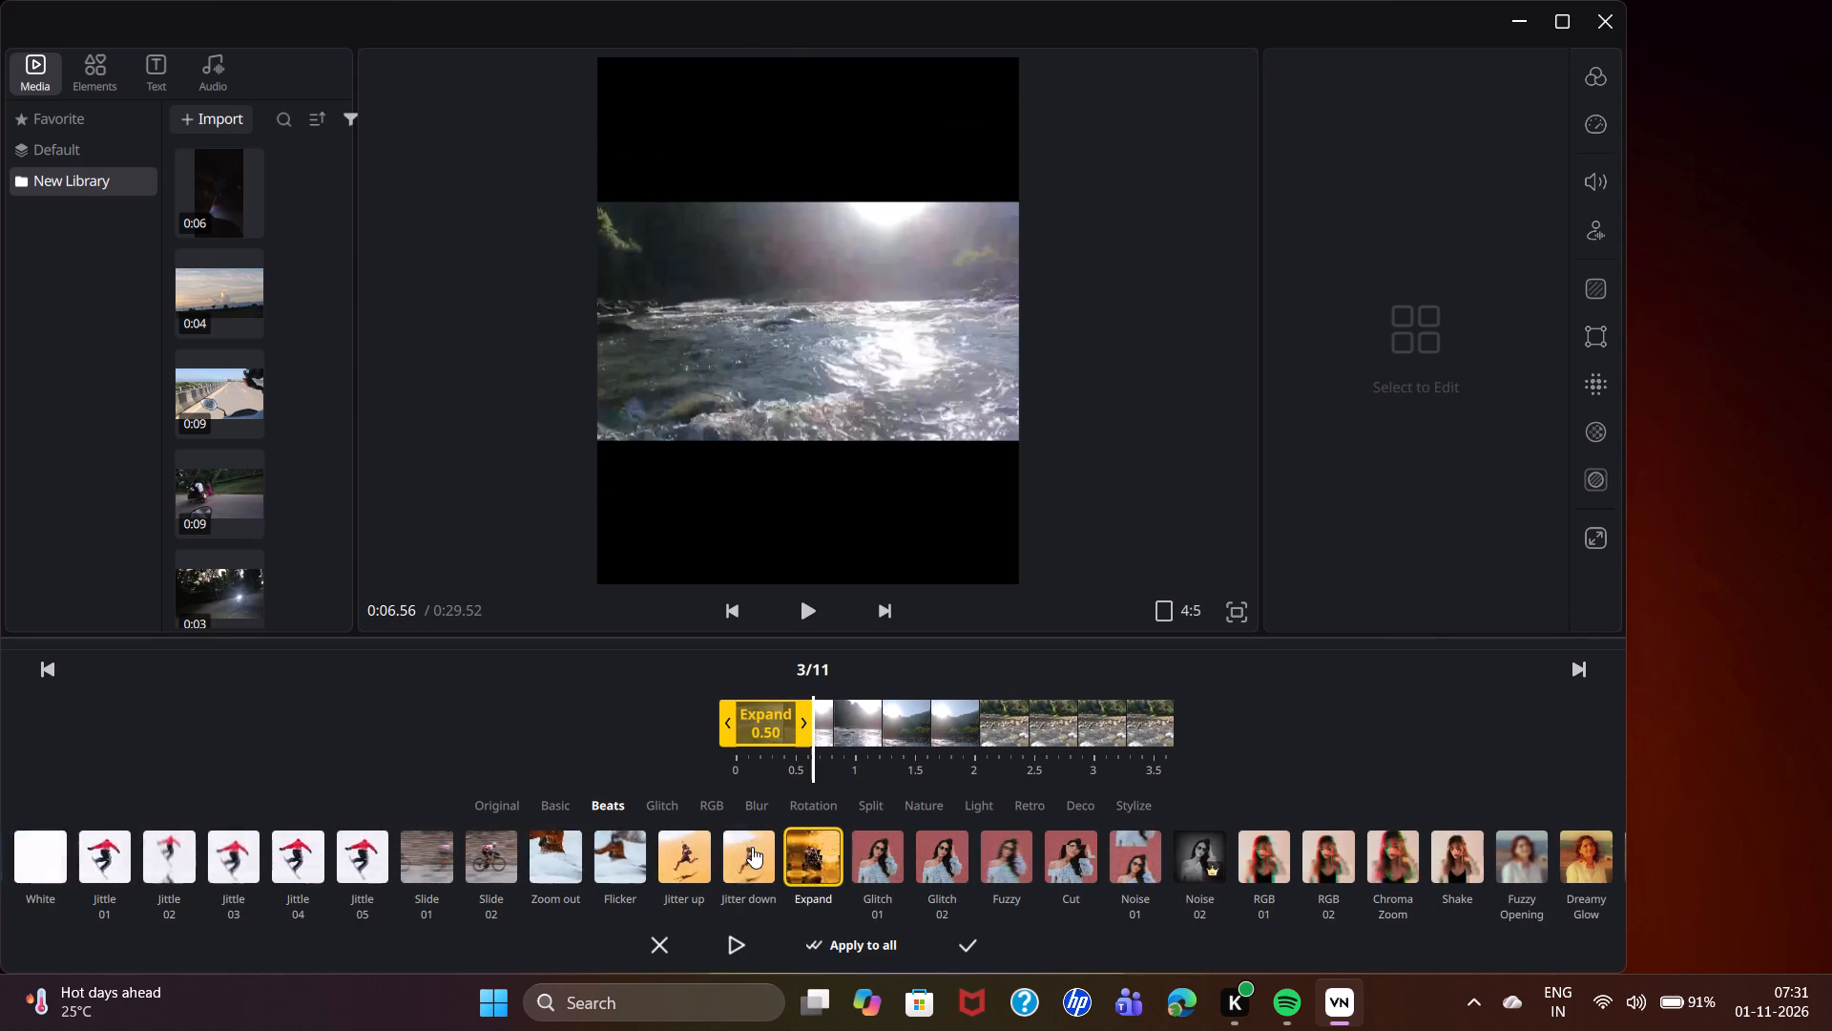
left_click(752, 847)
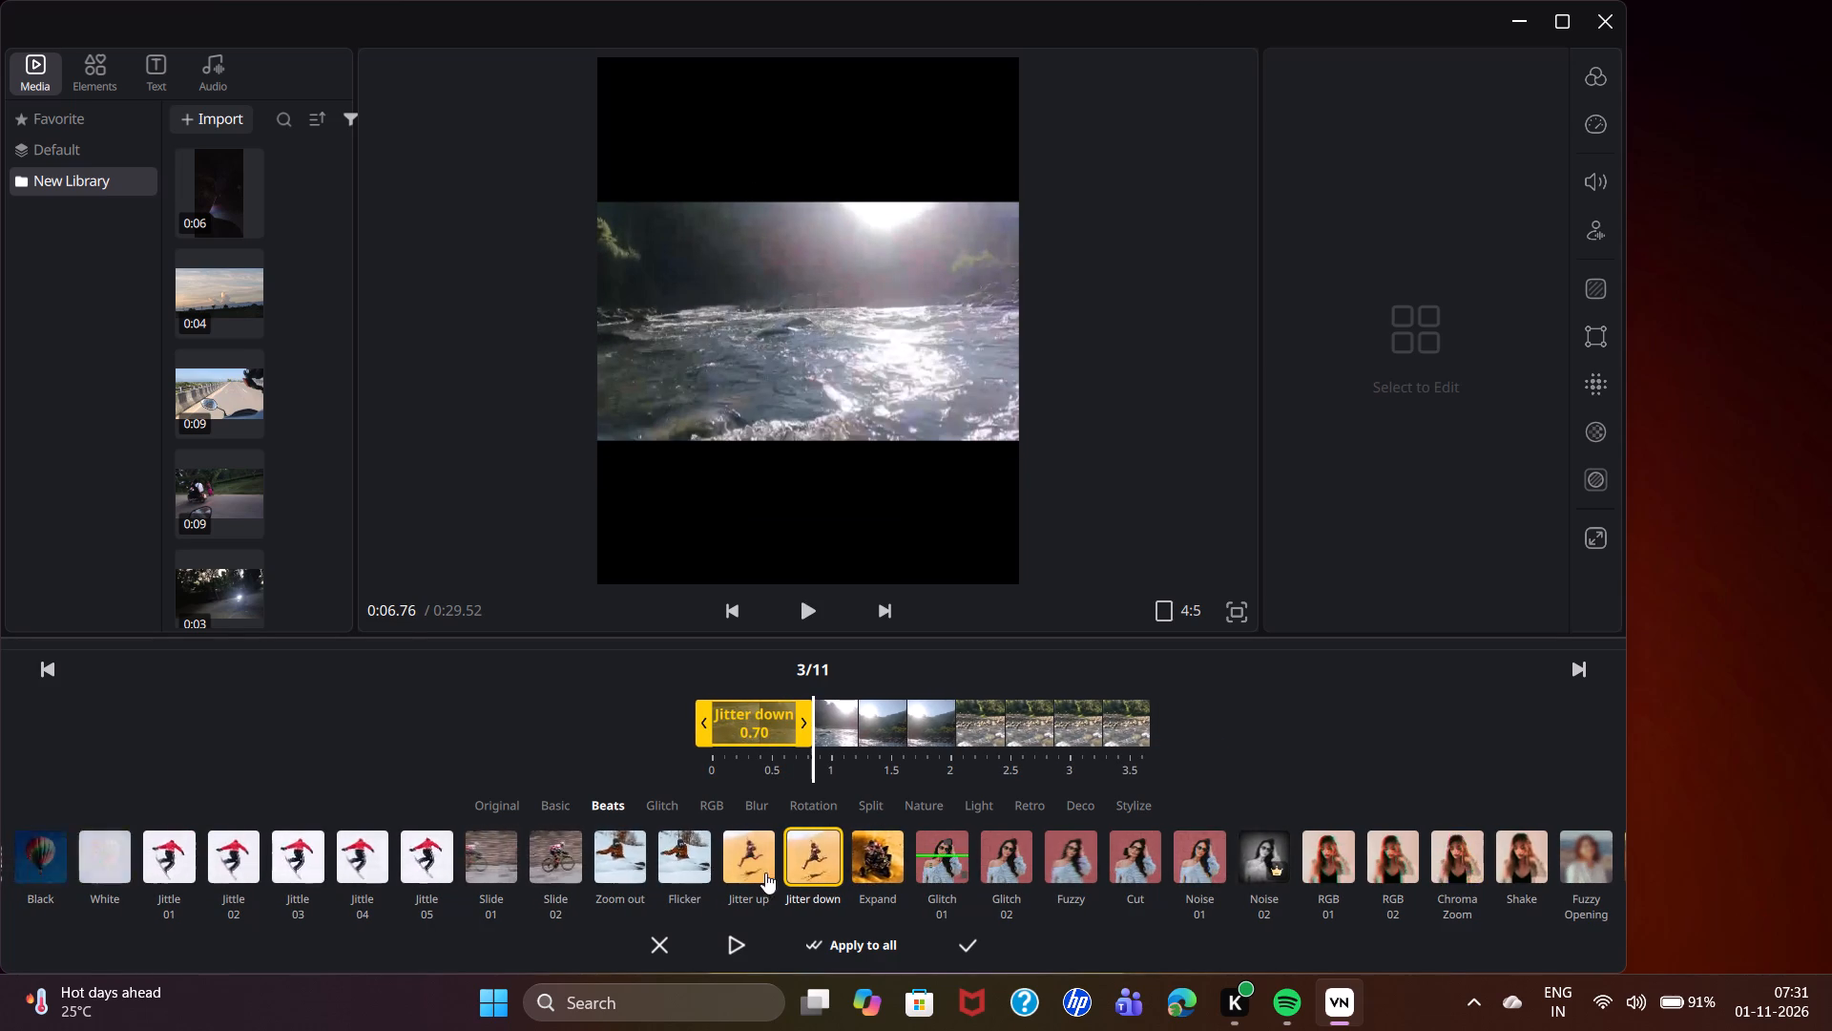
Apply the Slide 02 effect to the third clip and accept it.
left_click(574, 859)
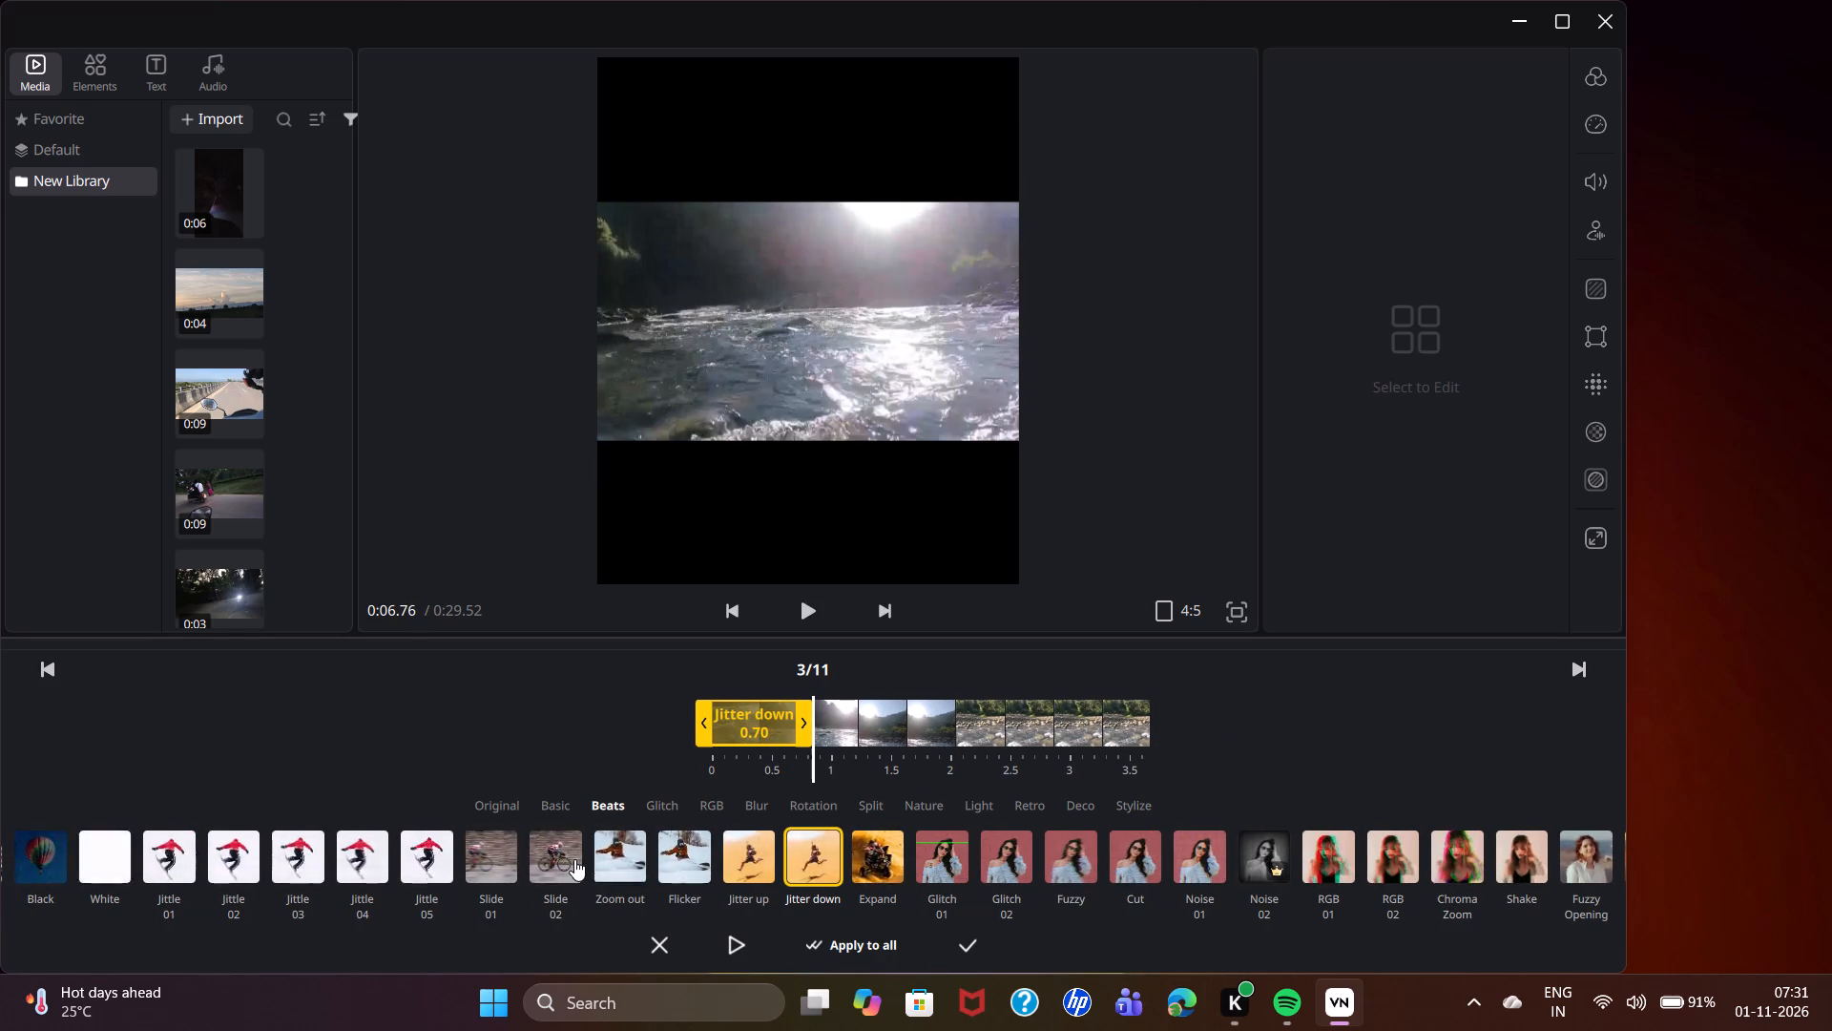
left_click(957, 939)
Play back the timeline through the third clip and into the fourth to review the effect and transitions.
left_click_drag(932, 774, 1054, 797)
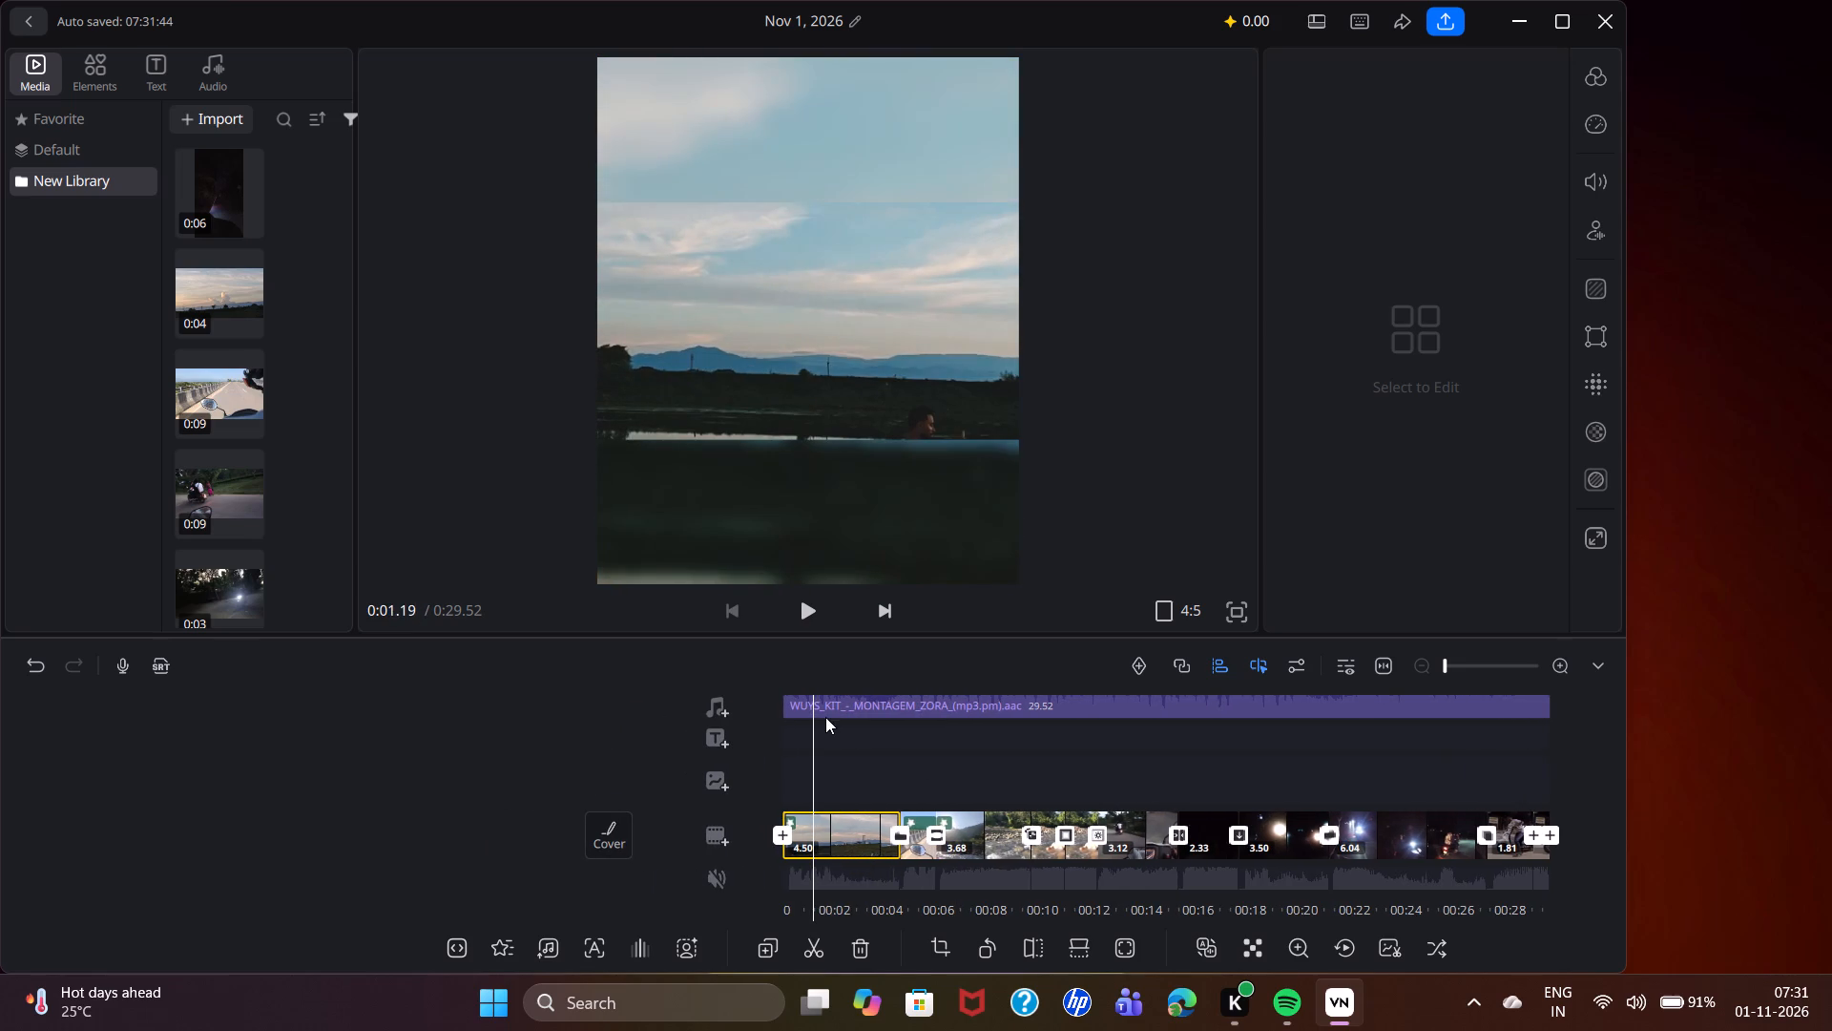
left_click_drag(836, 745, 958, 776)
left_click(809, 613)
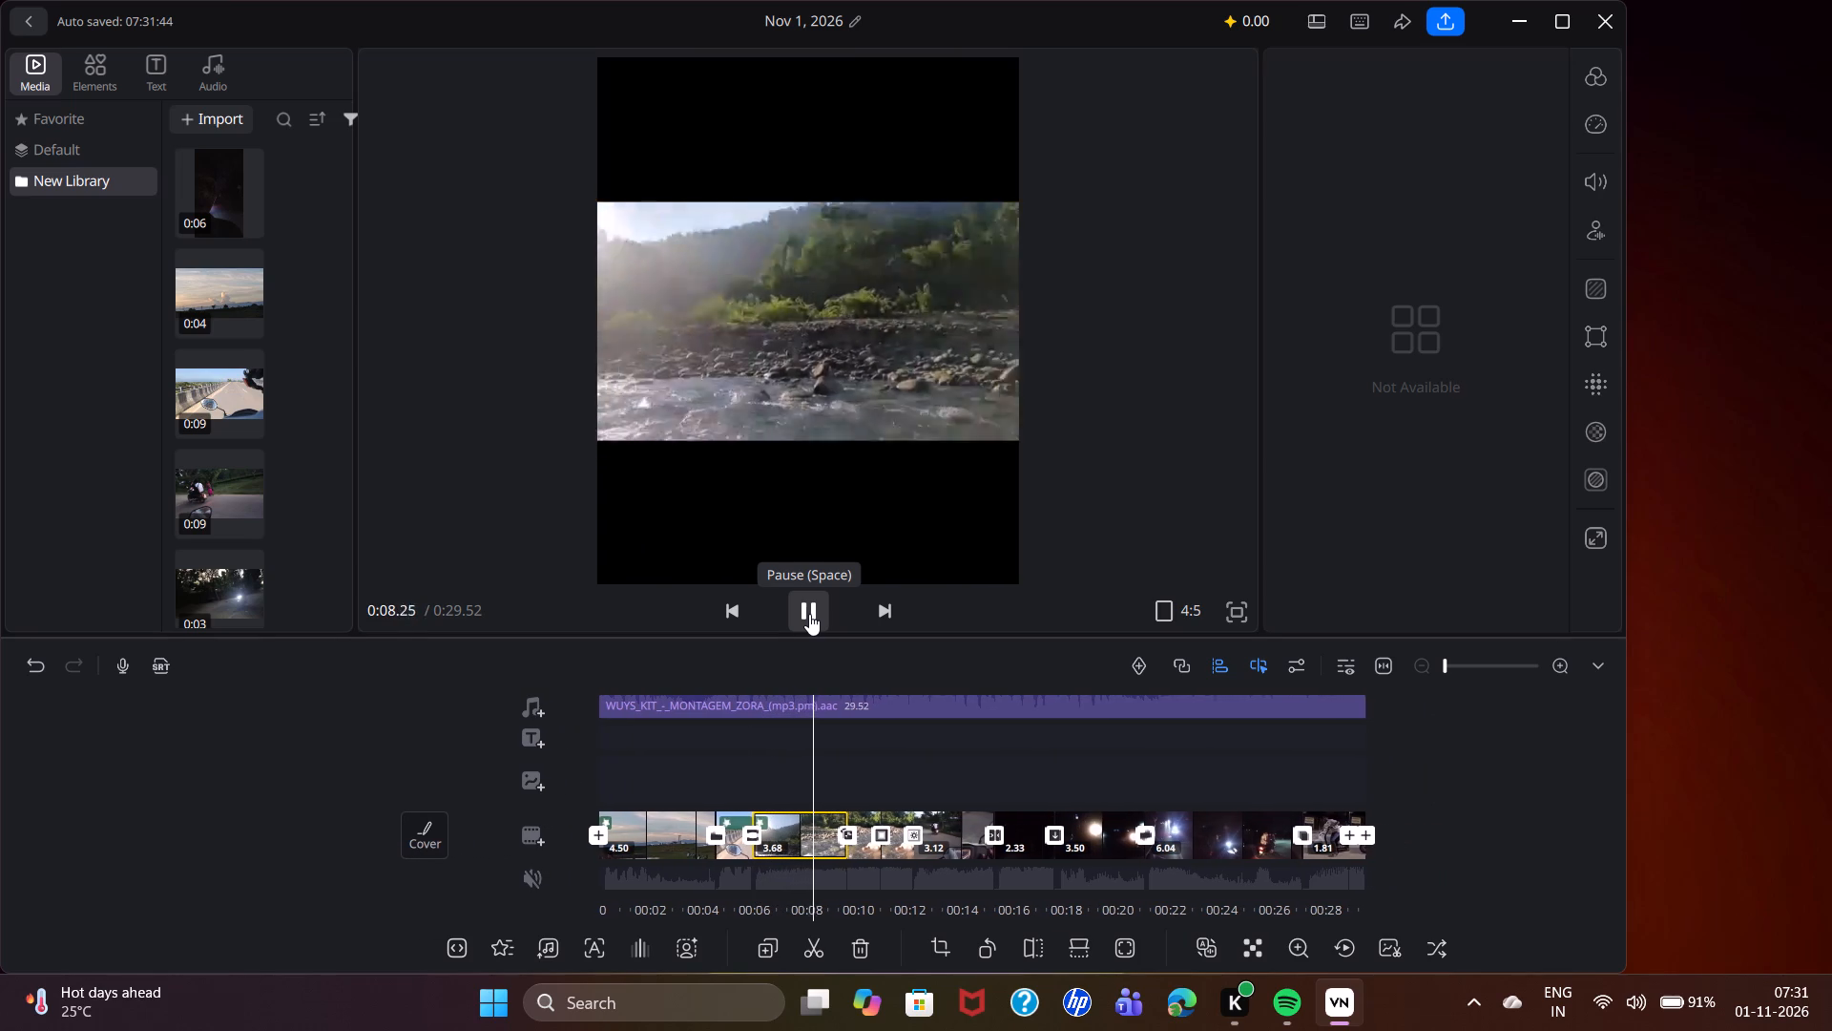
left_click(809, 614)
left_click(809, 614)
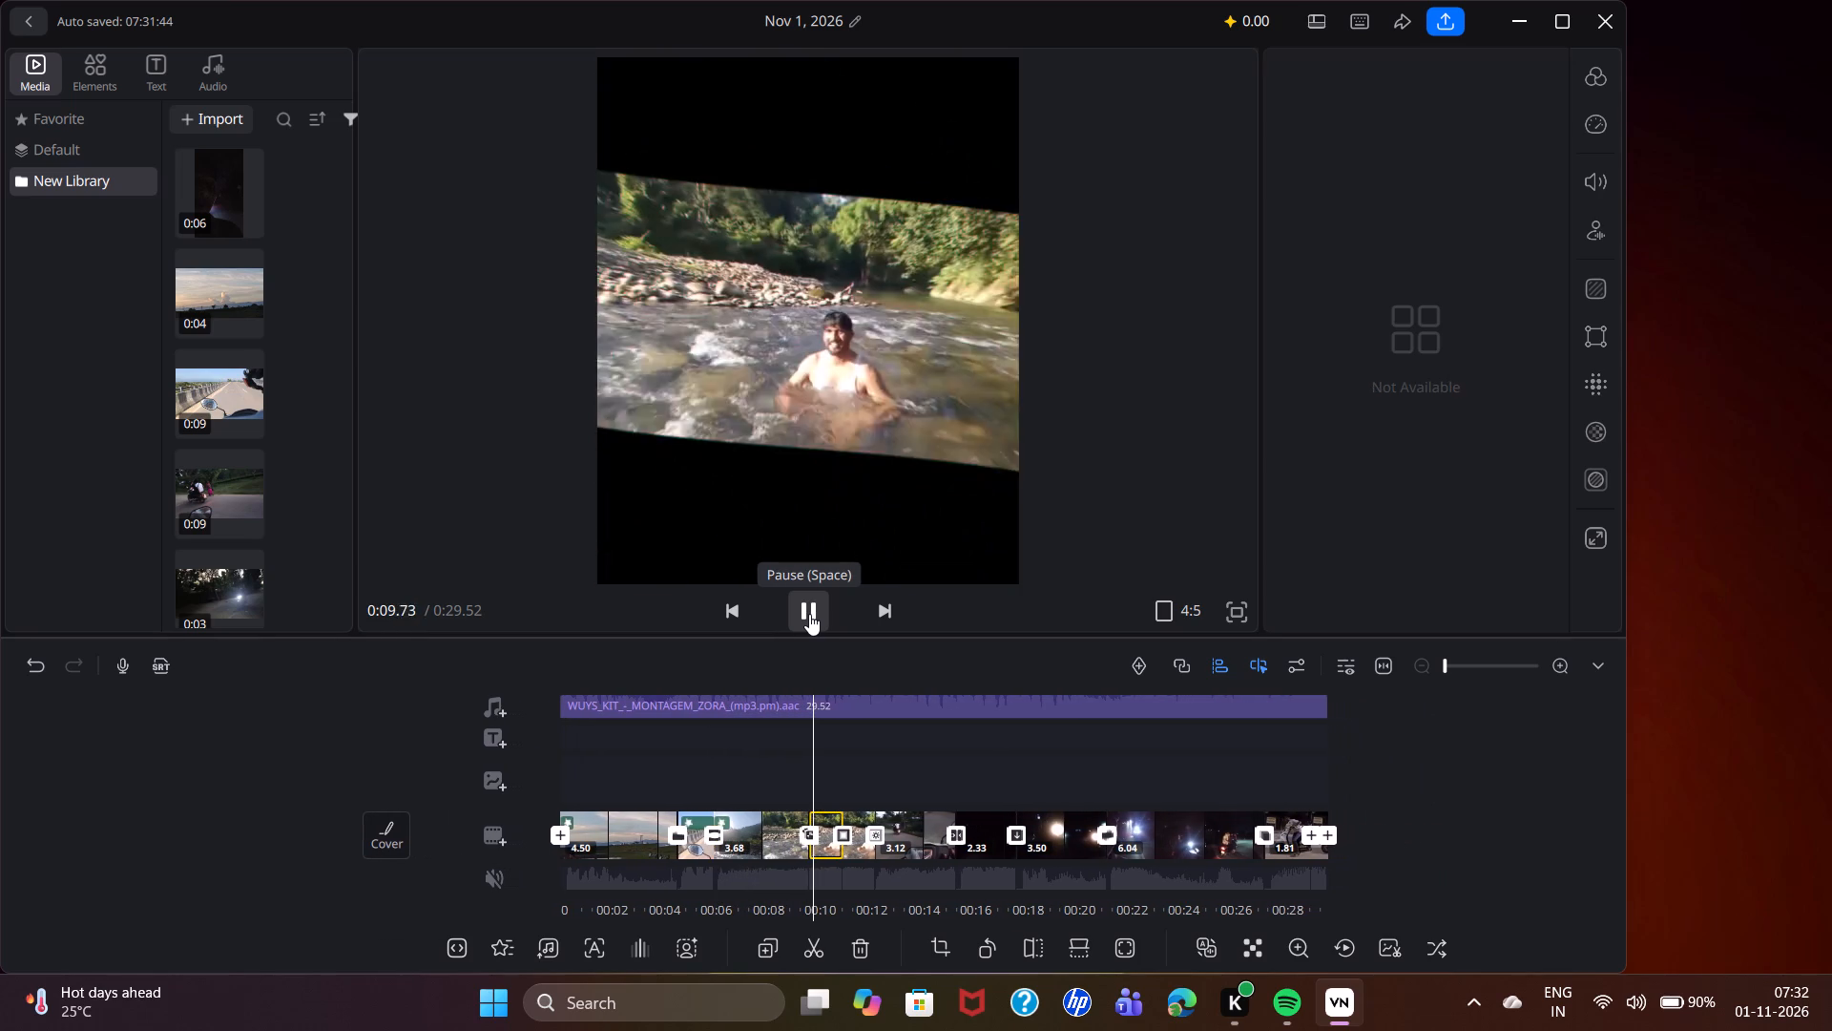
left_click(809, 614)
left_click(809, 614)
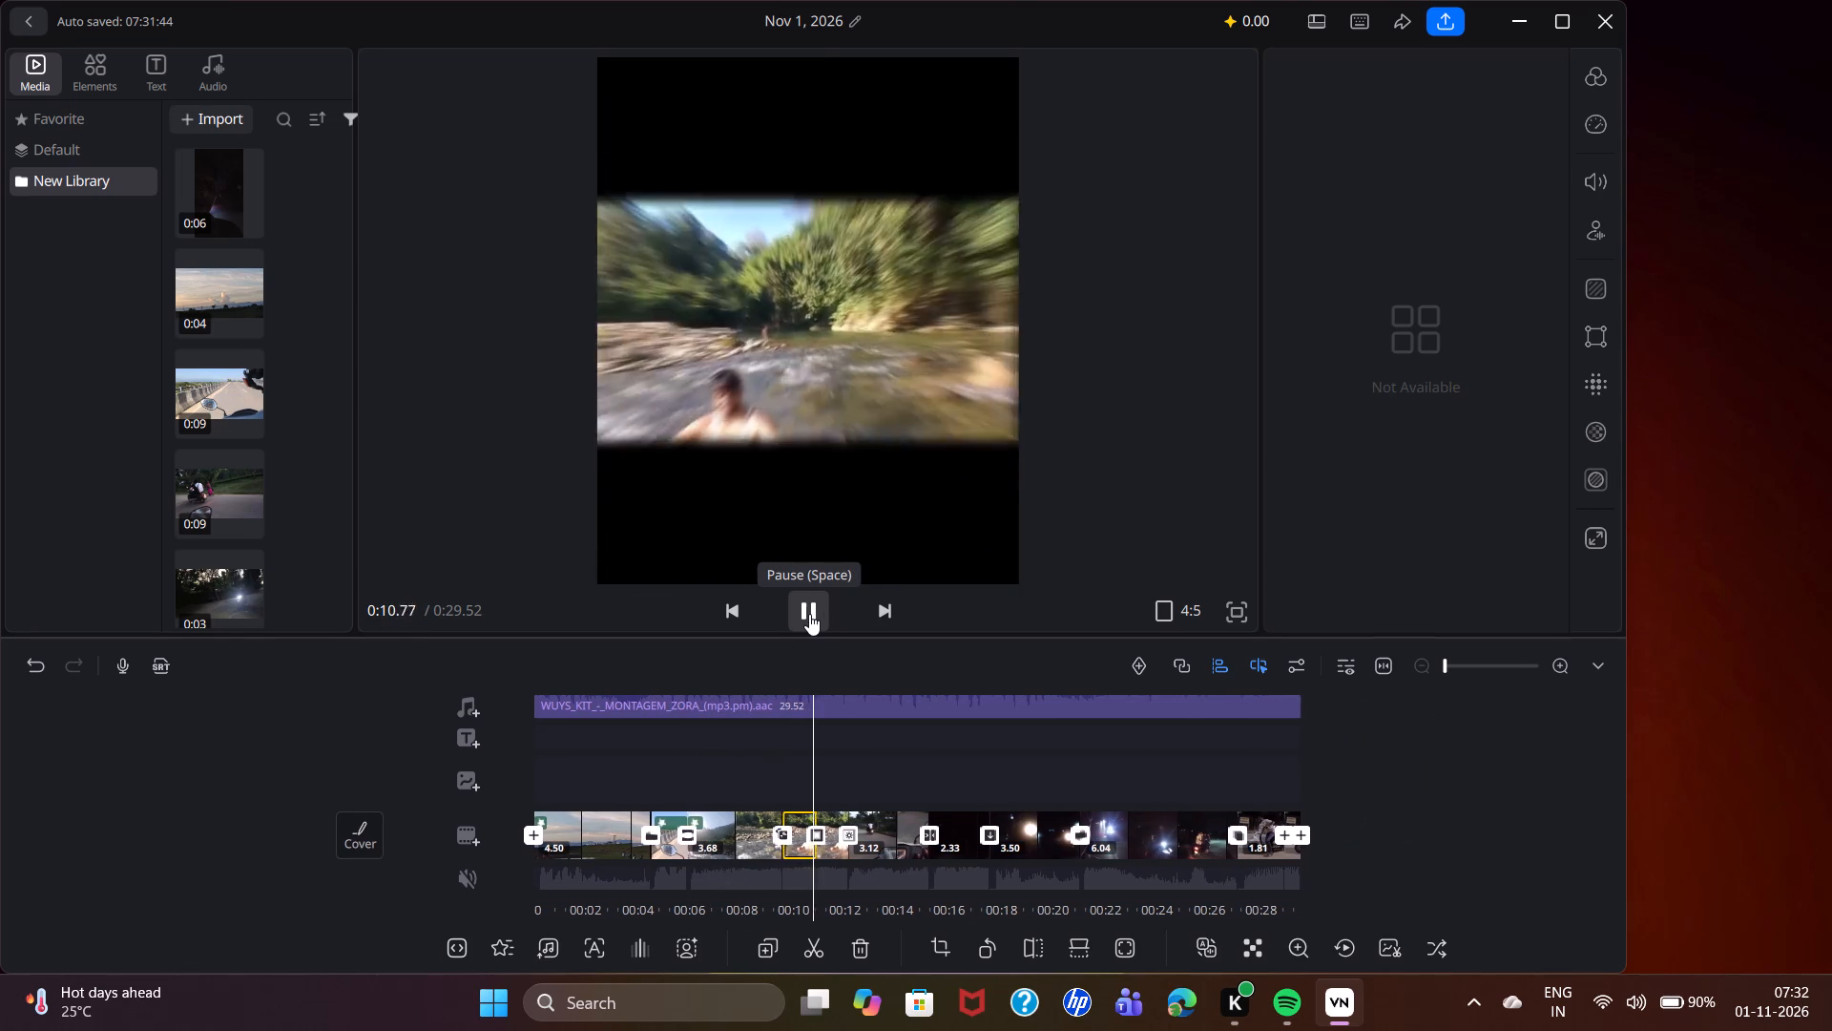
left_click(809, 614)
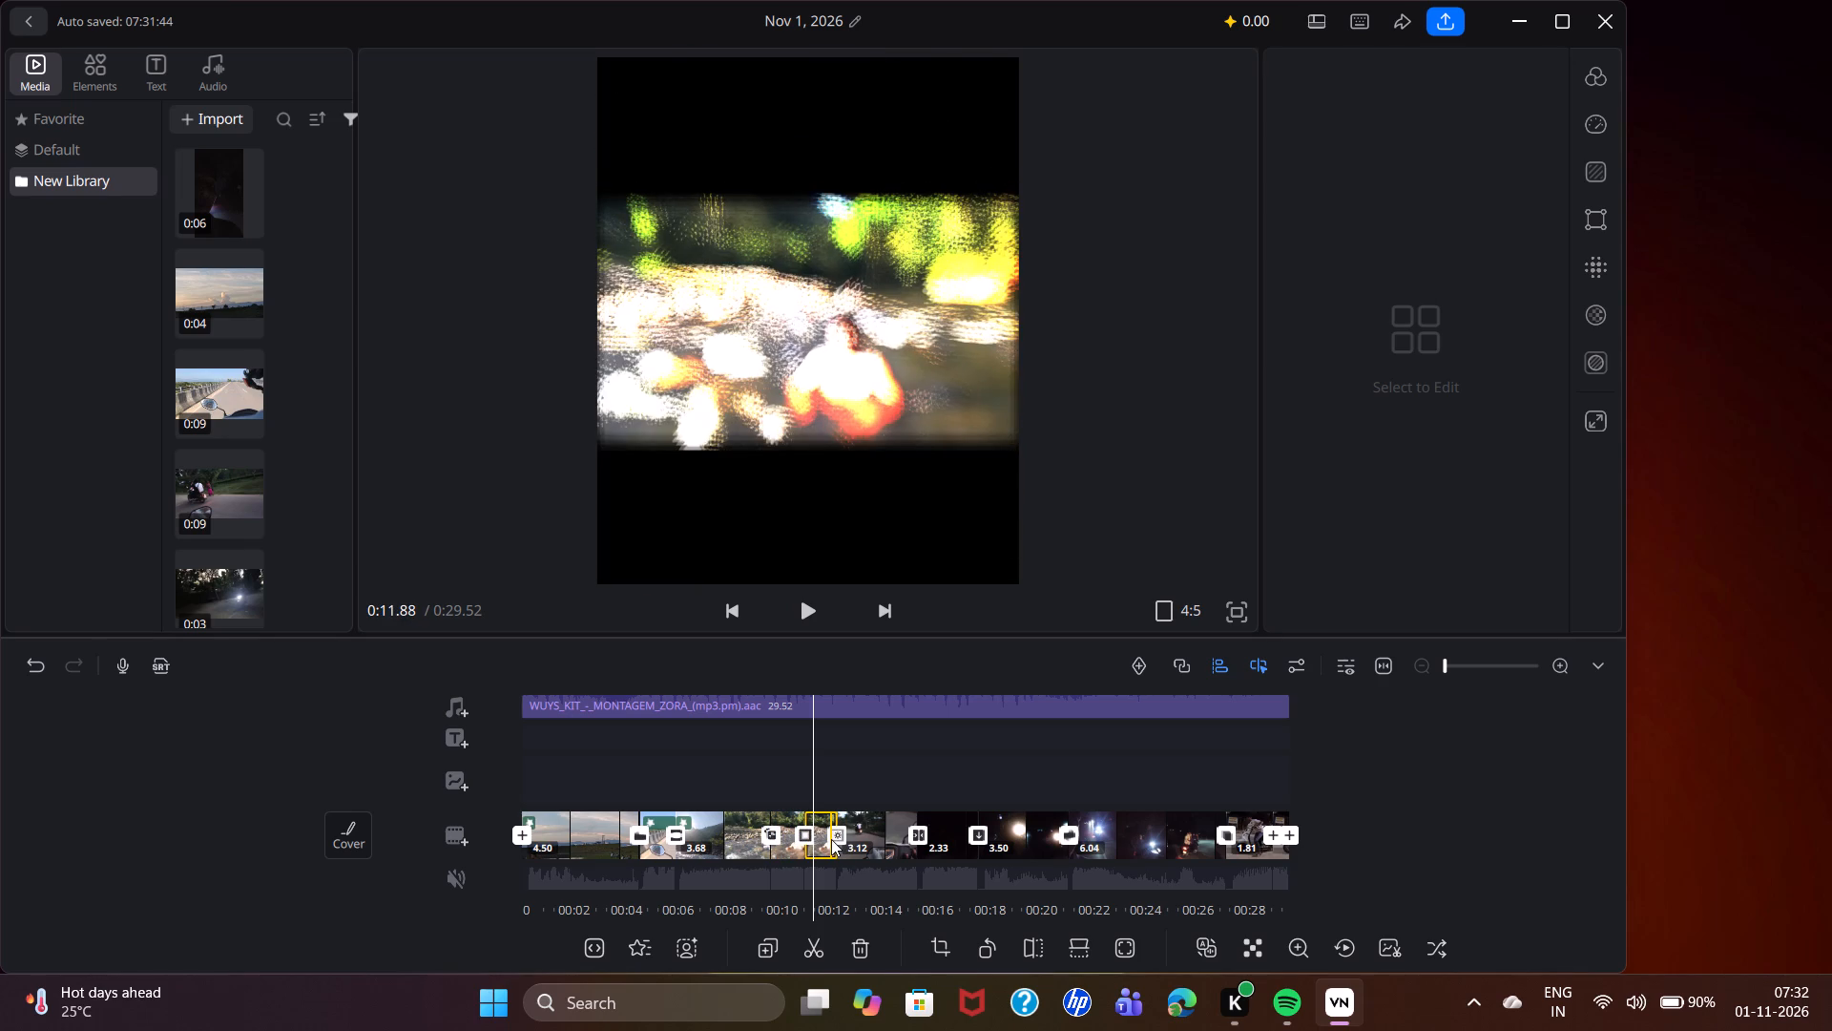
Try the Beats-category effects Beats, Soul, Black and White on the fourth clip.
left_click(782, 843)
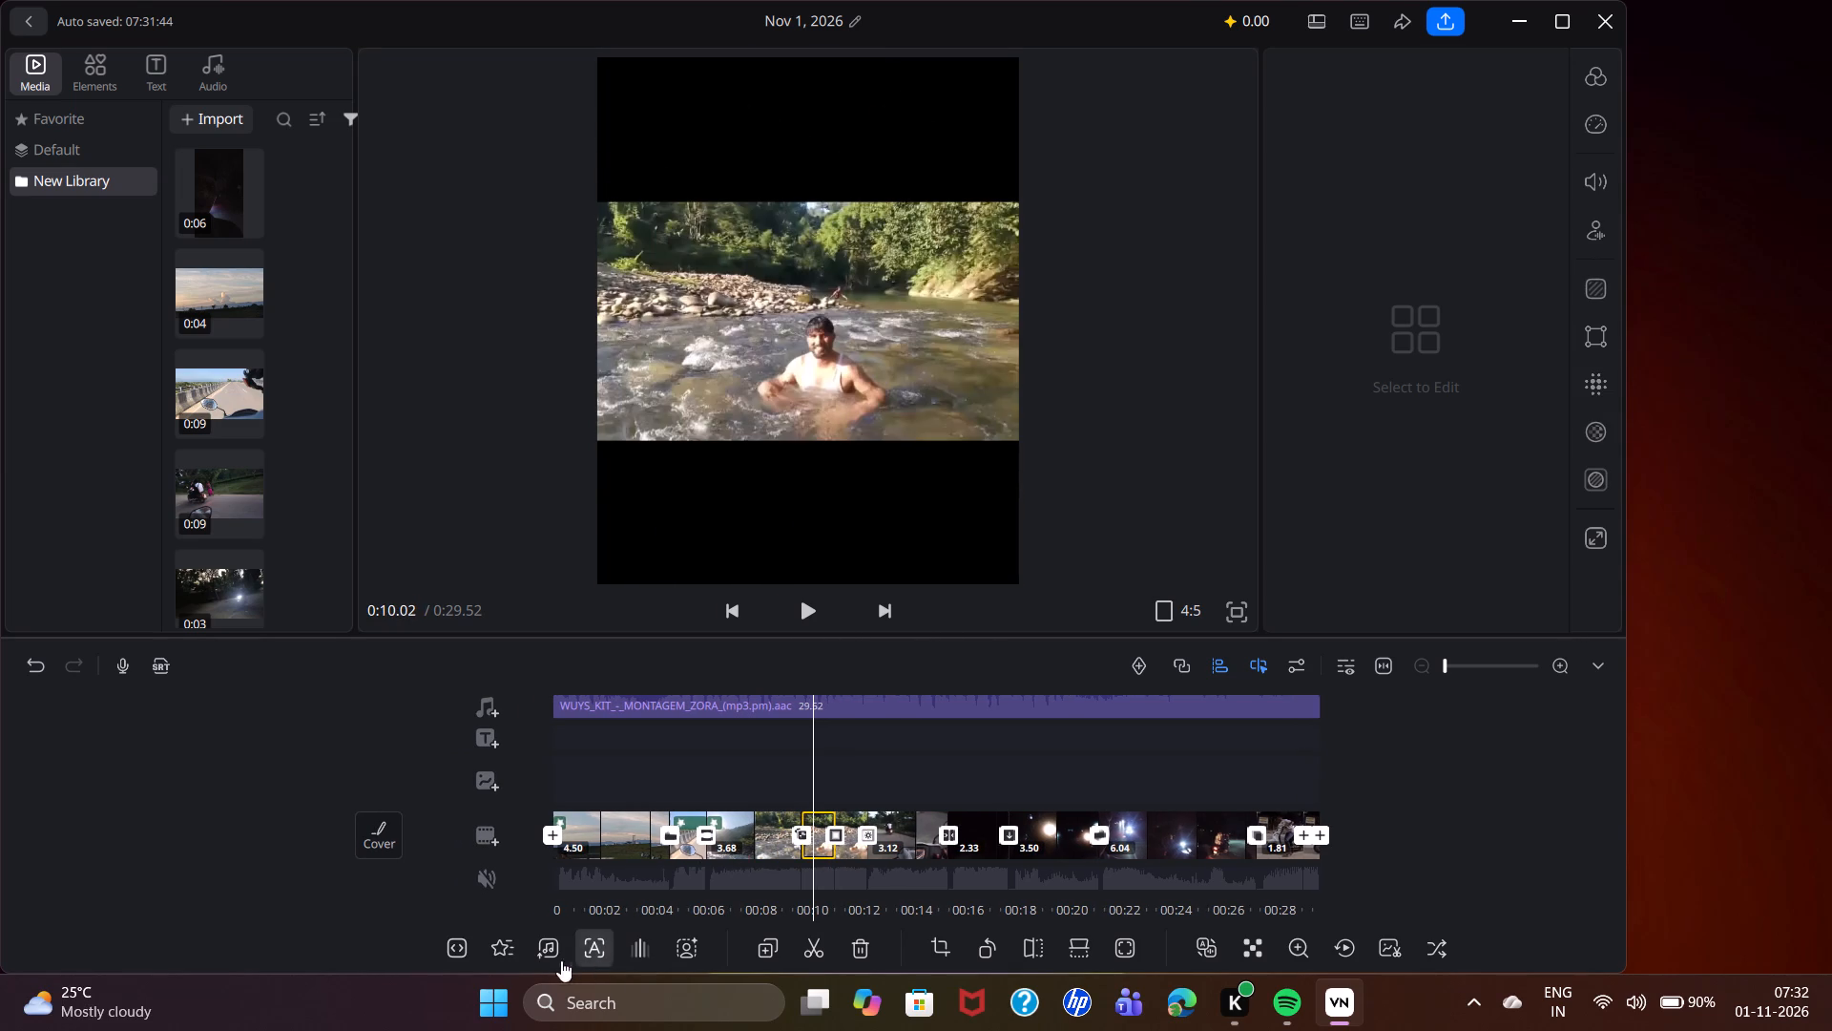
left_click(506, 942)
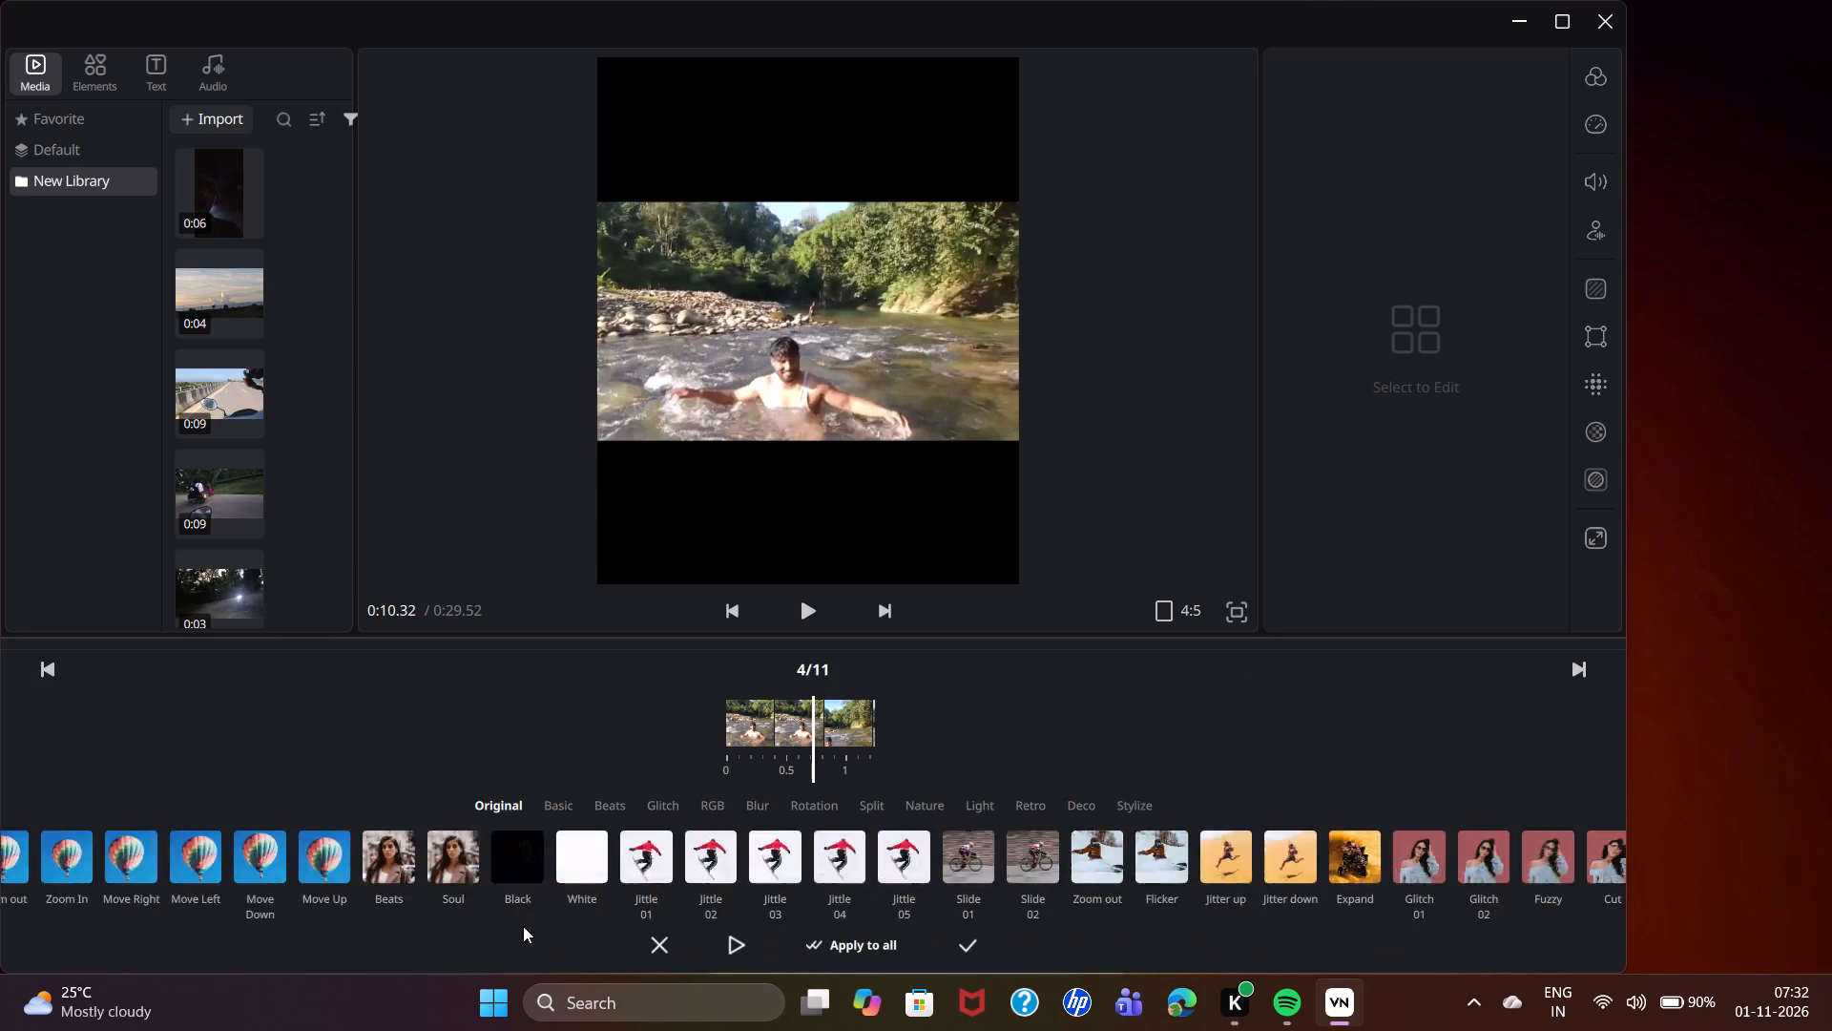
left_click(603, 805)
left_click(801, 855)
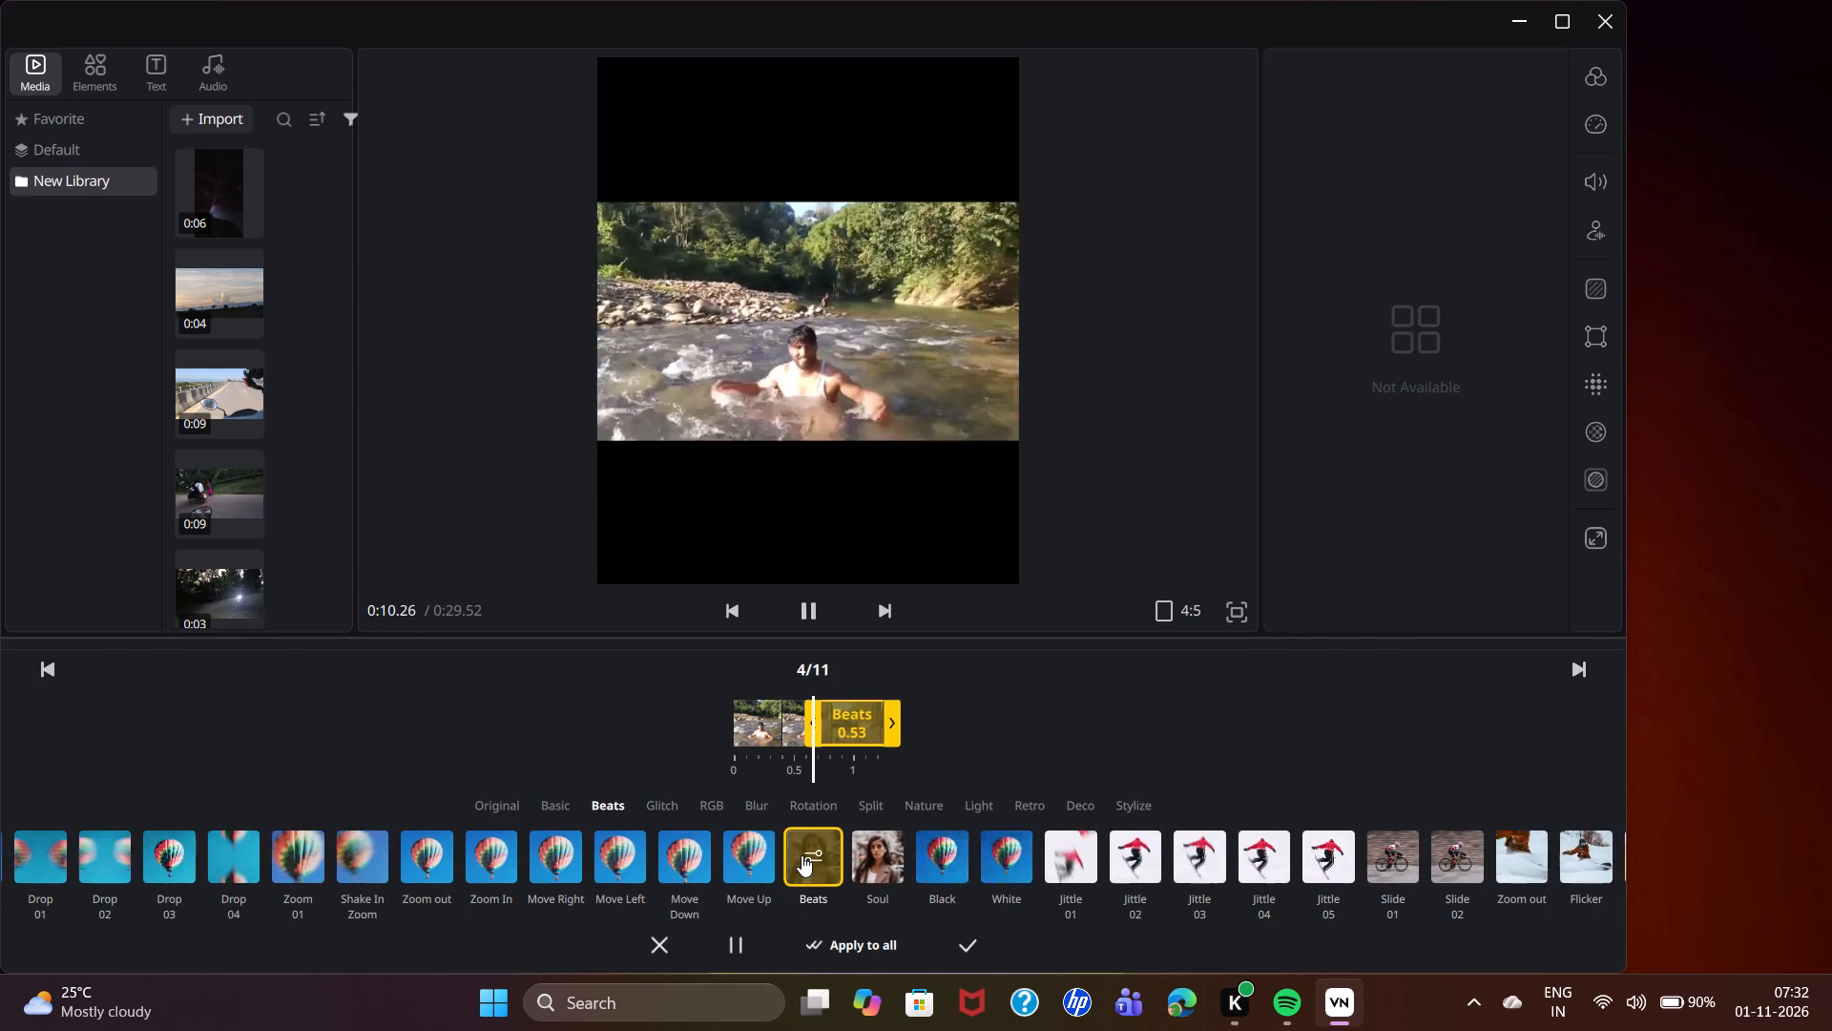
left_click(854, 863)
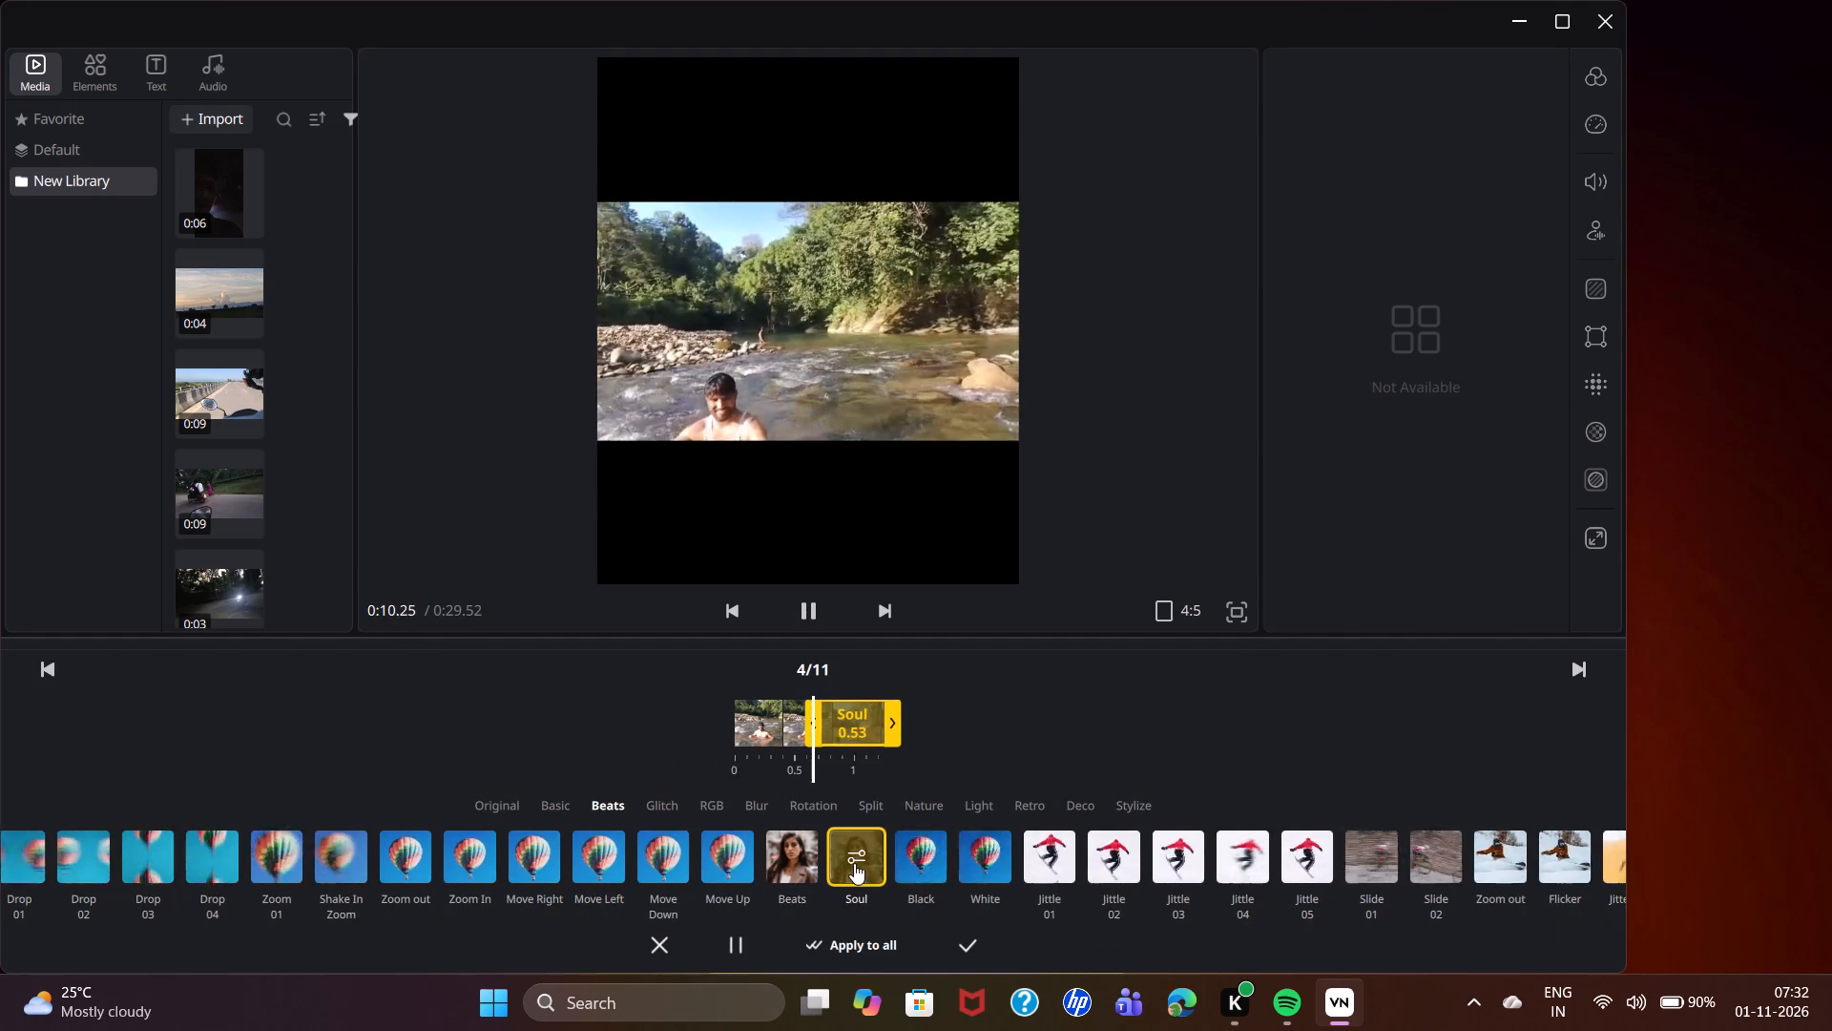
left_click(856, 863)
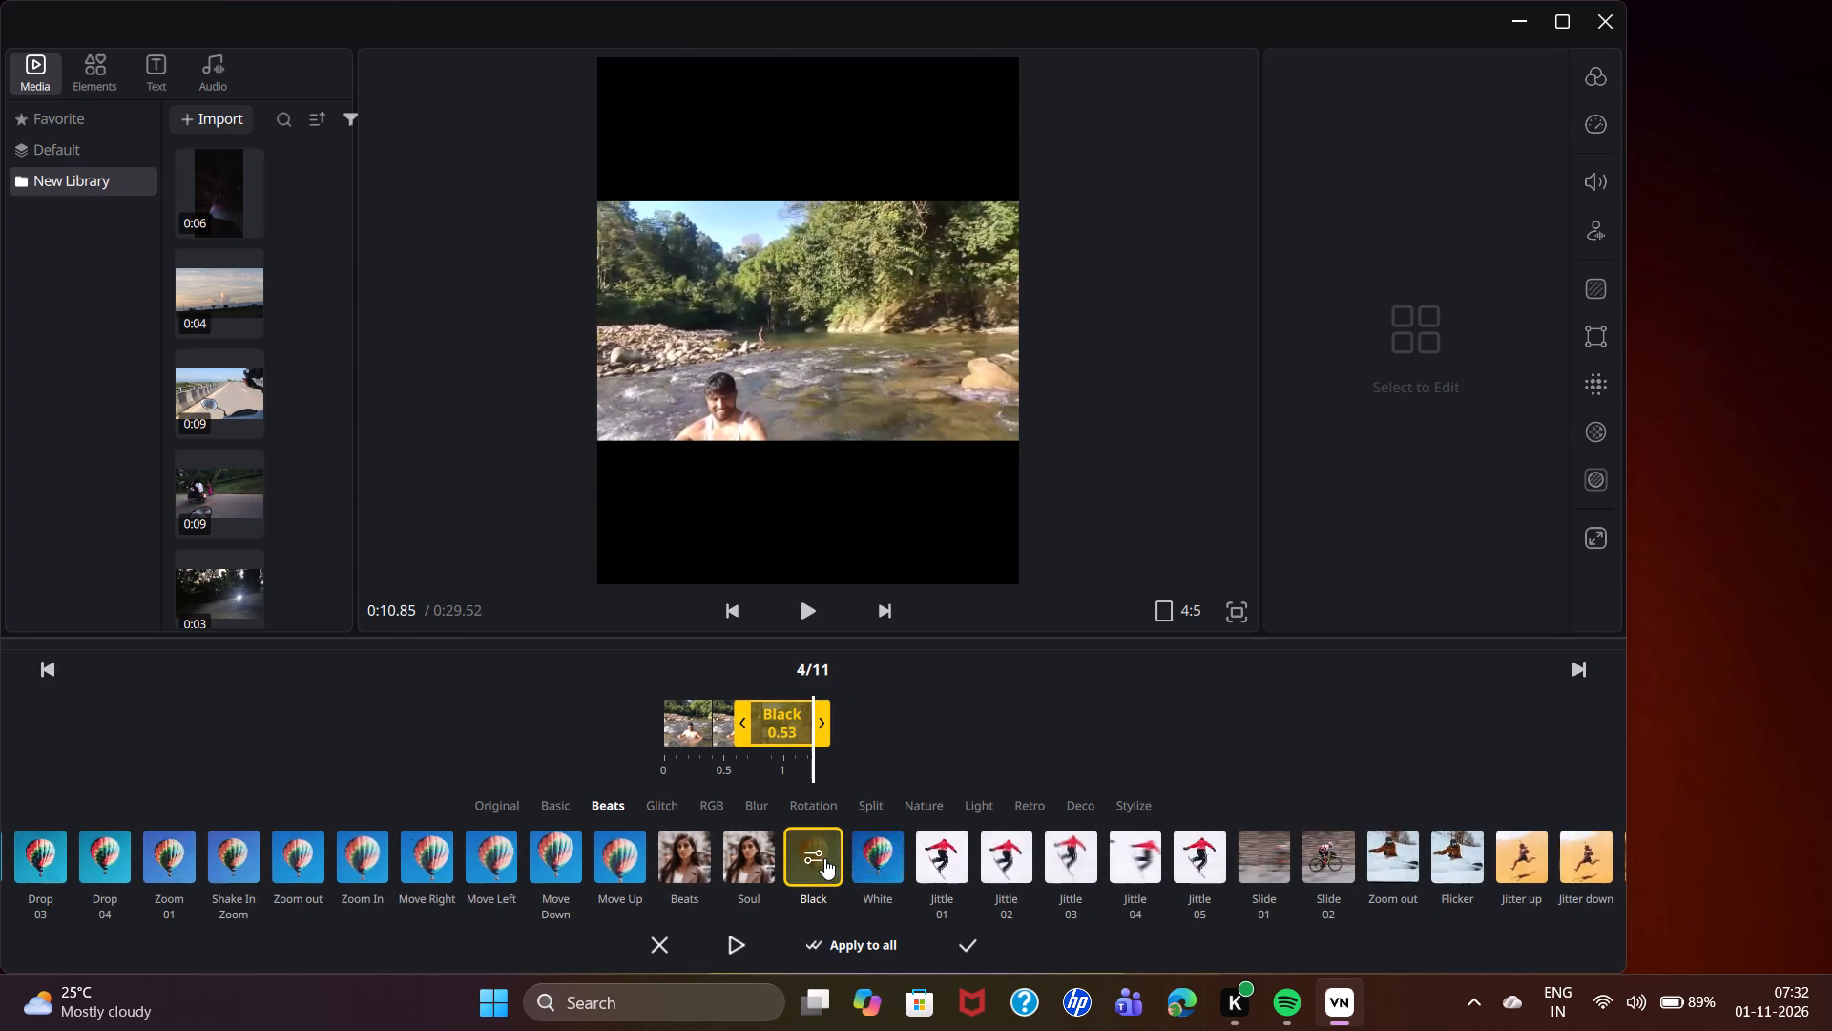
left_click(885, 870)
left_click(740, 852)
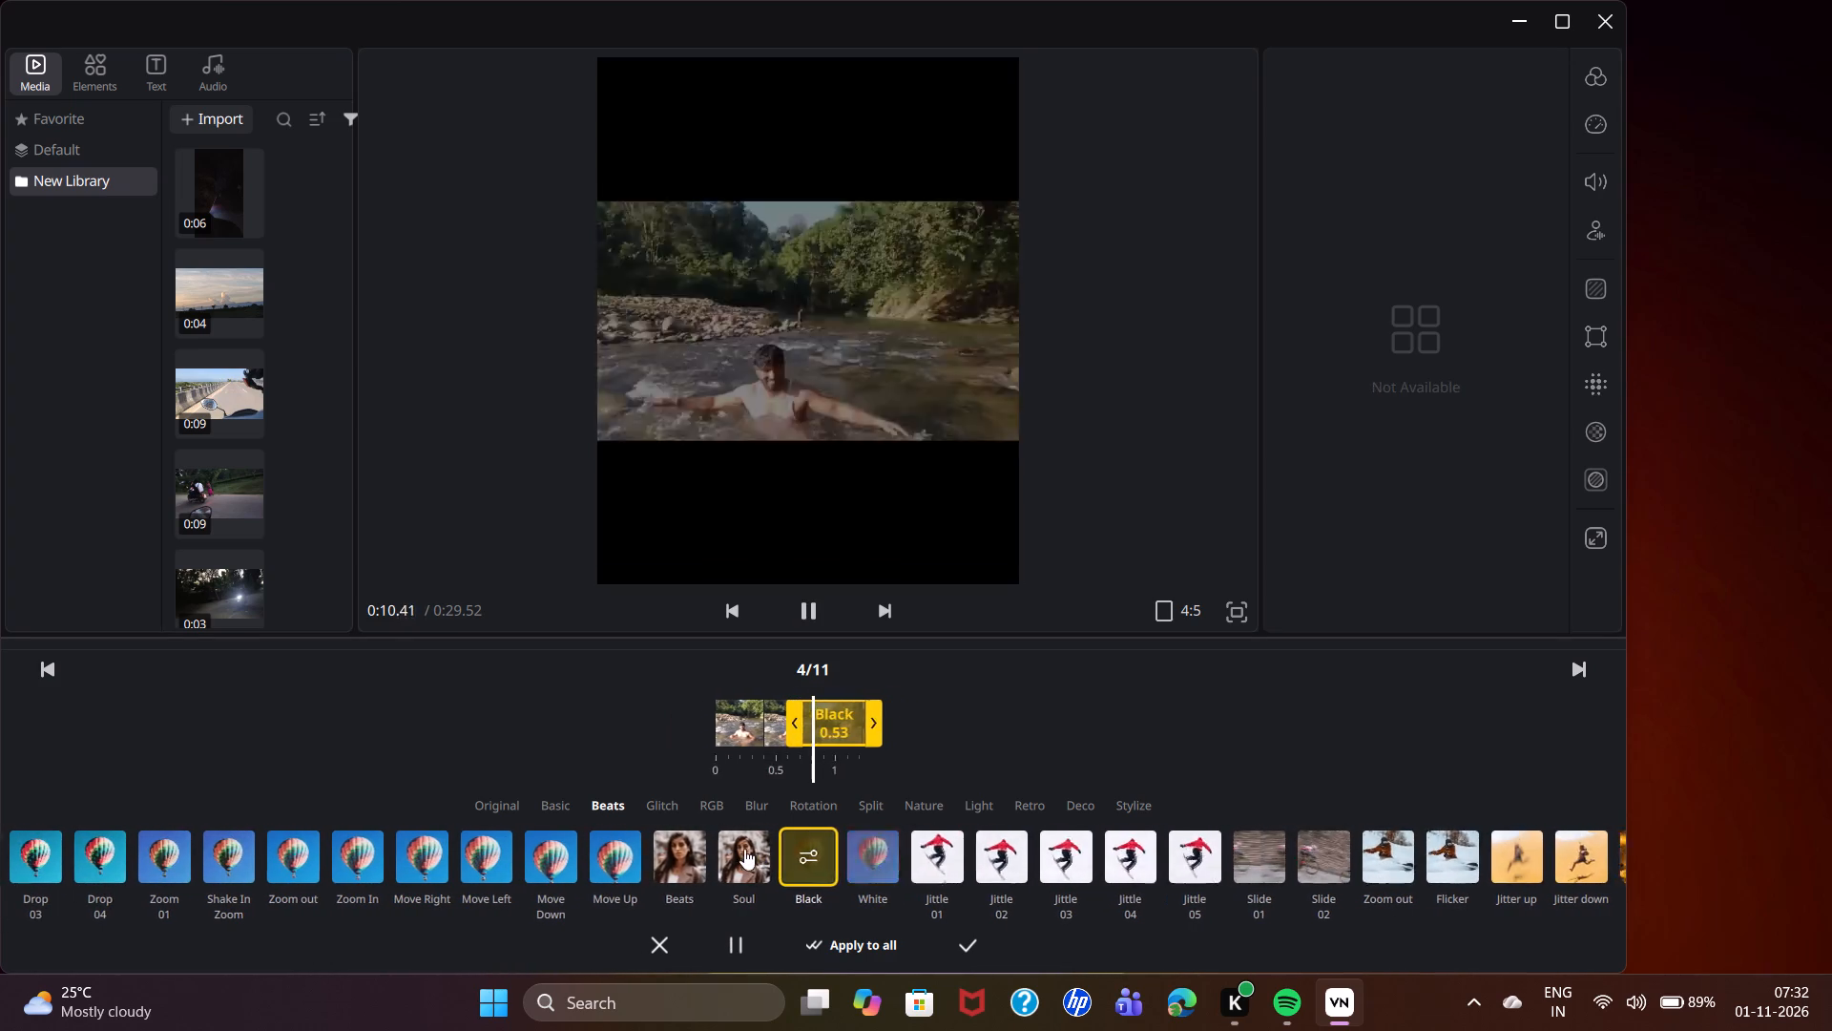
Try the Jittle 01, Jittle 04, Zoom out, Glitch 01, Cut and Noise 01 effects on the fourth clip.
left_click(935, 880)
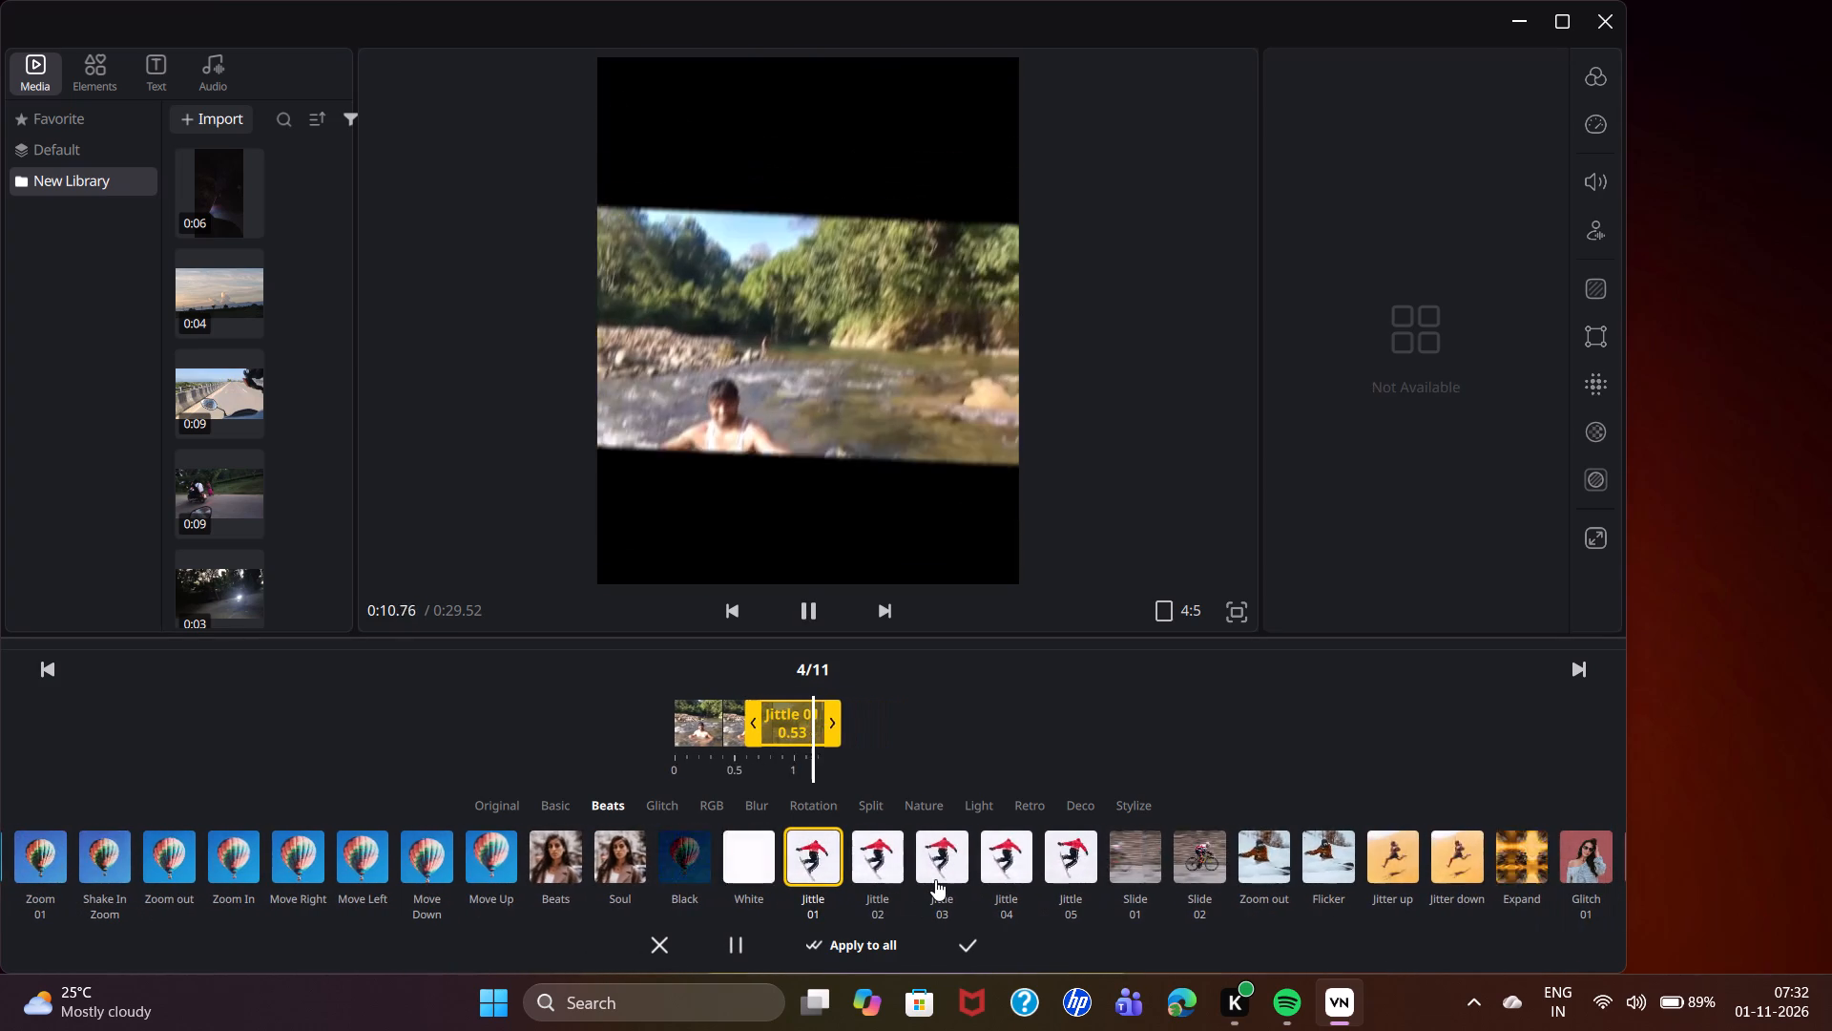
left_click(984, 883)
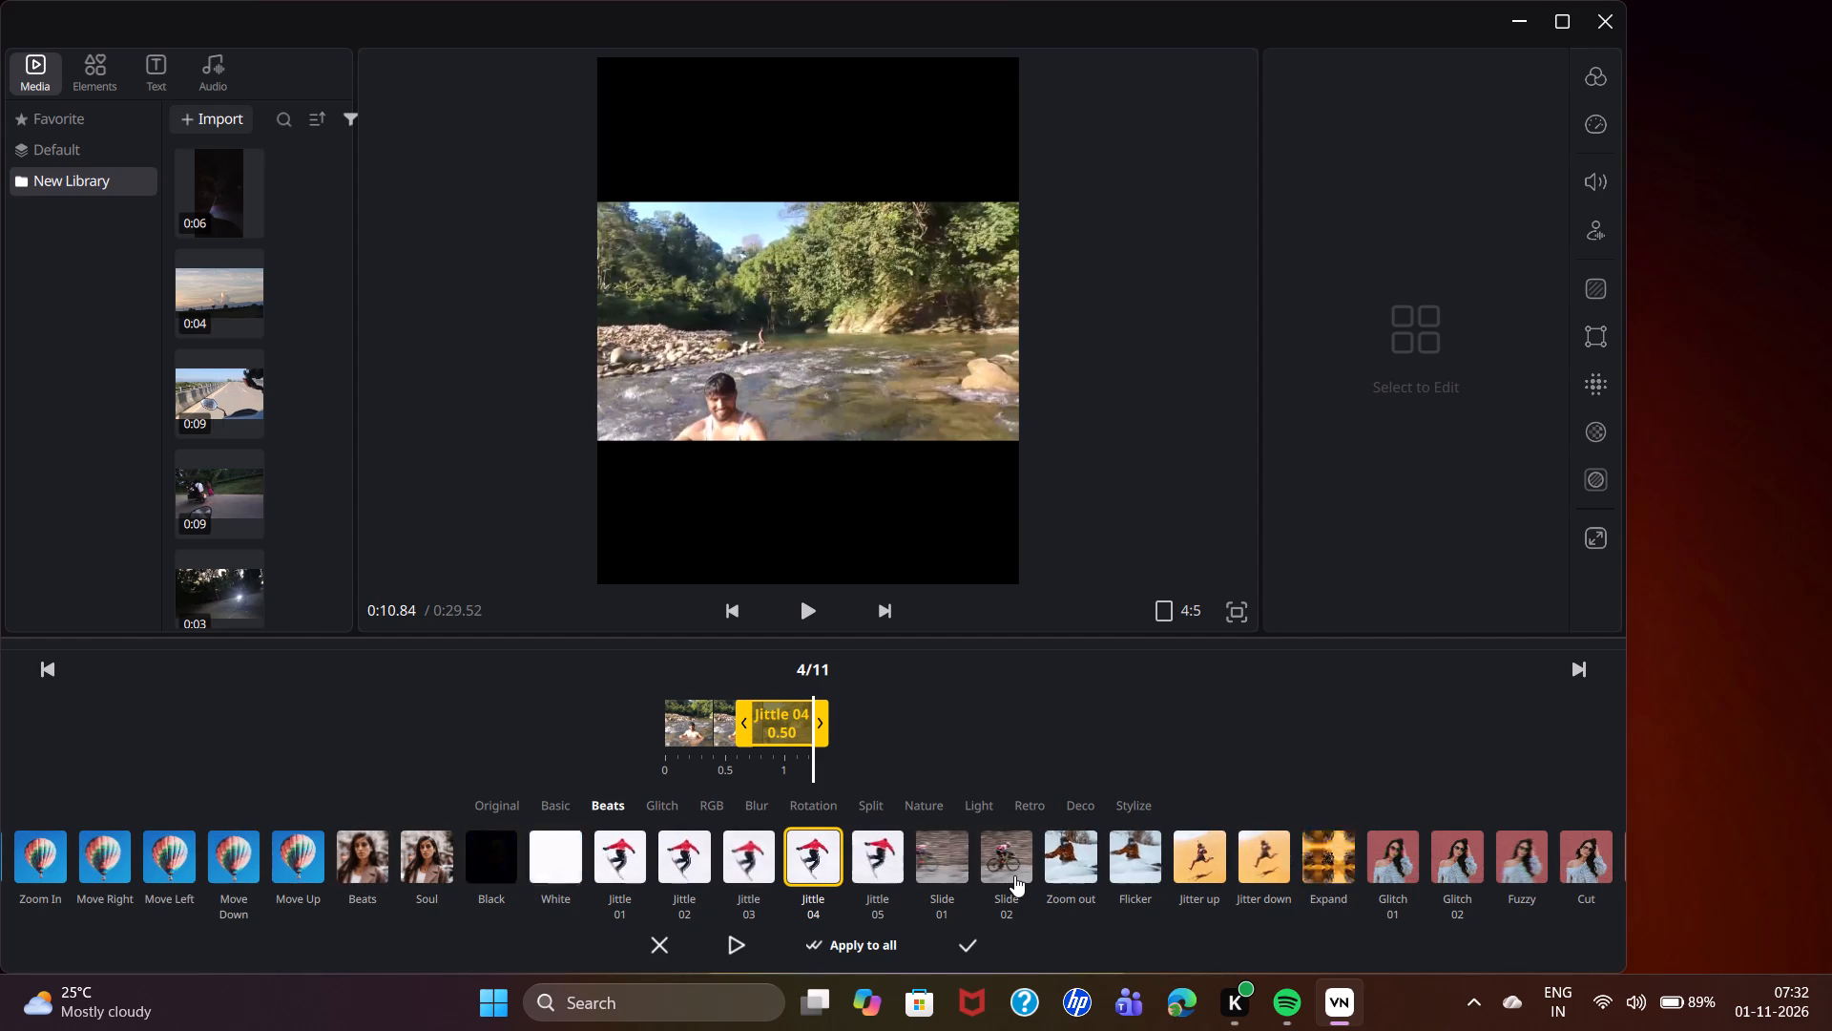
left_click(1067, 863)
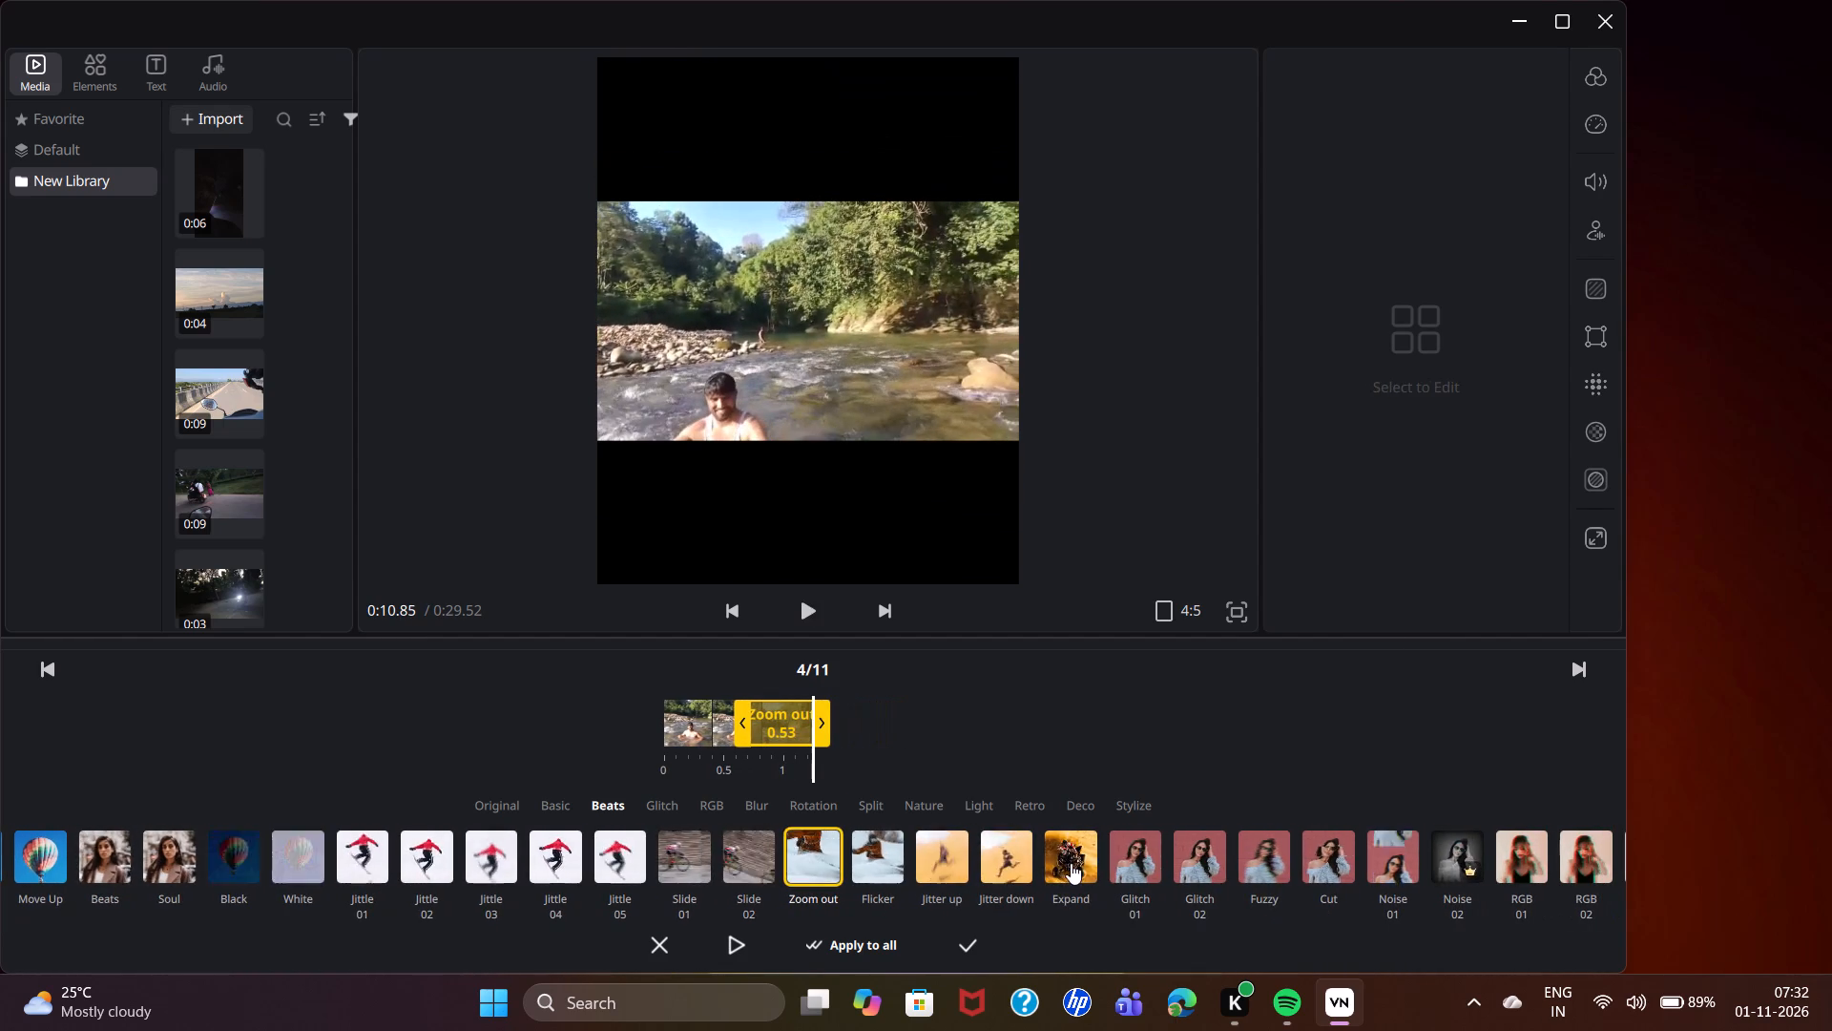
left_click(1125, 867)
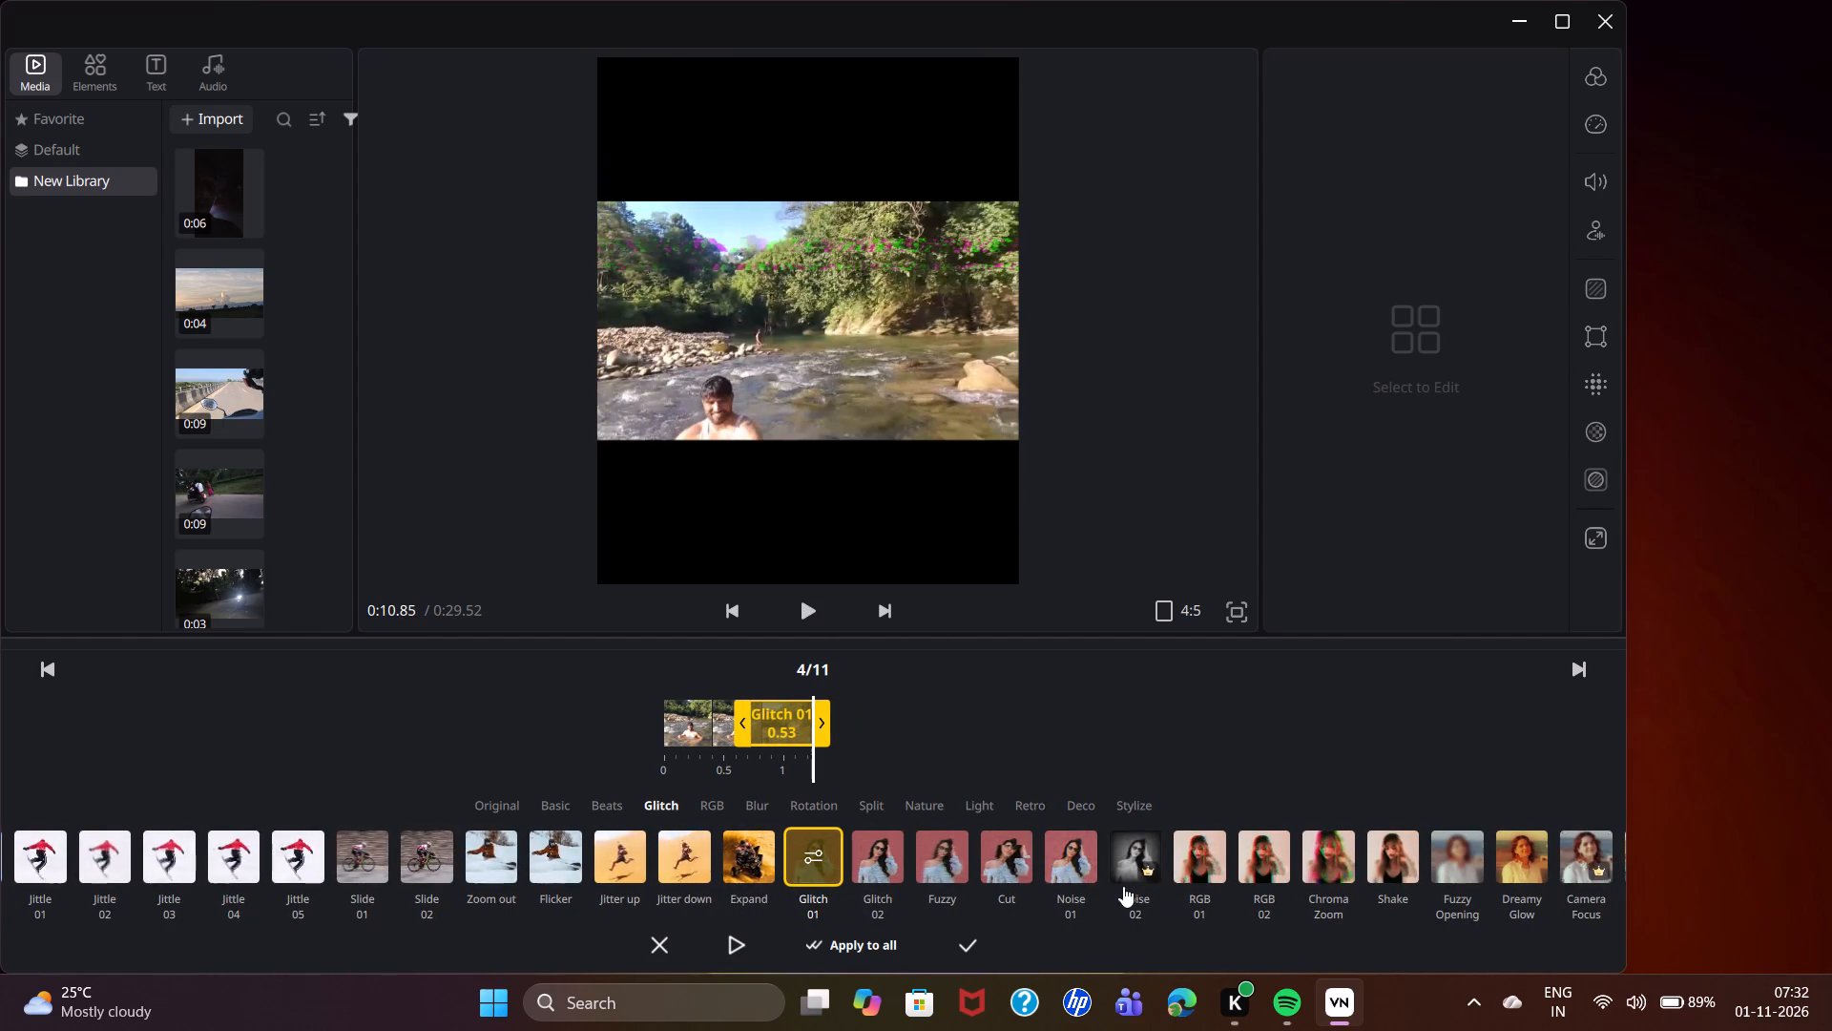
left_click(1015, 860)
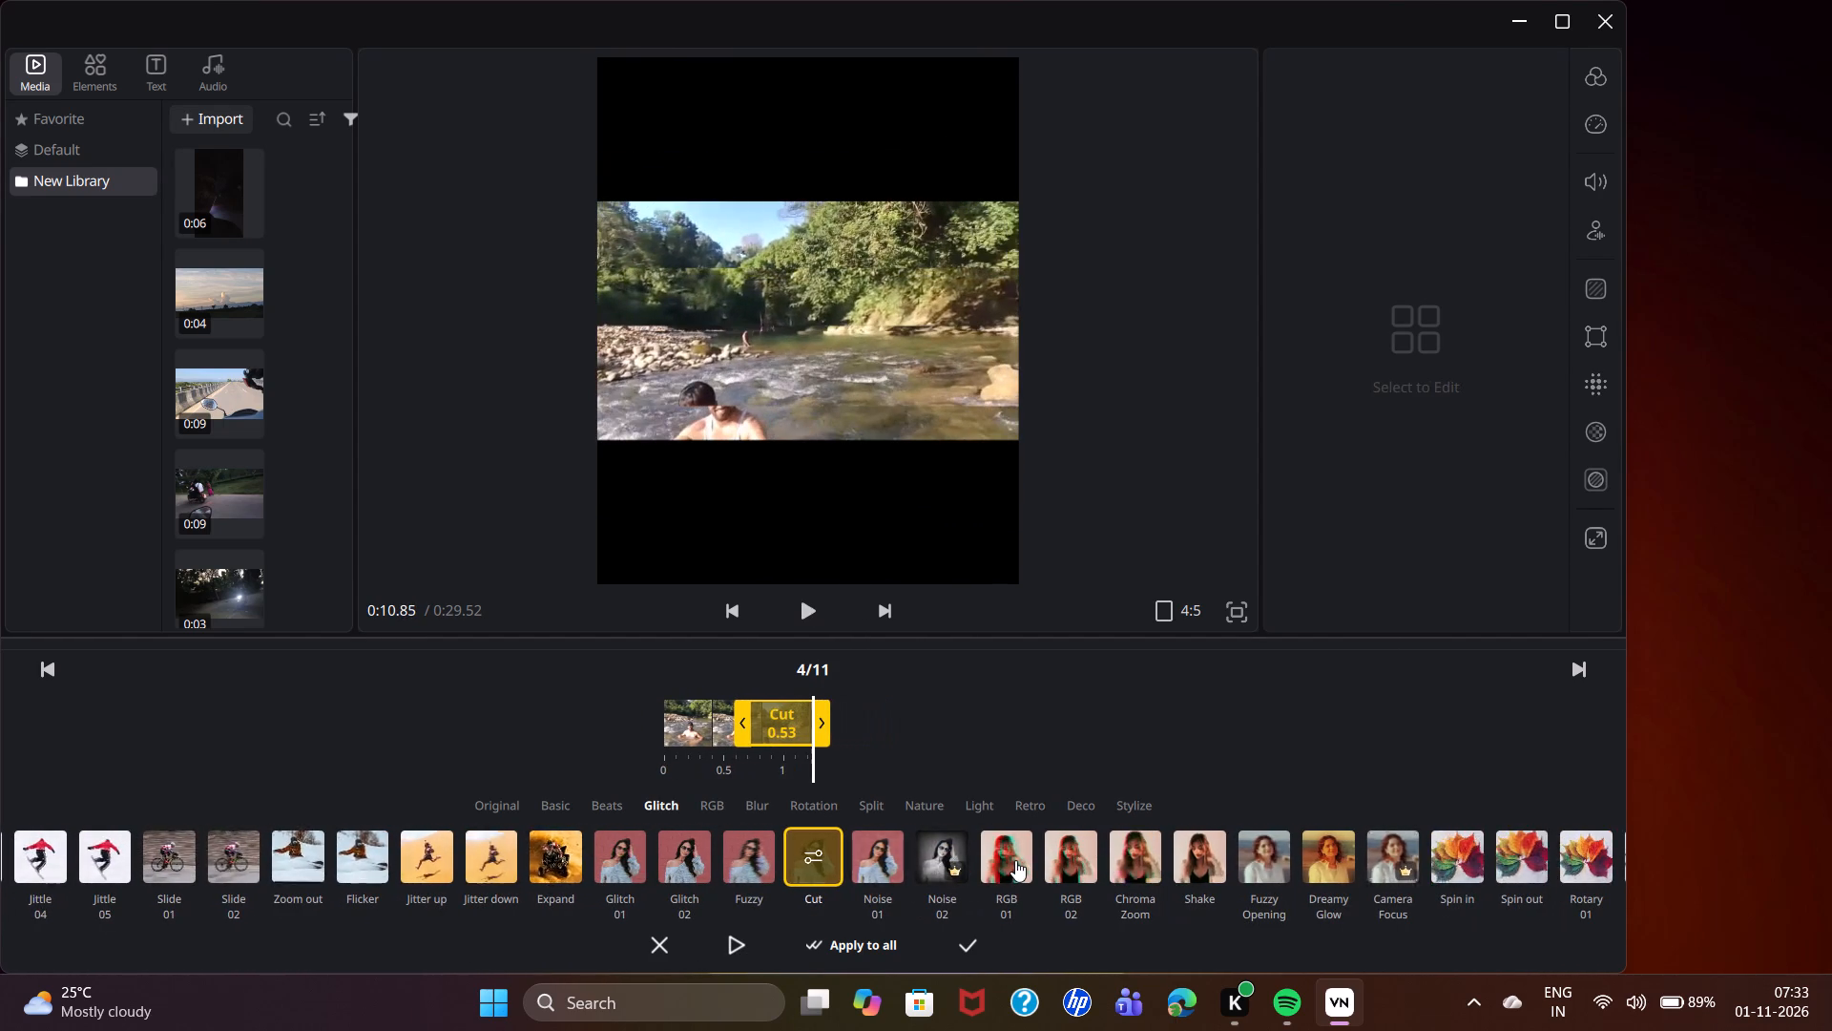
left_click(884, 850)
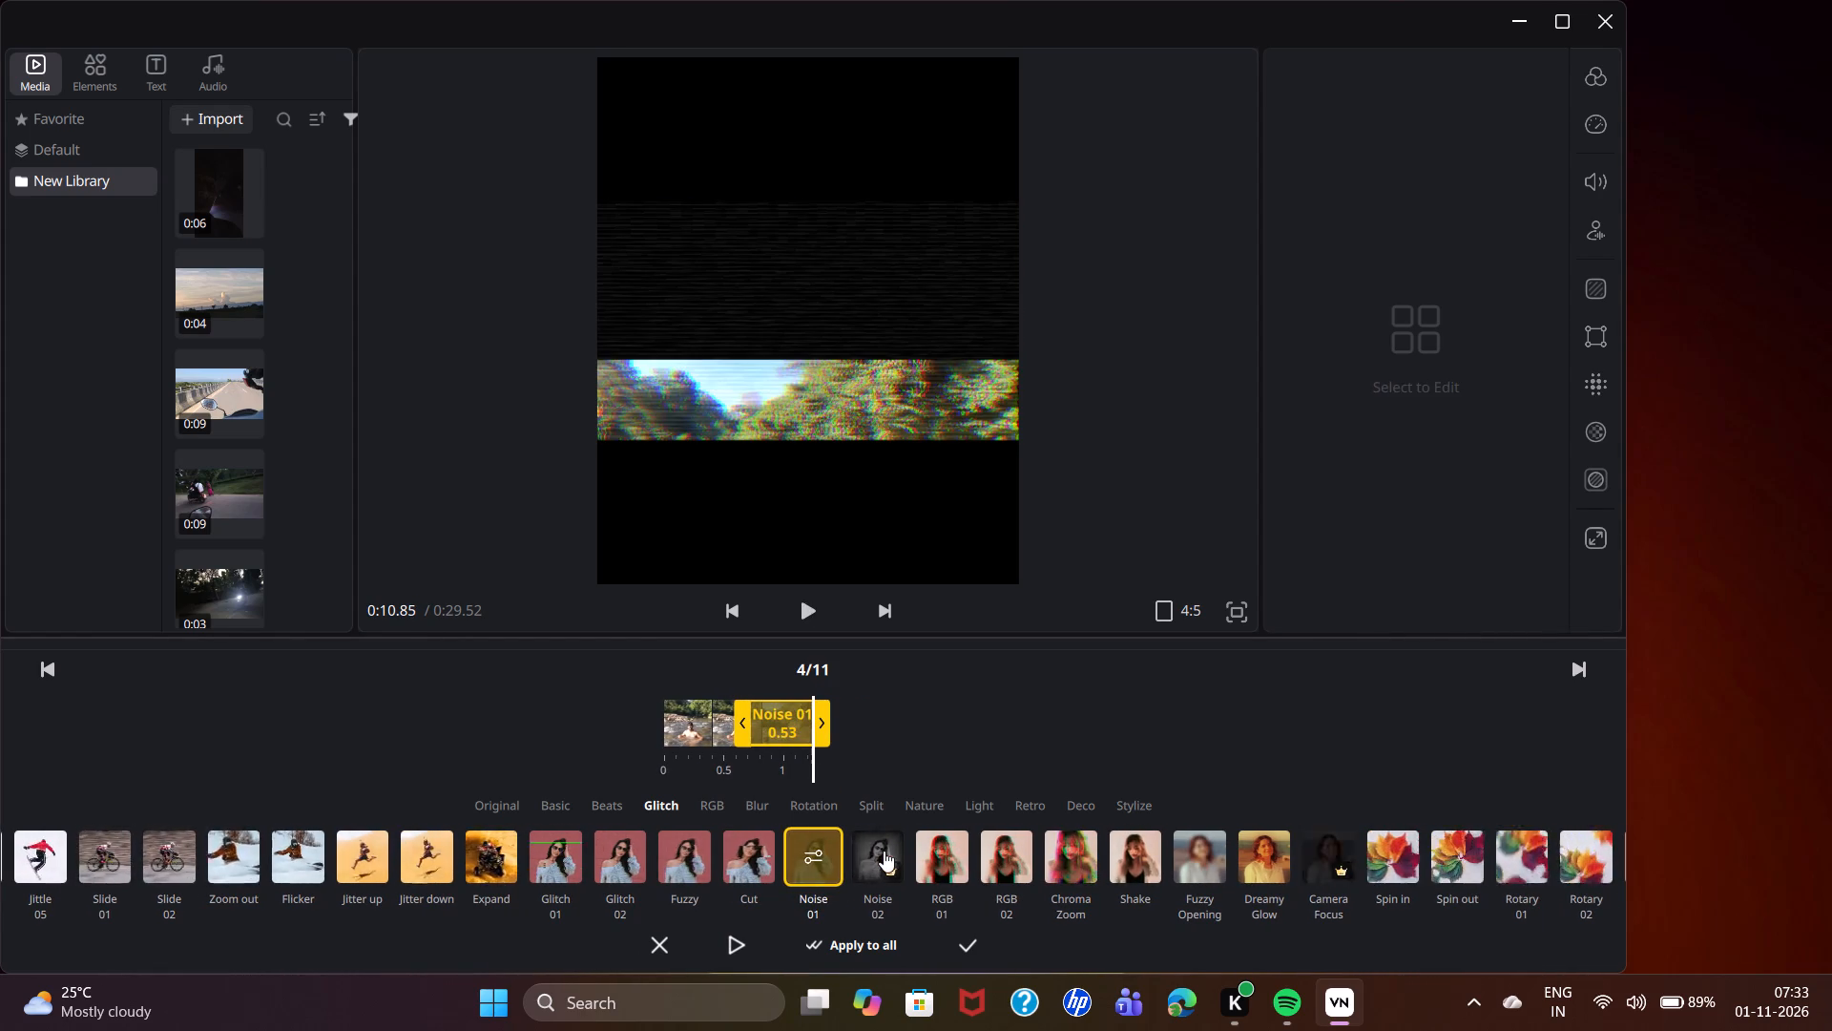
Apply the RGB-category Shake effect to the fourth clip and accept it.
left_click(1126, 868)
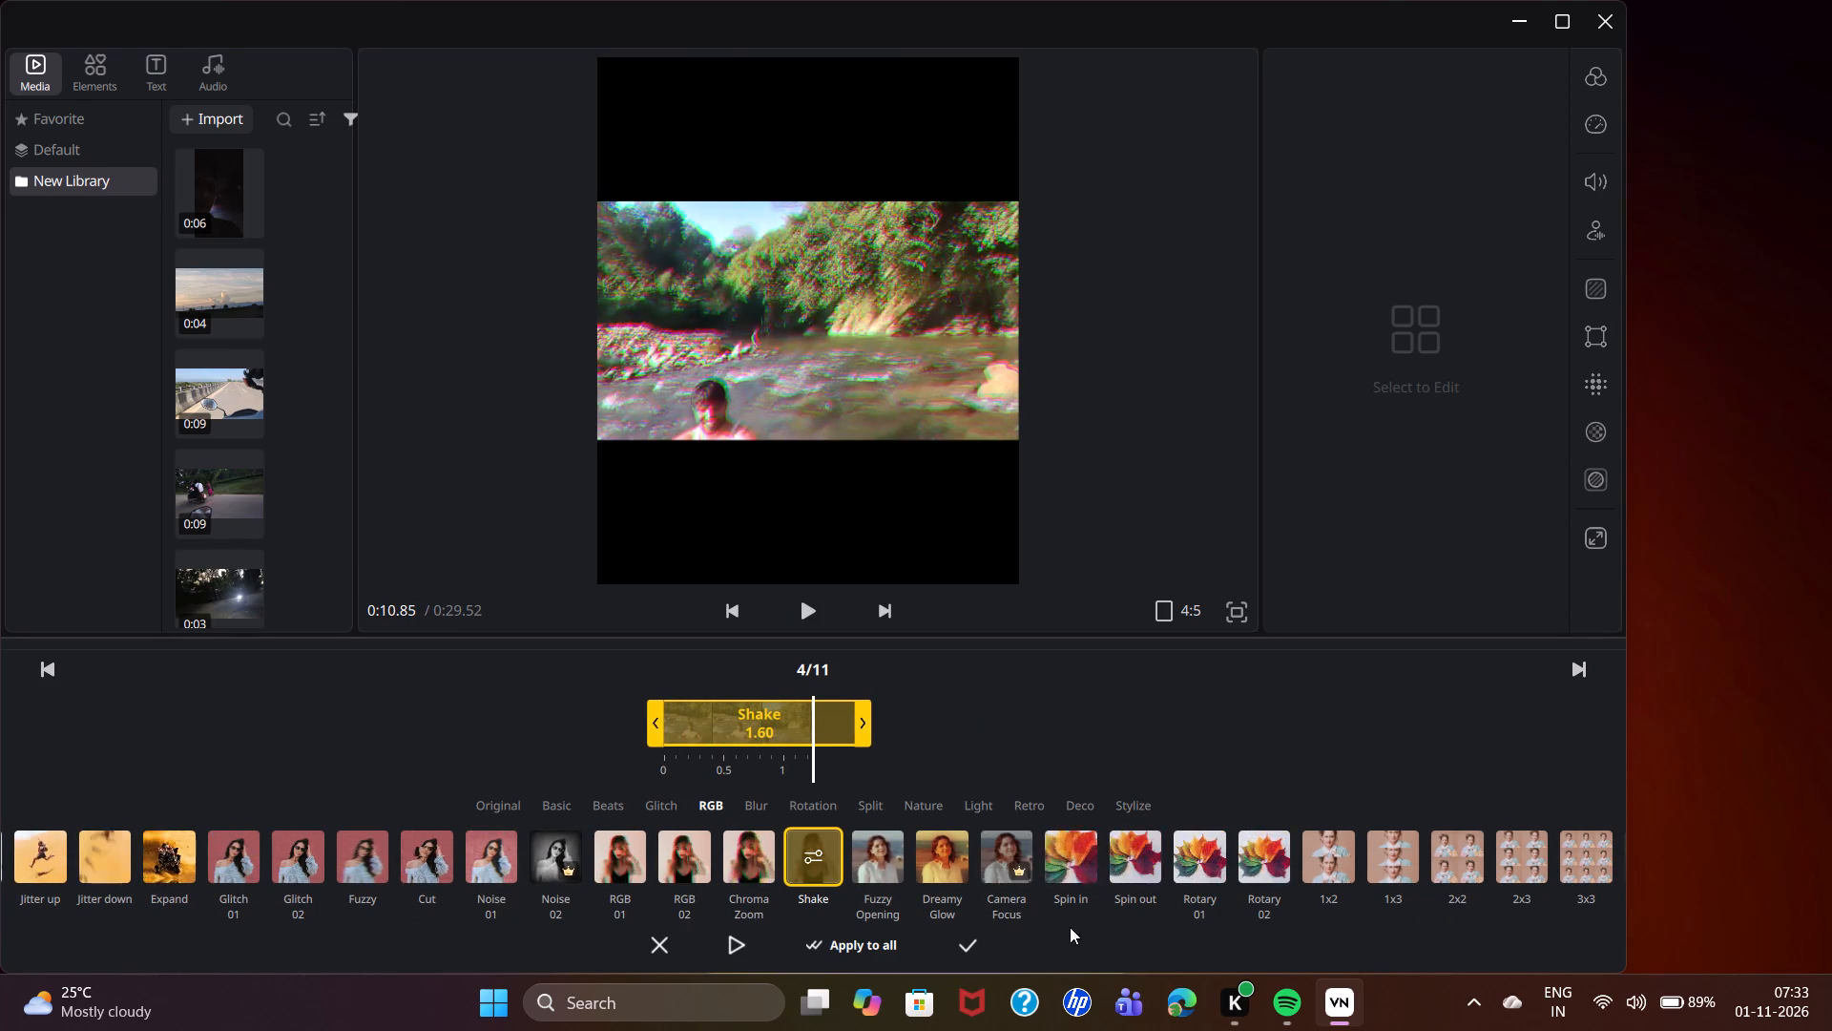
left_click(972, 936)
Play back the timeline through the fourth clip and into the fifth to review the Shake effect.
left_click_drag(865, 758, 913, 774)
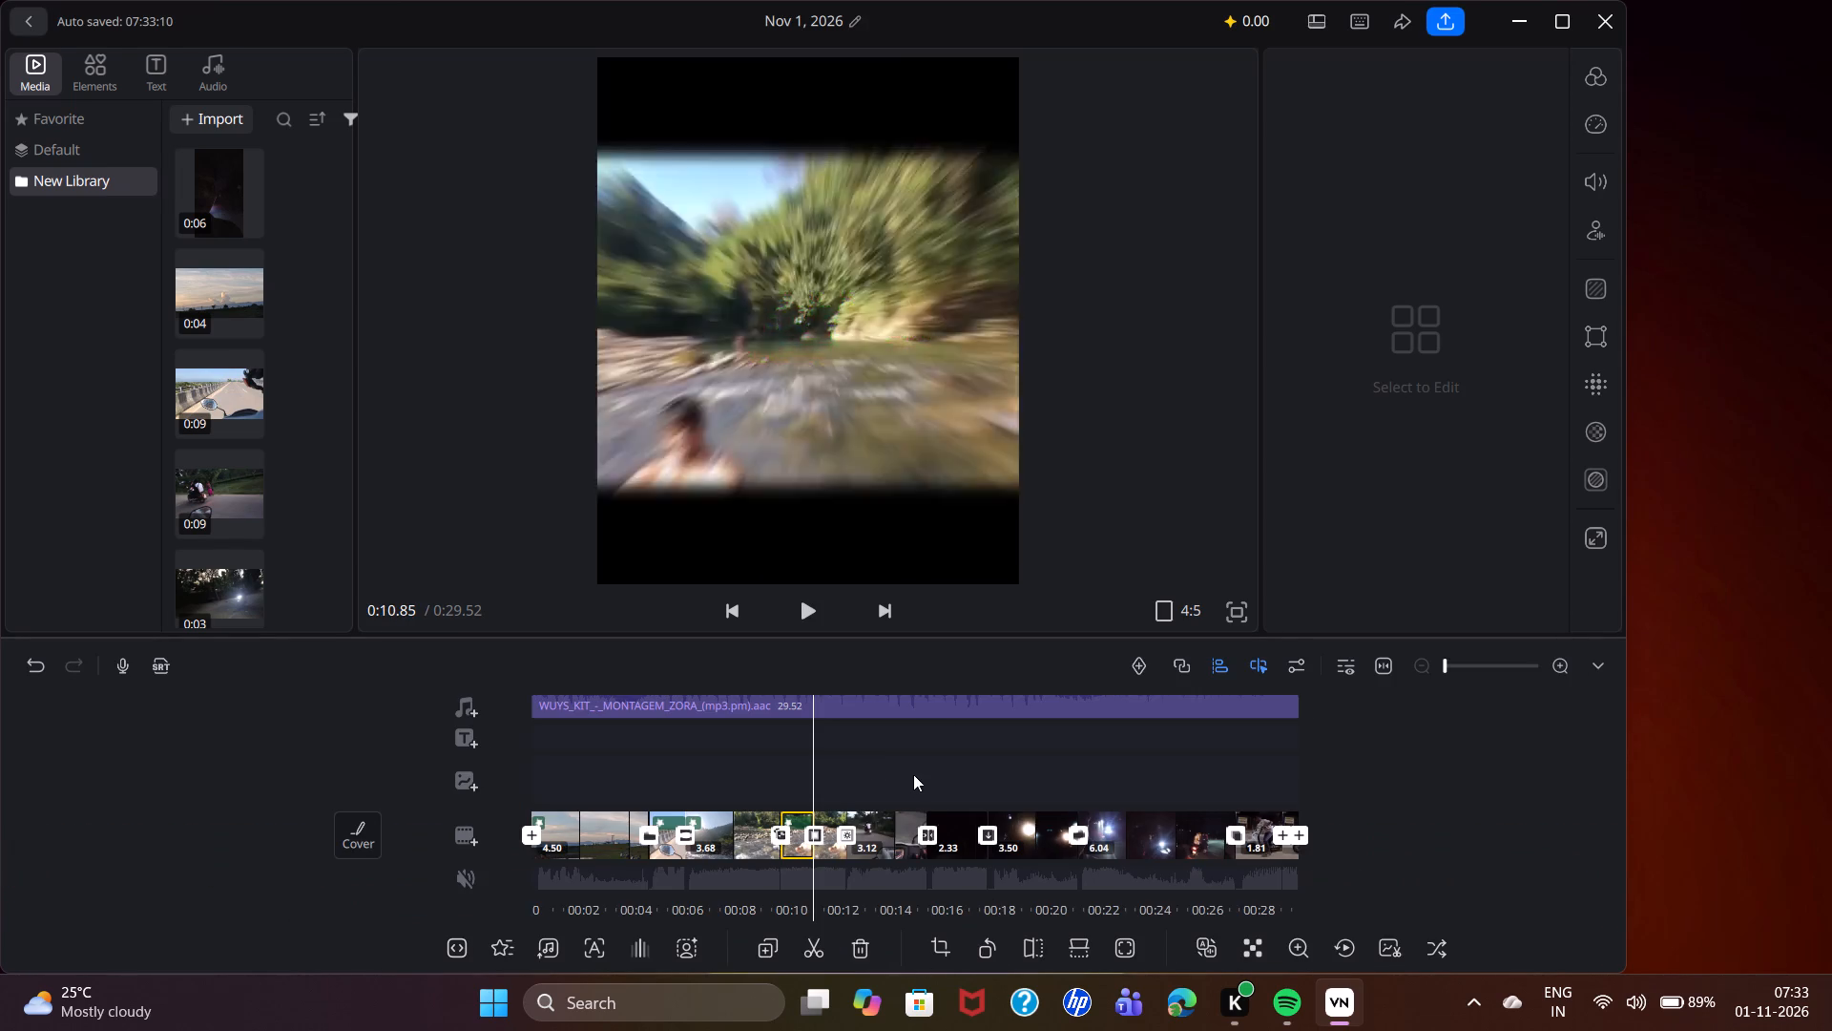
left_click_drag(913, 774, 947, 786)
left_click(816, 613)
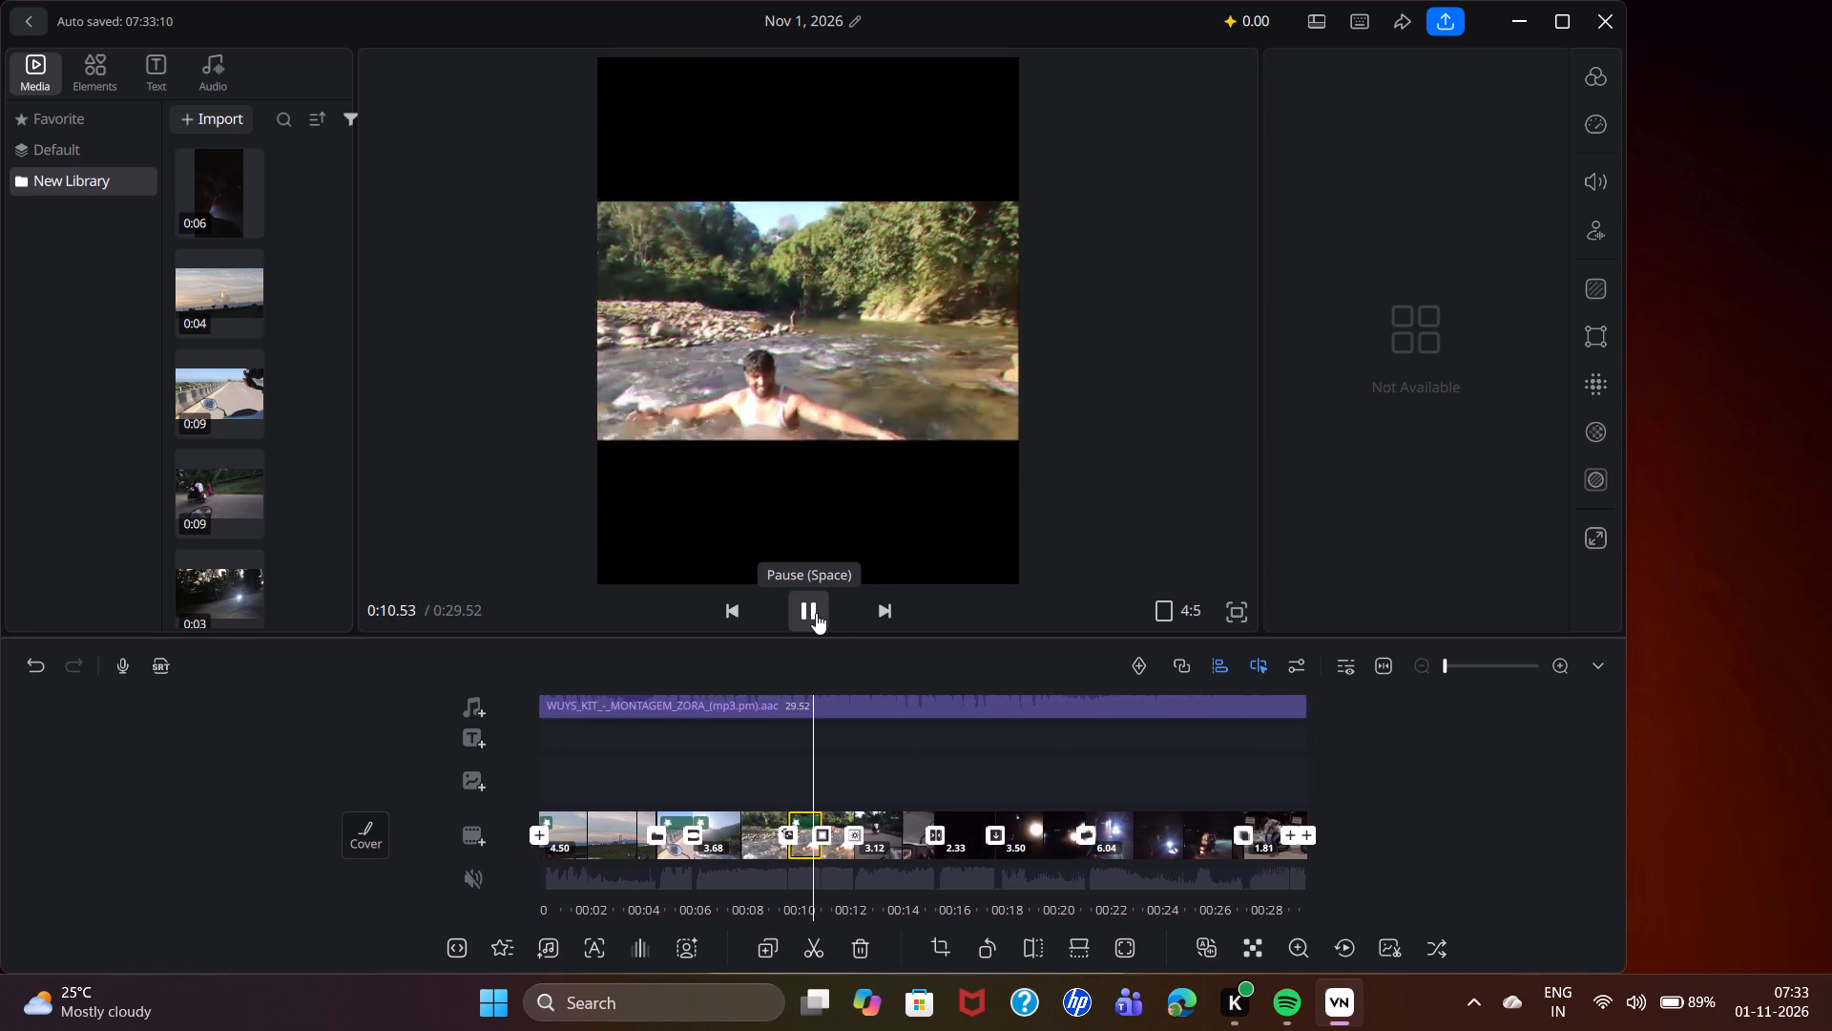
left_click(816, 613)
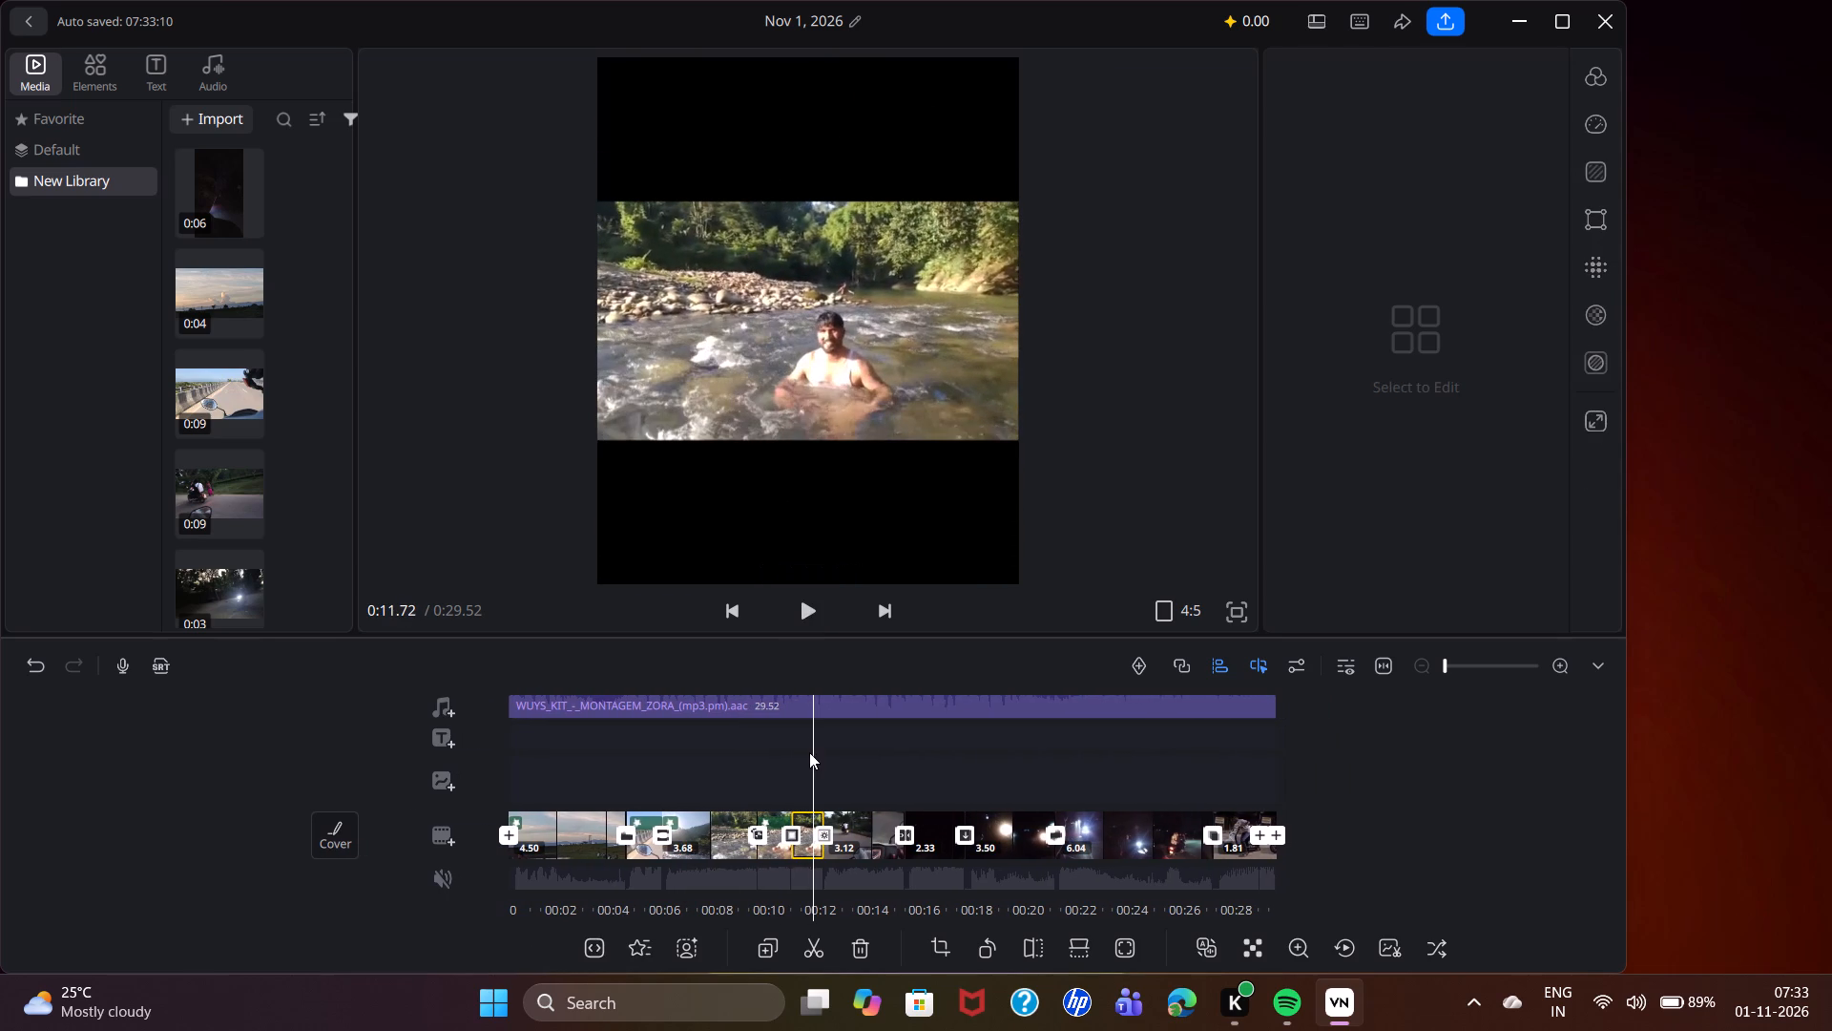
Open the effects for the fifth clip and examine the available effects through to the Retro ones for a suitable choice.
left_click_drag(809, 752, 833, 755)
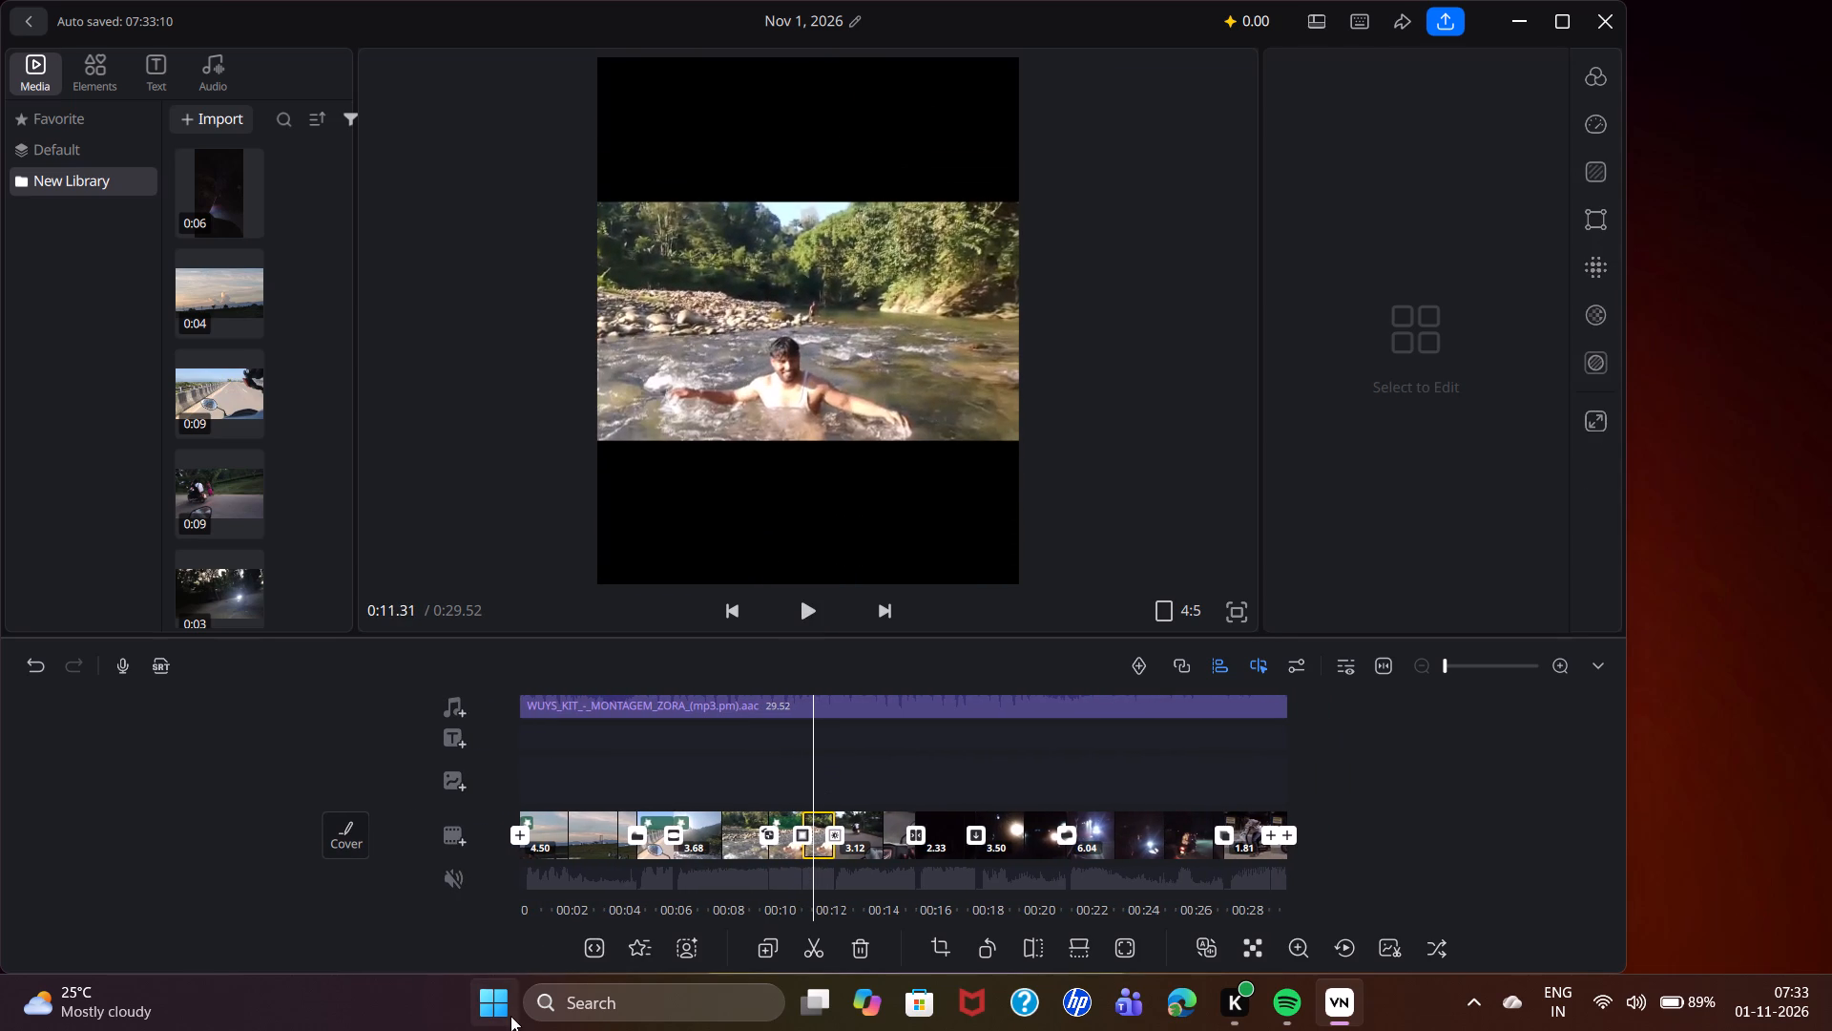
left_click(652, 963)
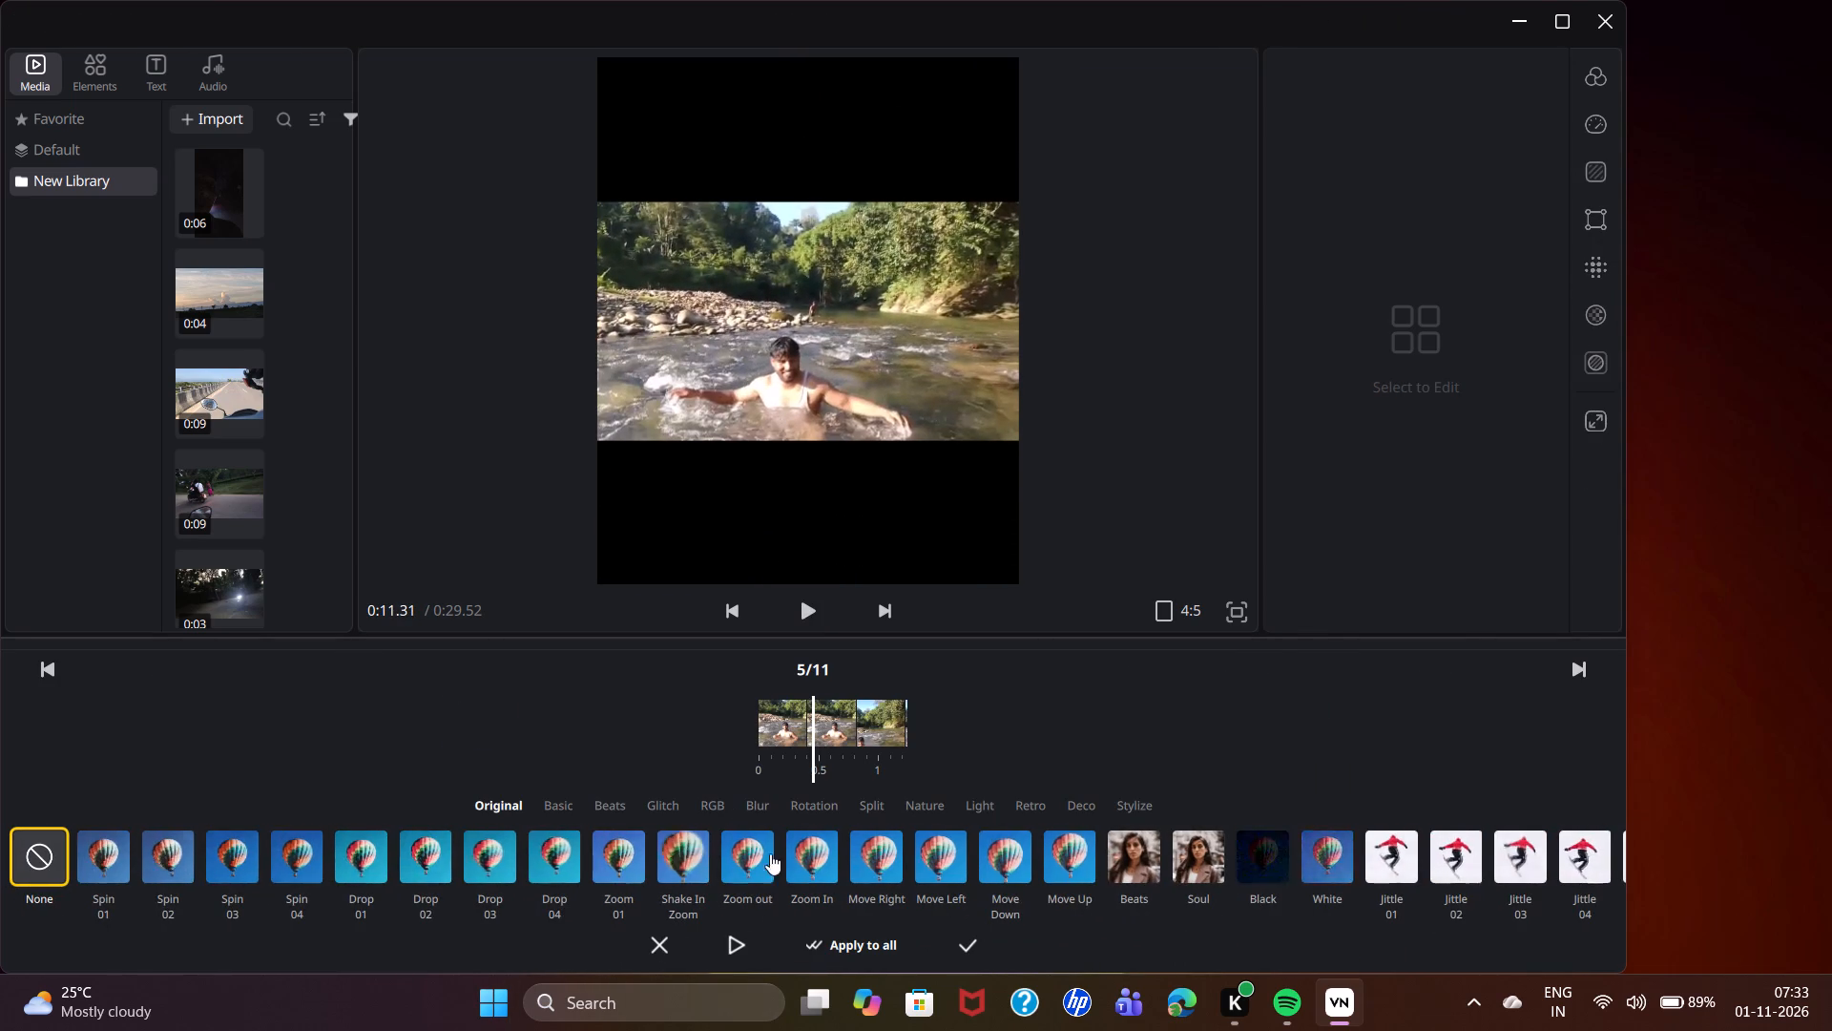
left_click(1177, 904)
left_click_drag(1177, 903, 732, 773)
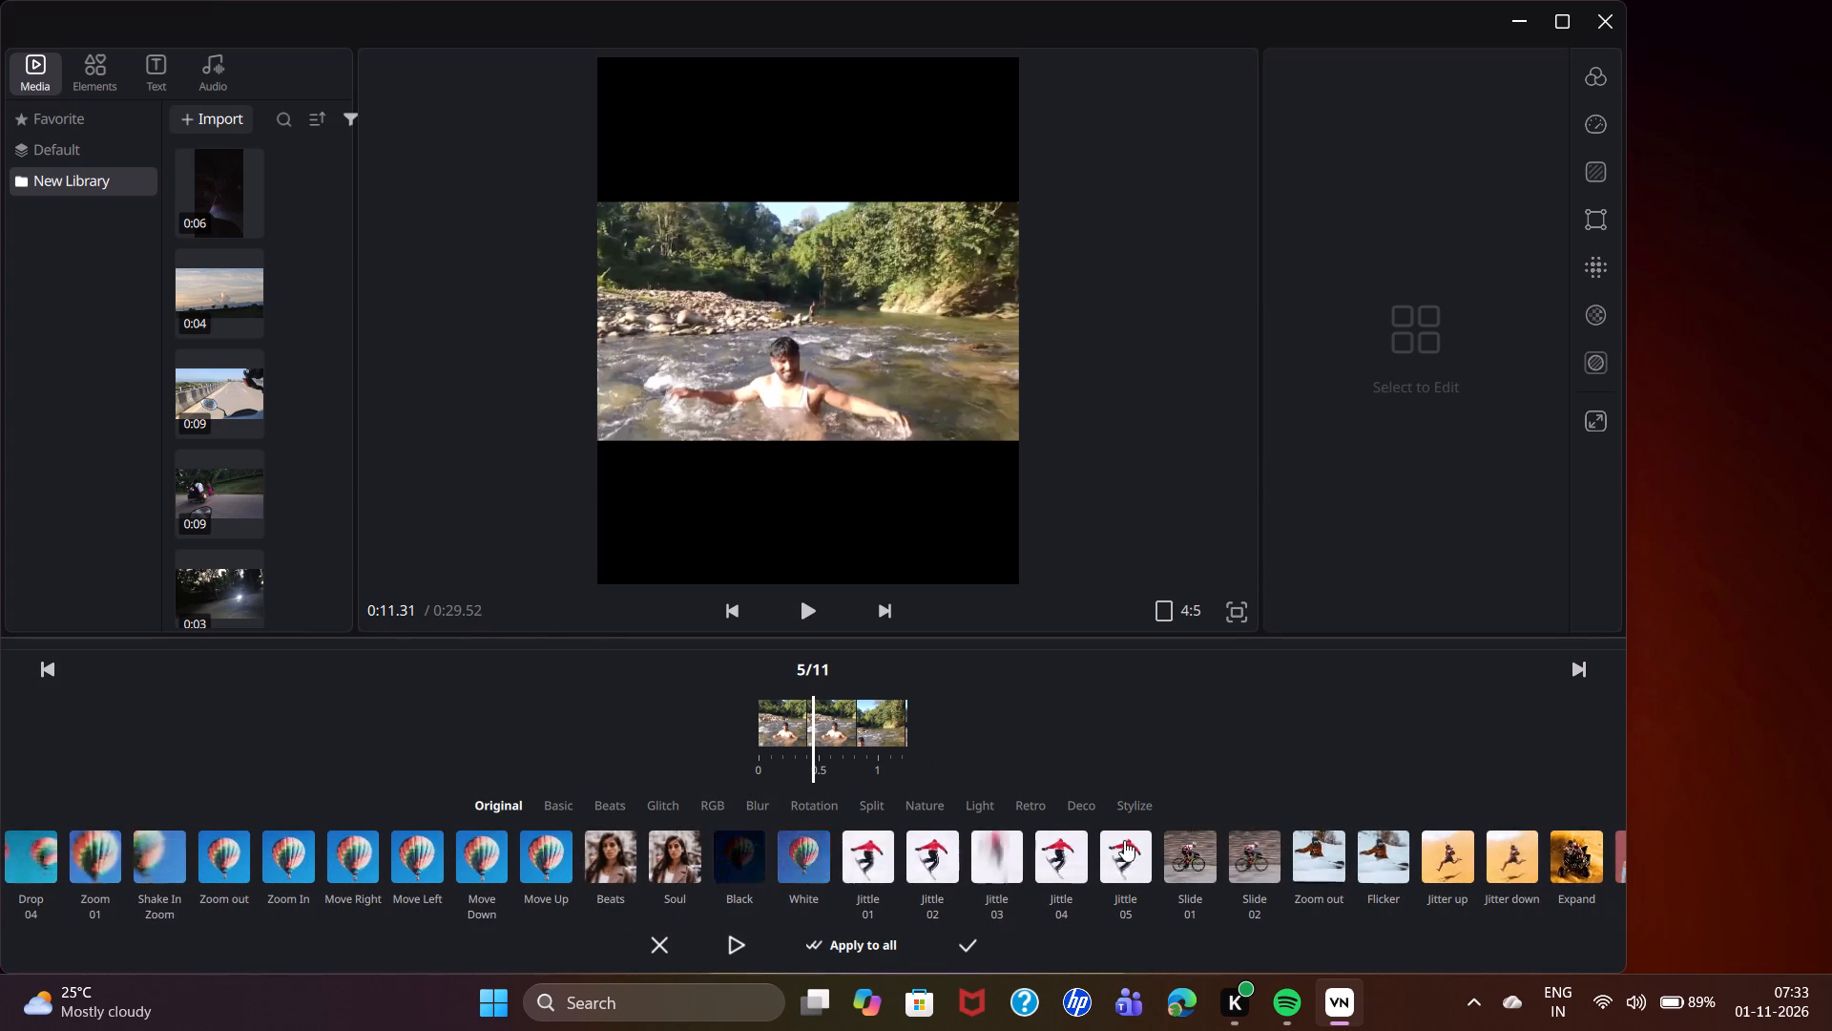
left_click_drag(1232, 869, 428, 689)
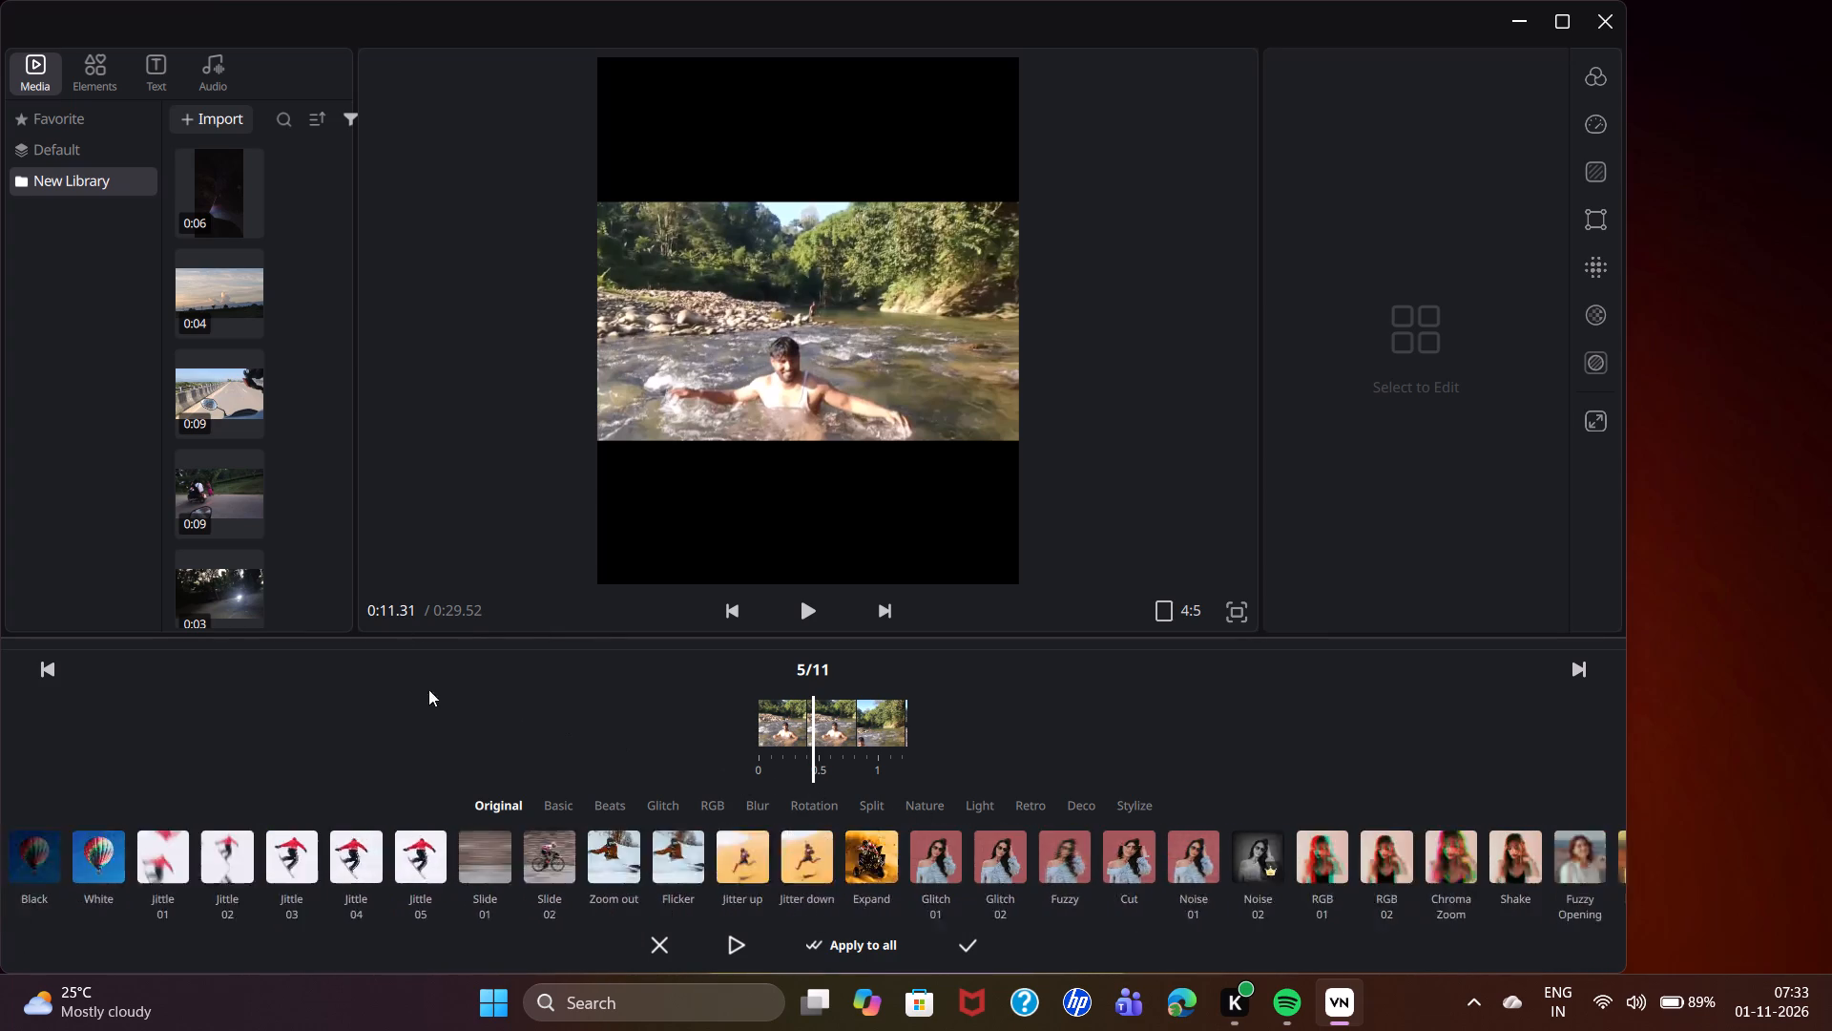
left_click_drag(428, 689, 315, 660)
left_click_drag(1444, 871, 1274, 873)
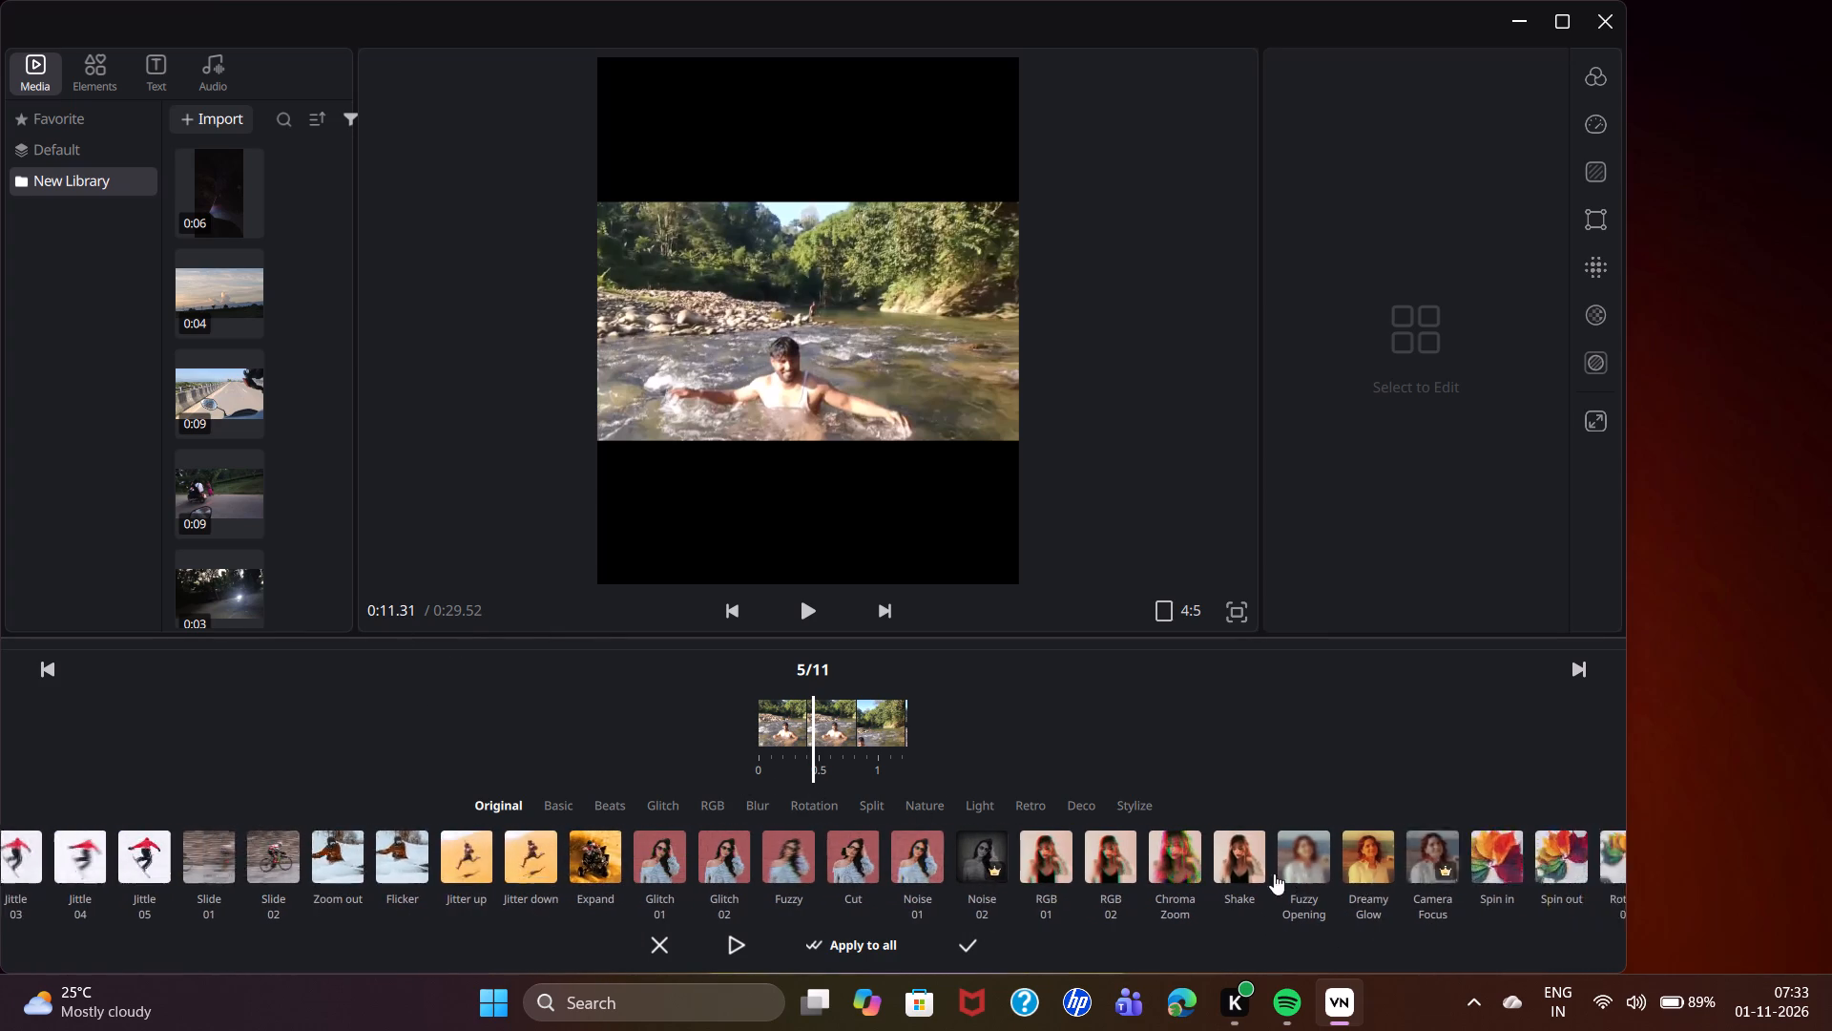
left_click_drag(1274, 873, 1204, 860)
left_click_drag(1444, 857, 1029, 785)
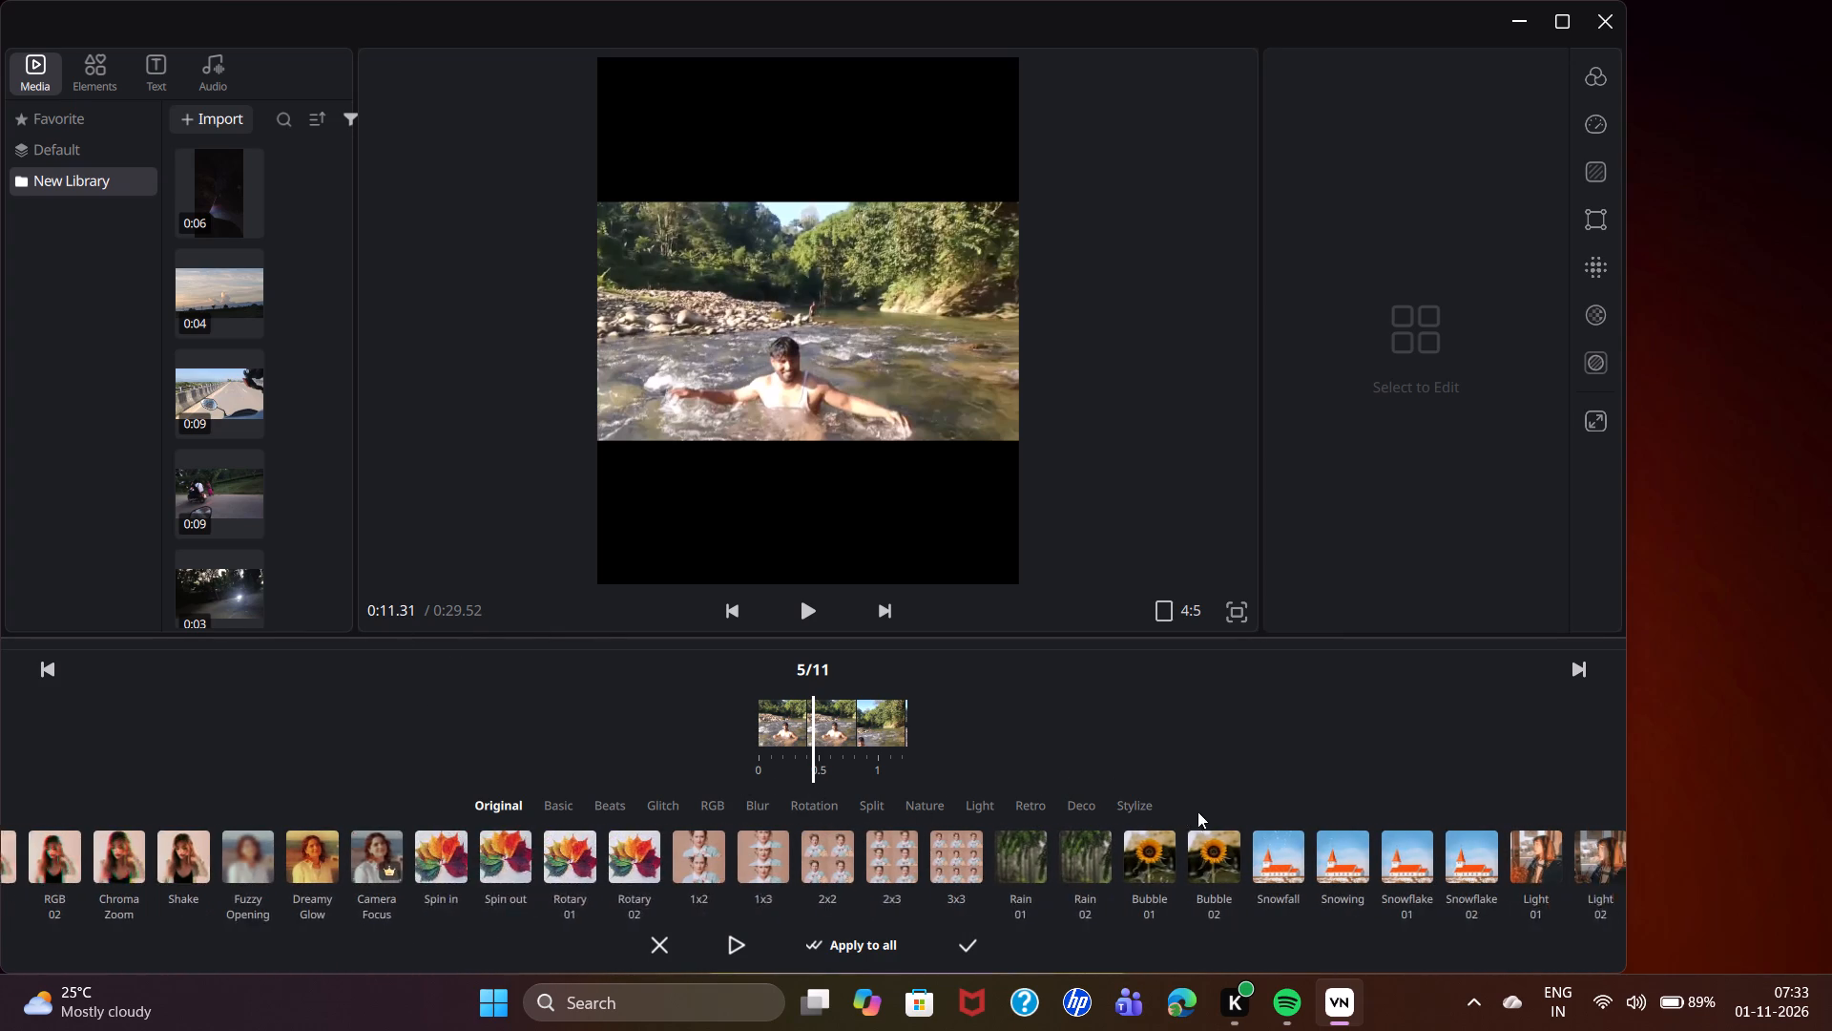
left_click_drag(1099, 830, 969, 801)
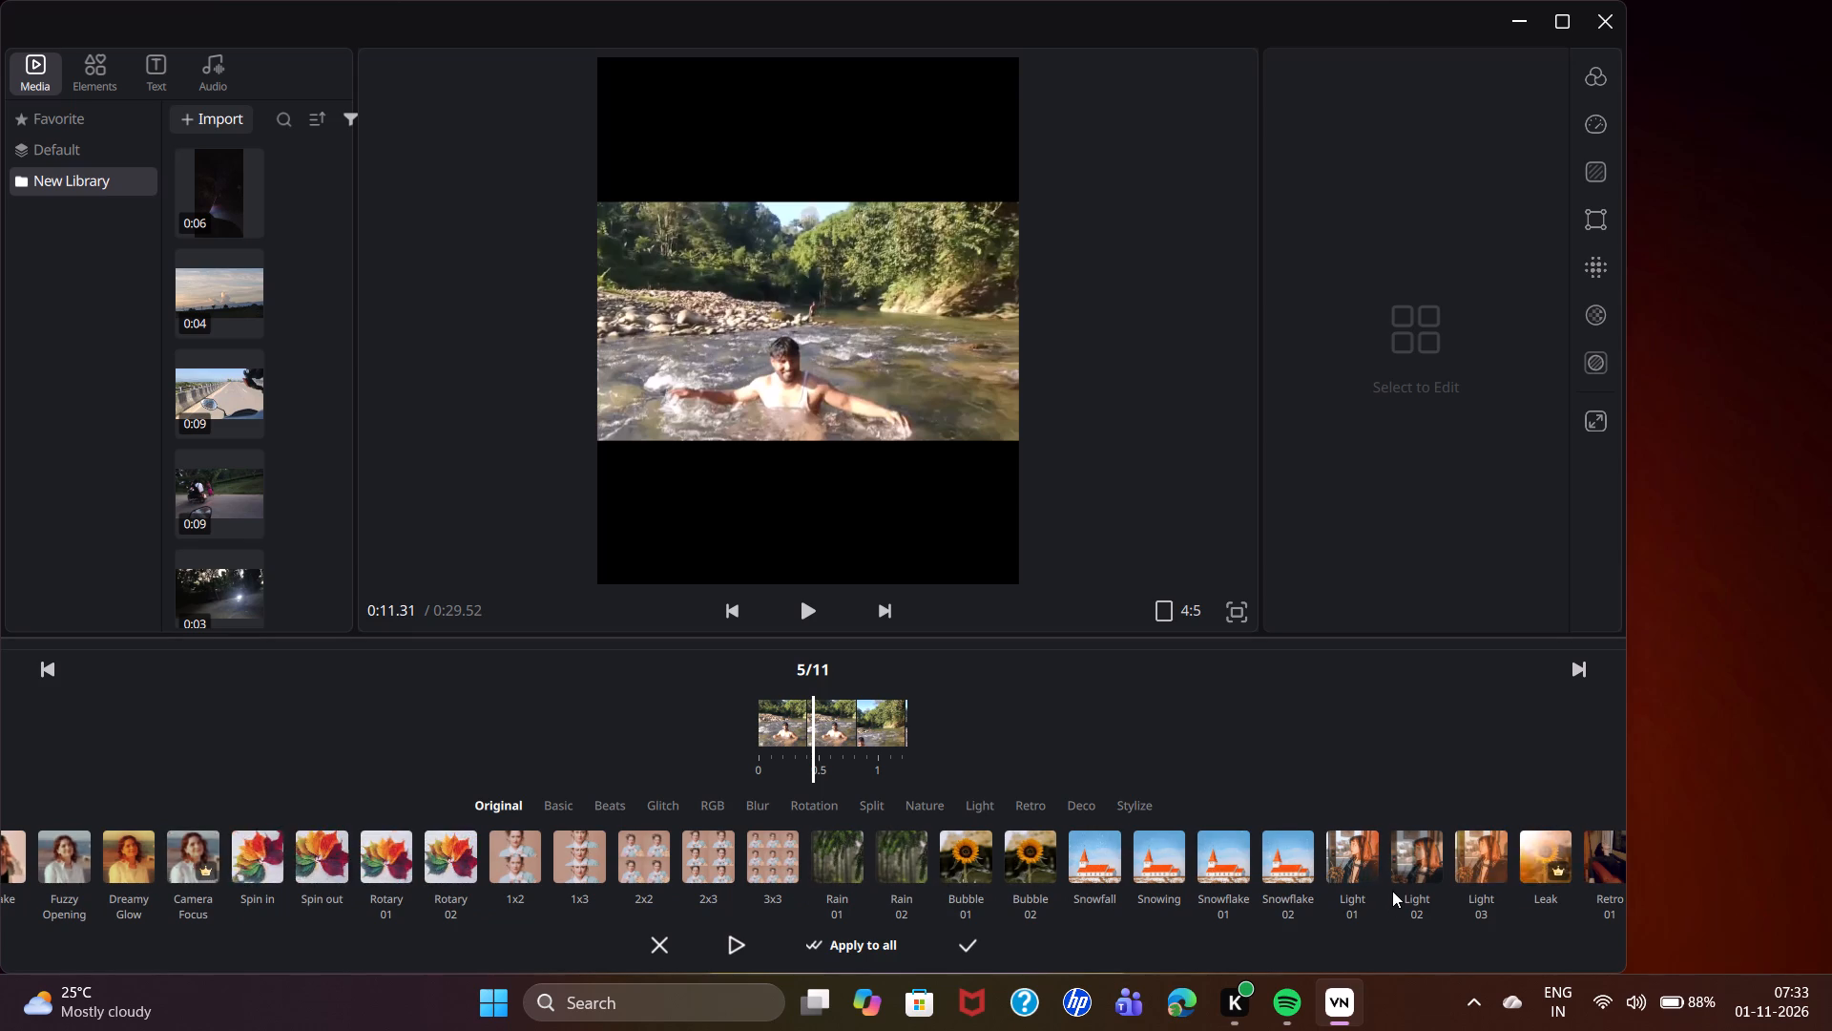
left_click_drag(1395, 877, 1179, 833)
left_click_drag(1179, 832, 1426, 894)
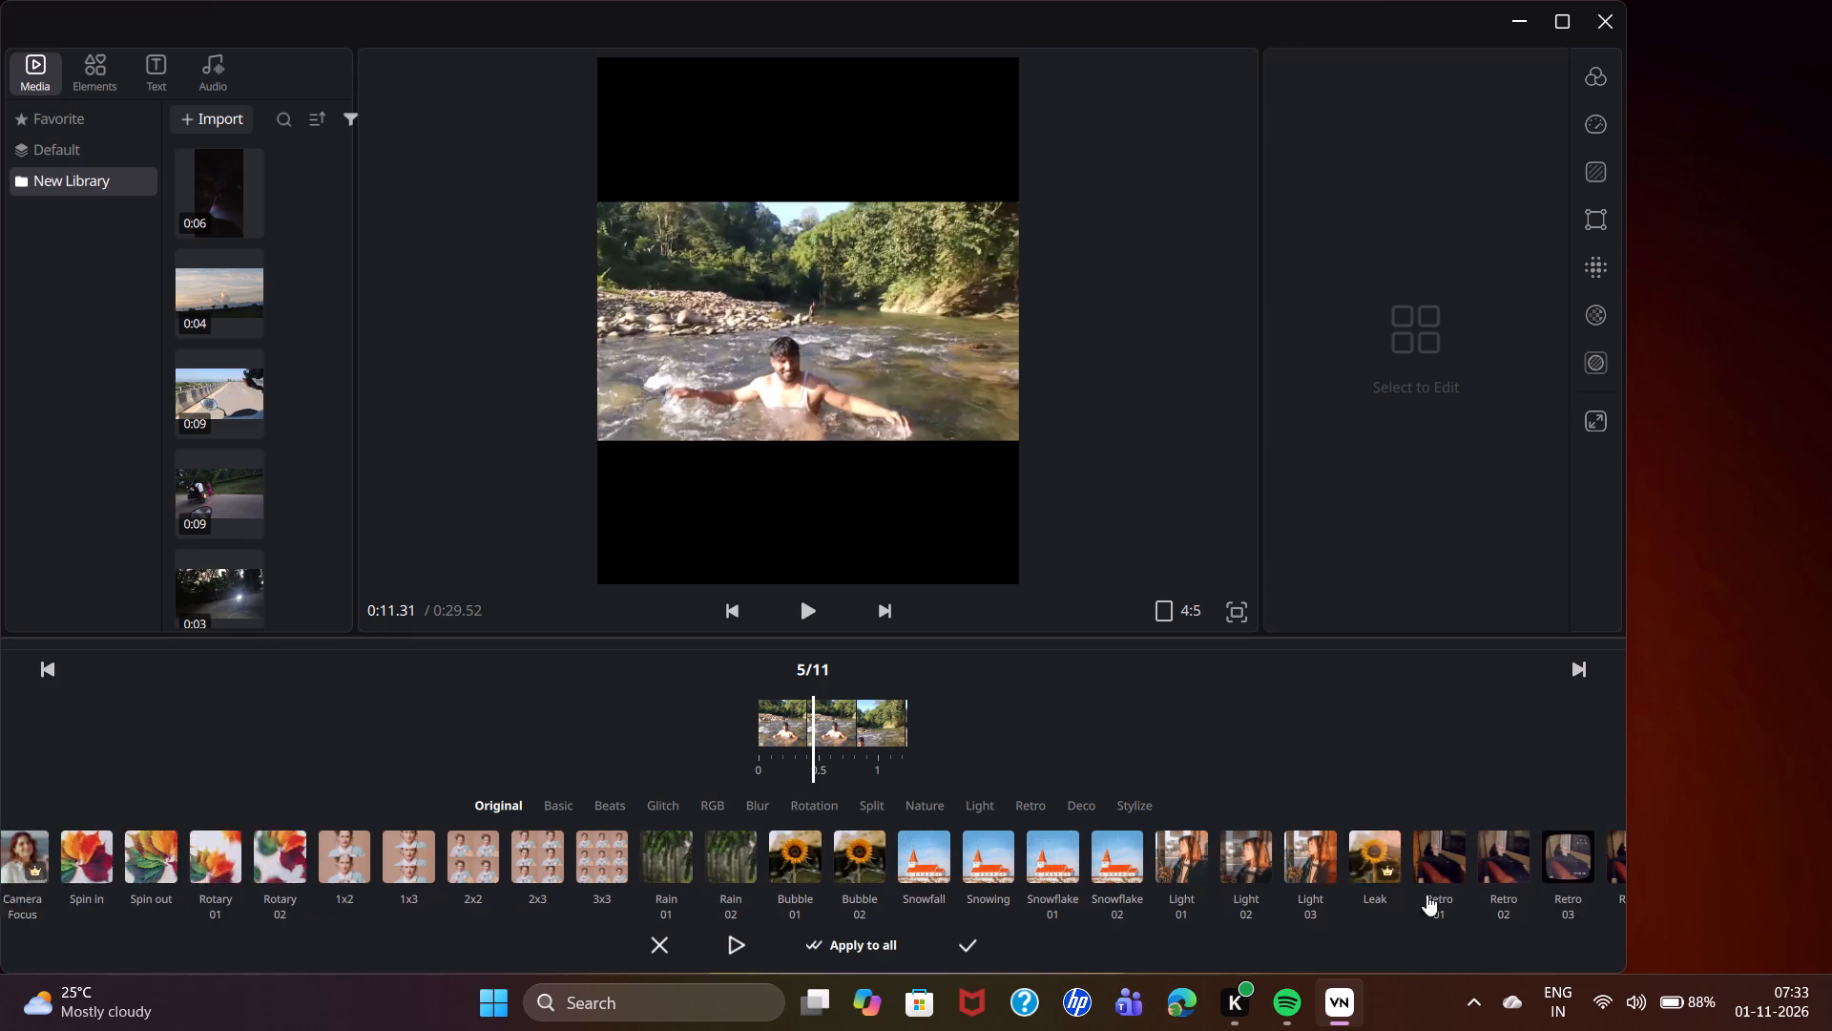
left_click_drag(1426, 894, 1643, 959)
left_click_drag(1307, 875, 1493, 931)
left_click_drag(1206, 829, 1430, 878)
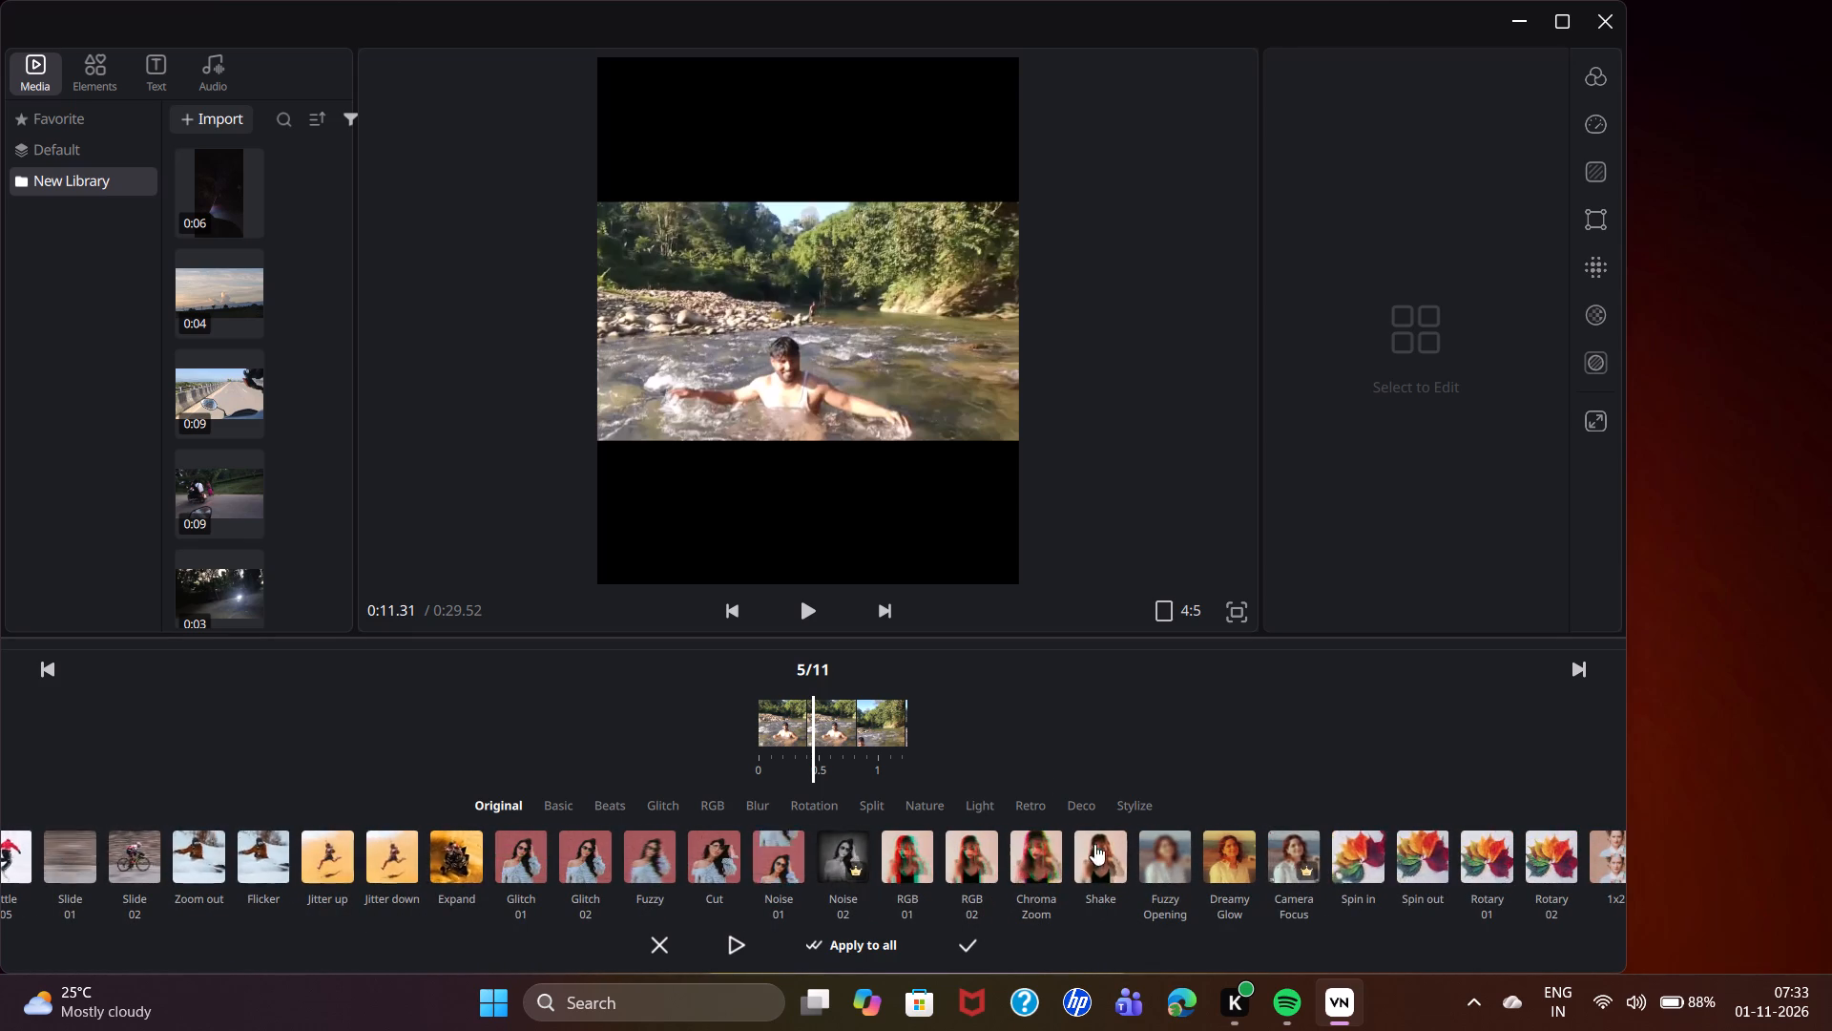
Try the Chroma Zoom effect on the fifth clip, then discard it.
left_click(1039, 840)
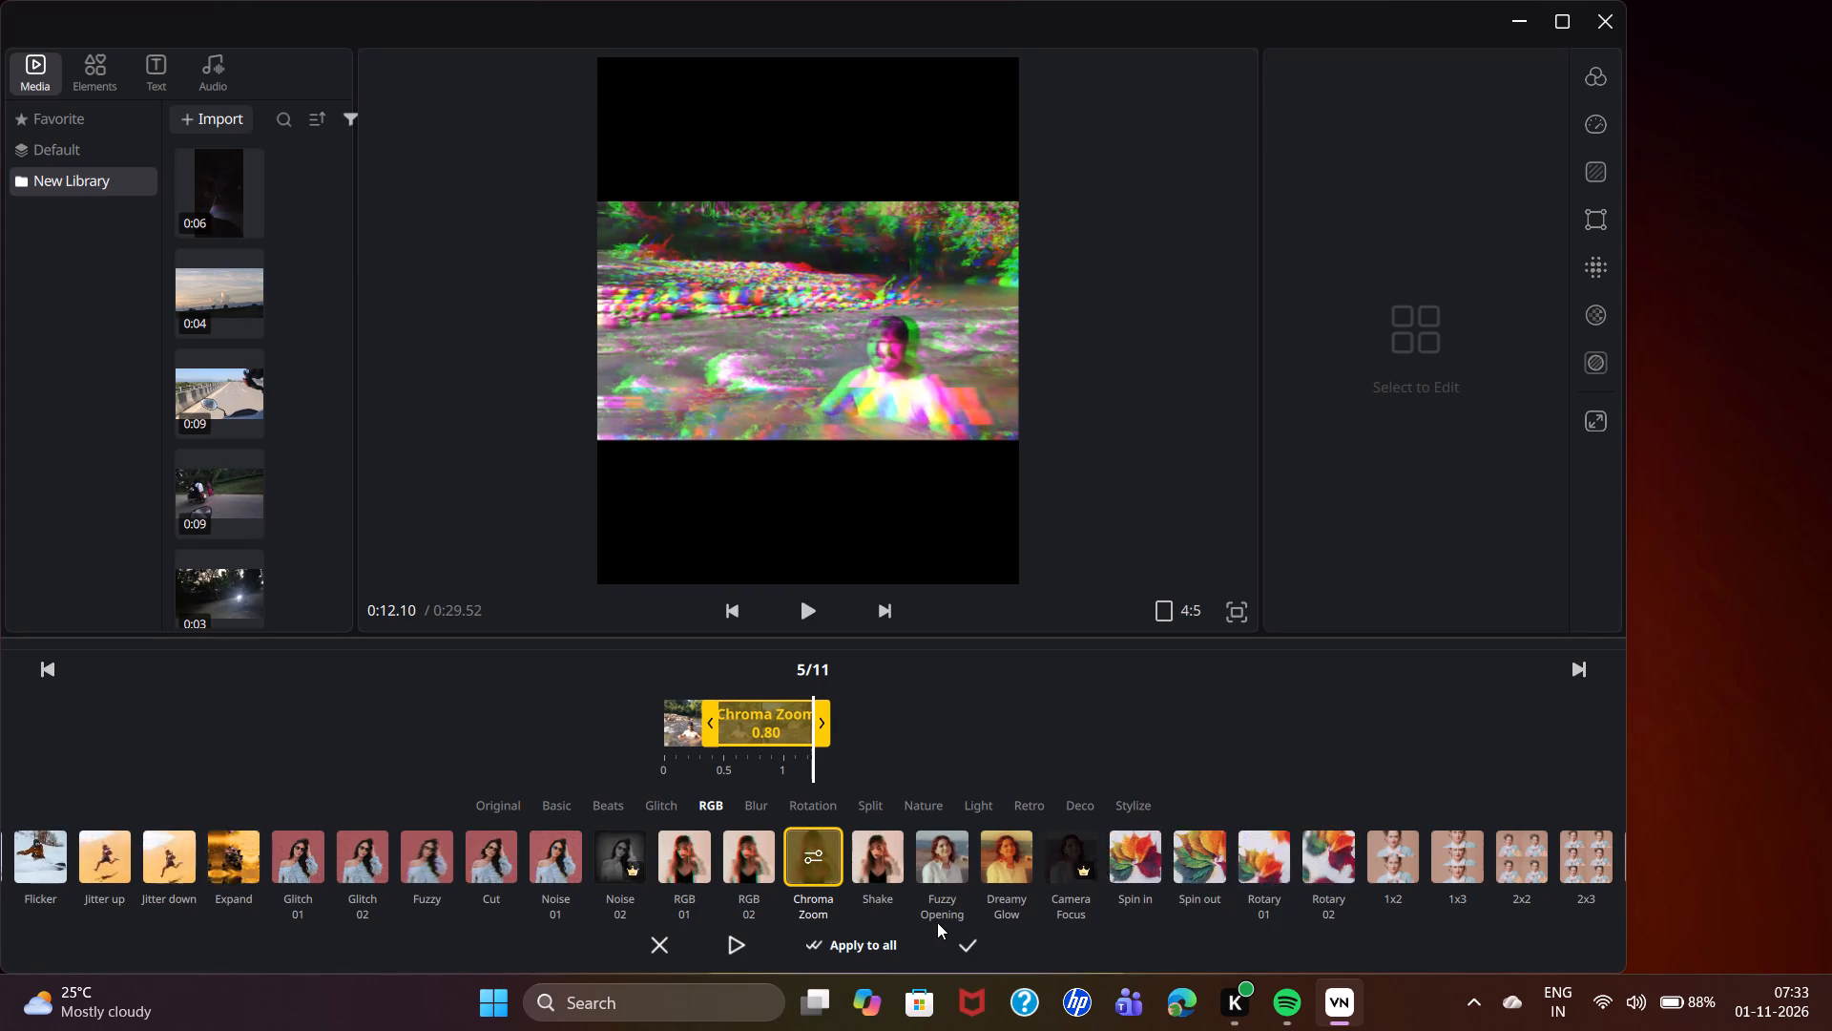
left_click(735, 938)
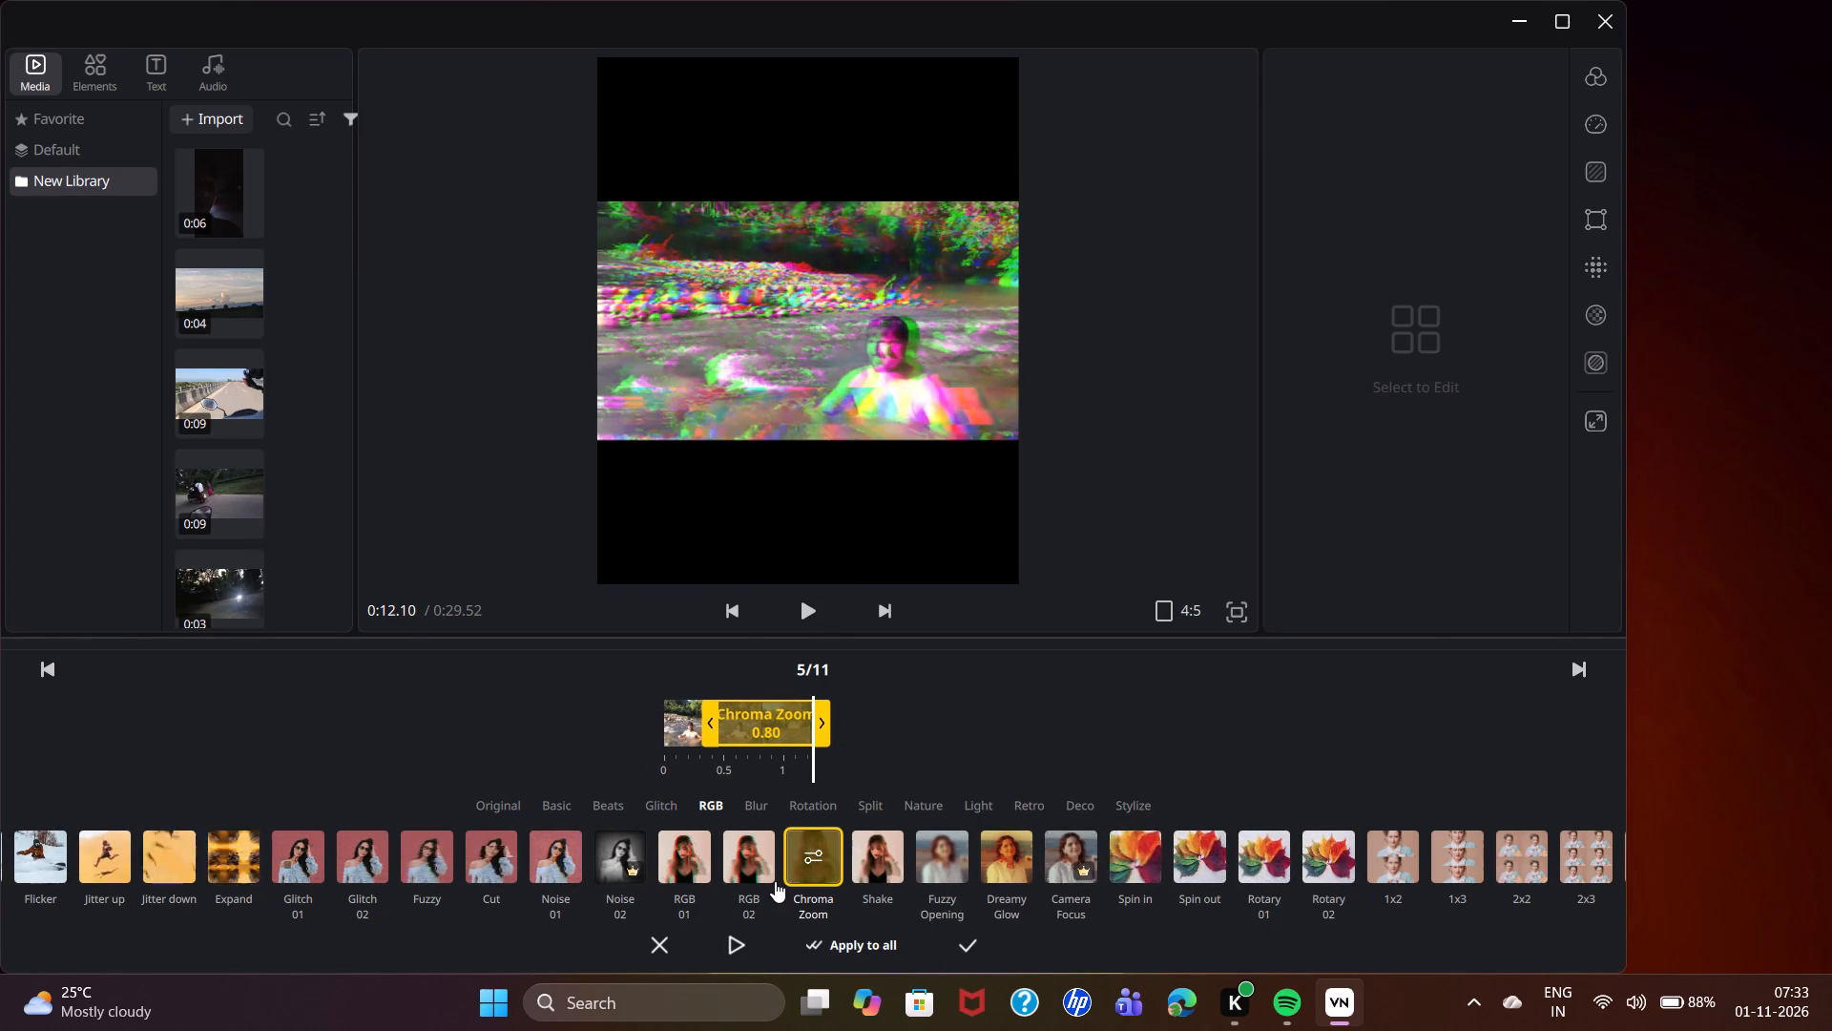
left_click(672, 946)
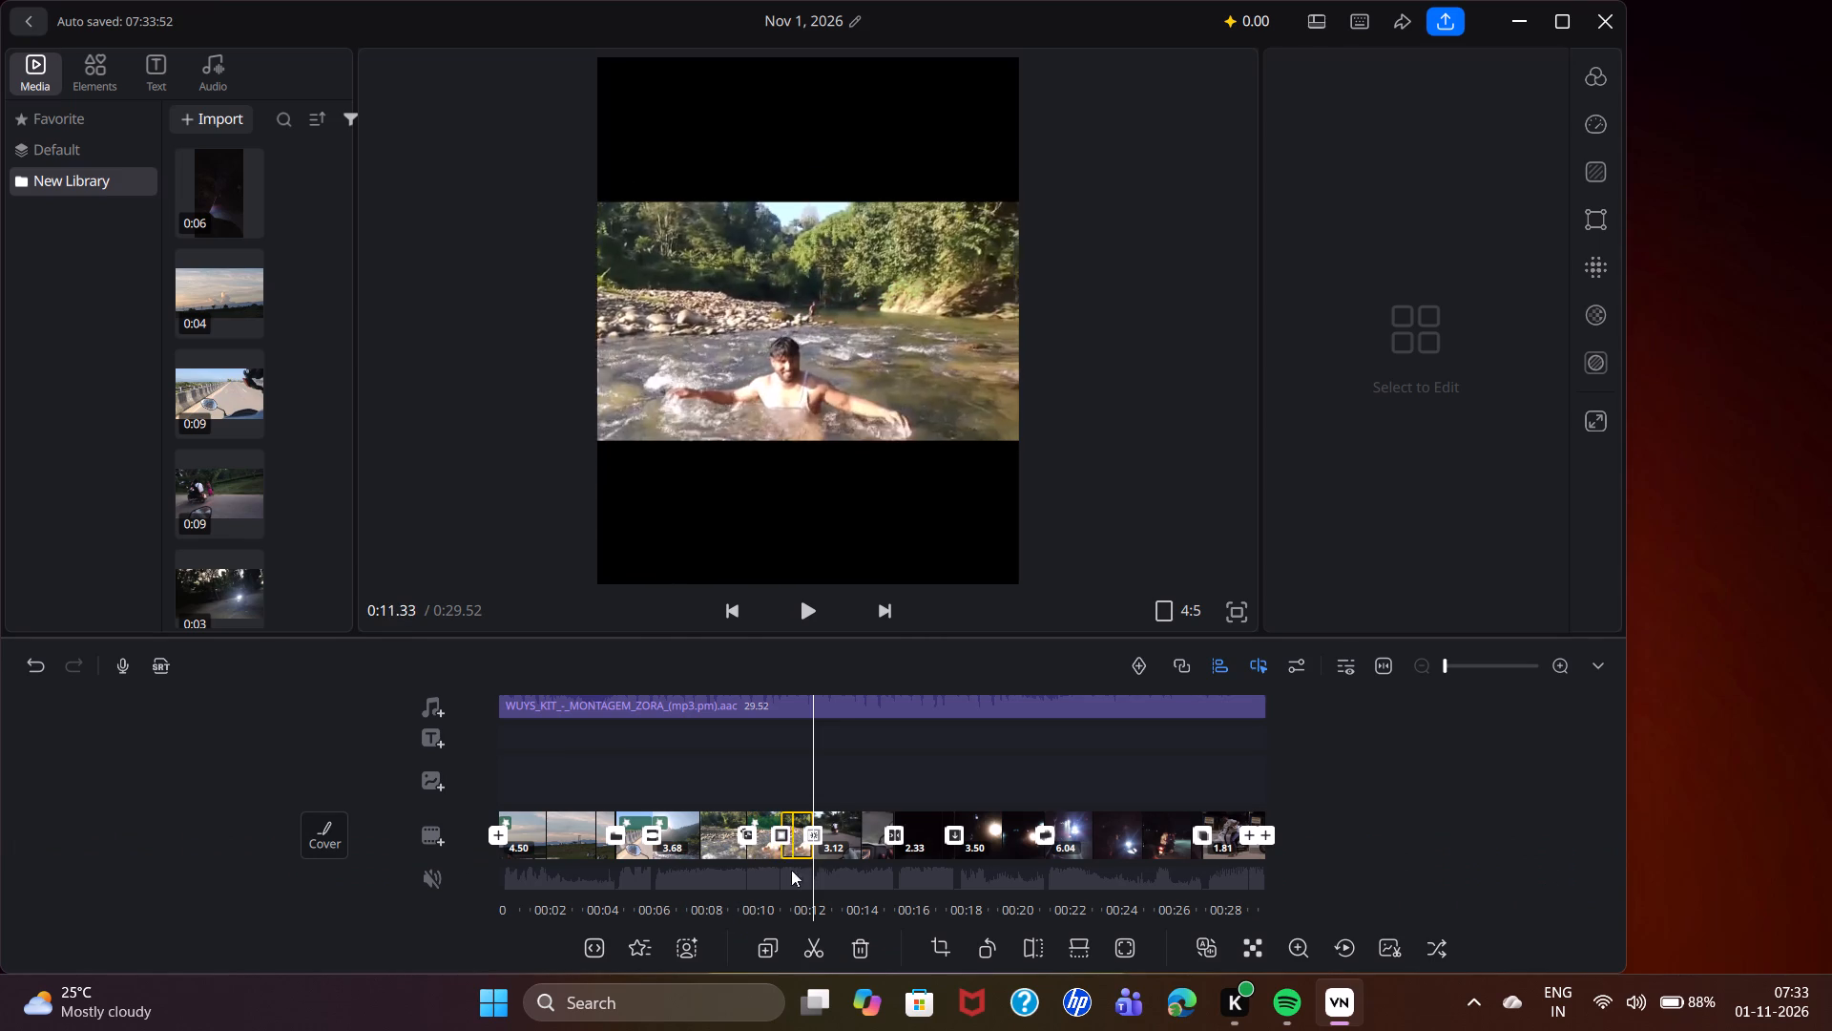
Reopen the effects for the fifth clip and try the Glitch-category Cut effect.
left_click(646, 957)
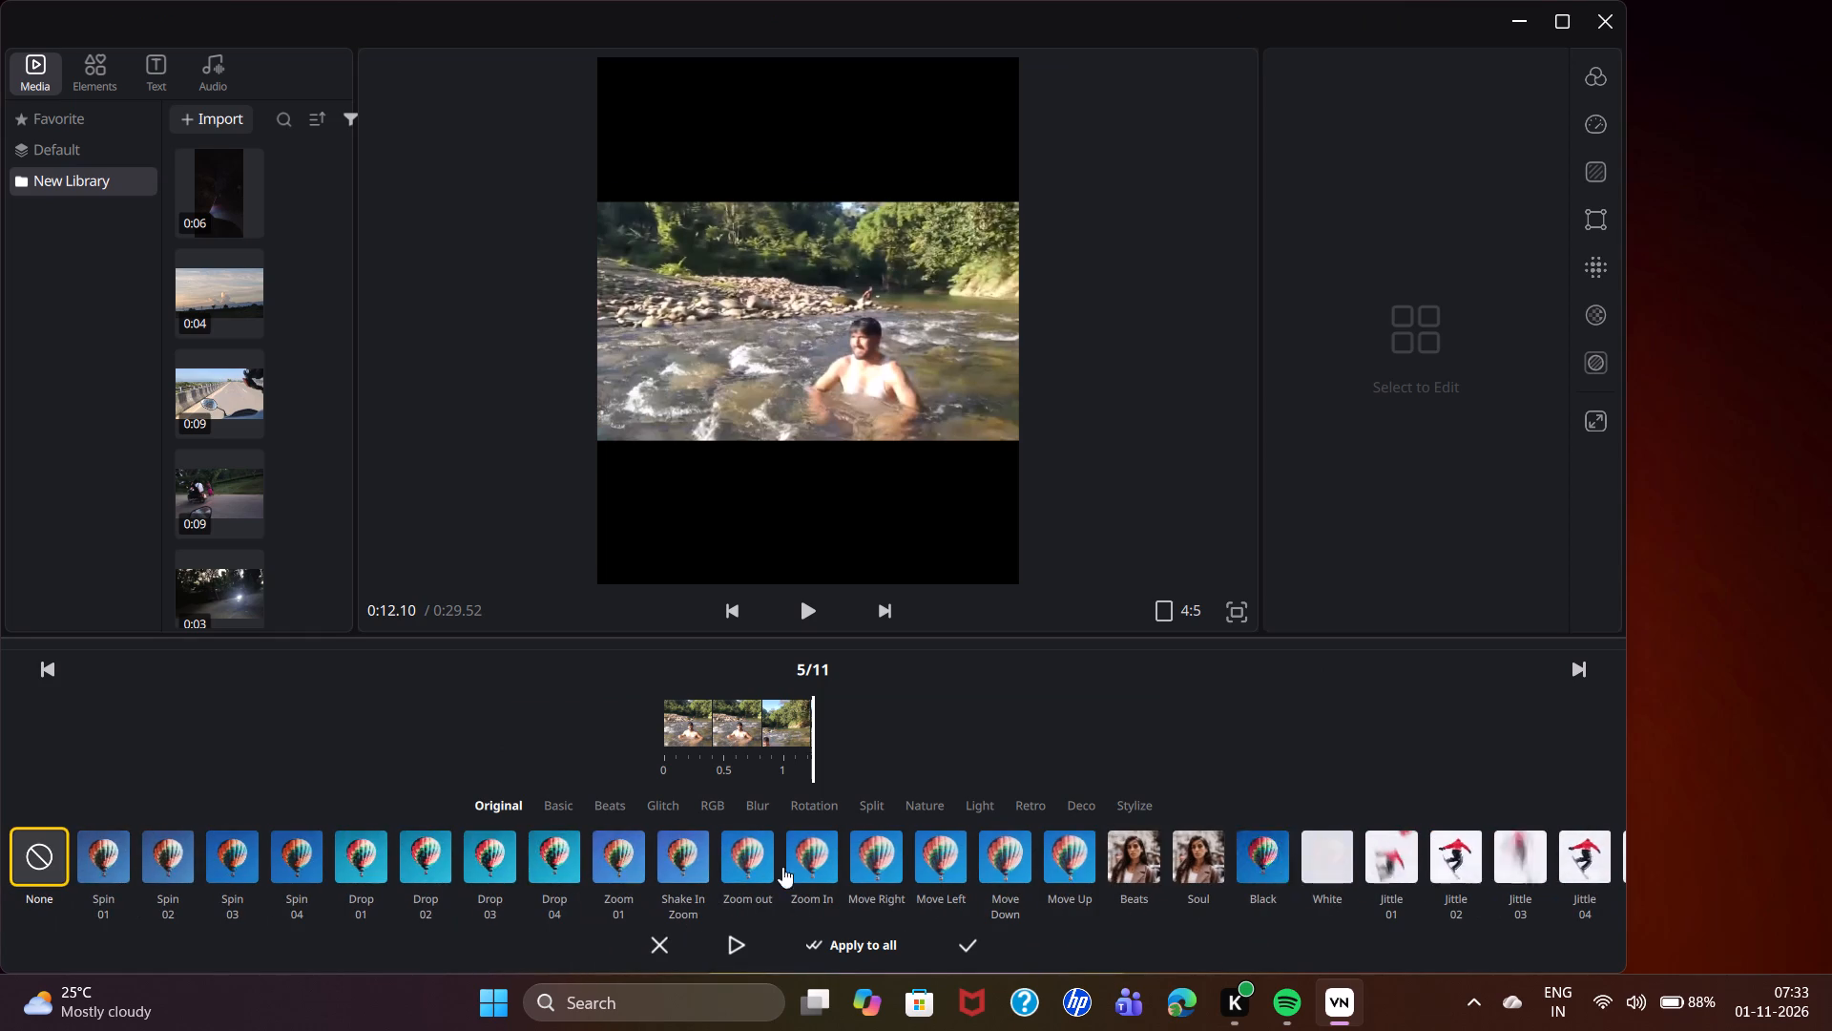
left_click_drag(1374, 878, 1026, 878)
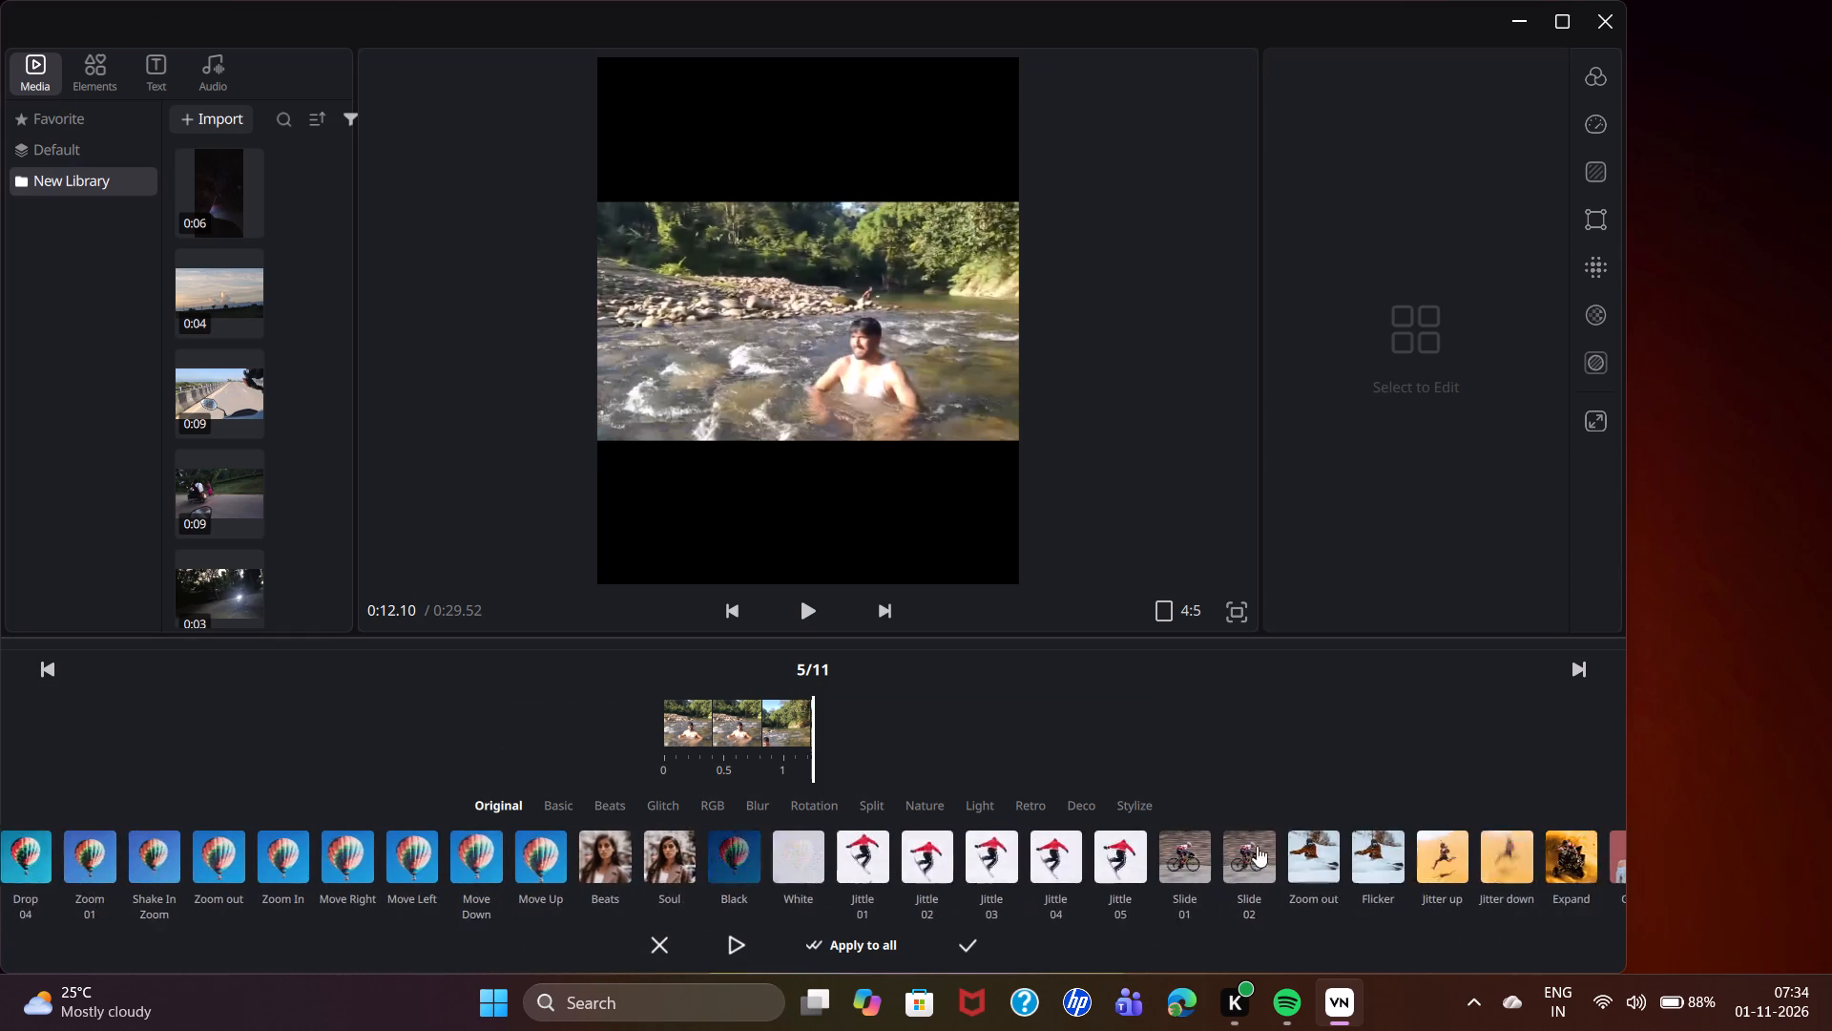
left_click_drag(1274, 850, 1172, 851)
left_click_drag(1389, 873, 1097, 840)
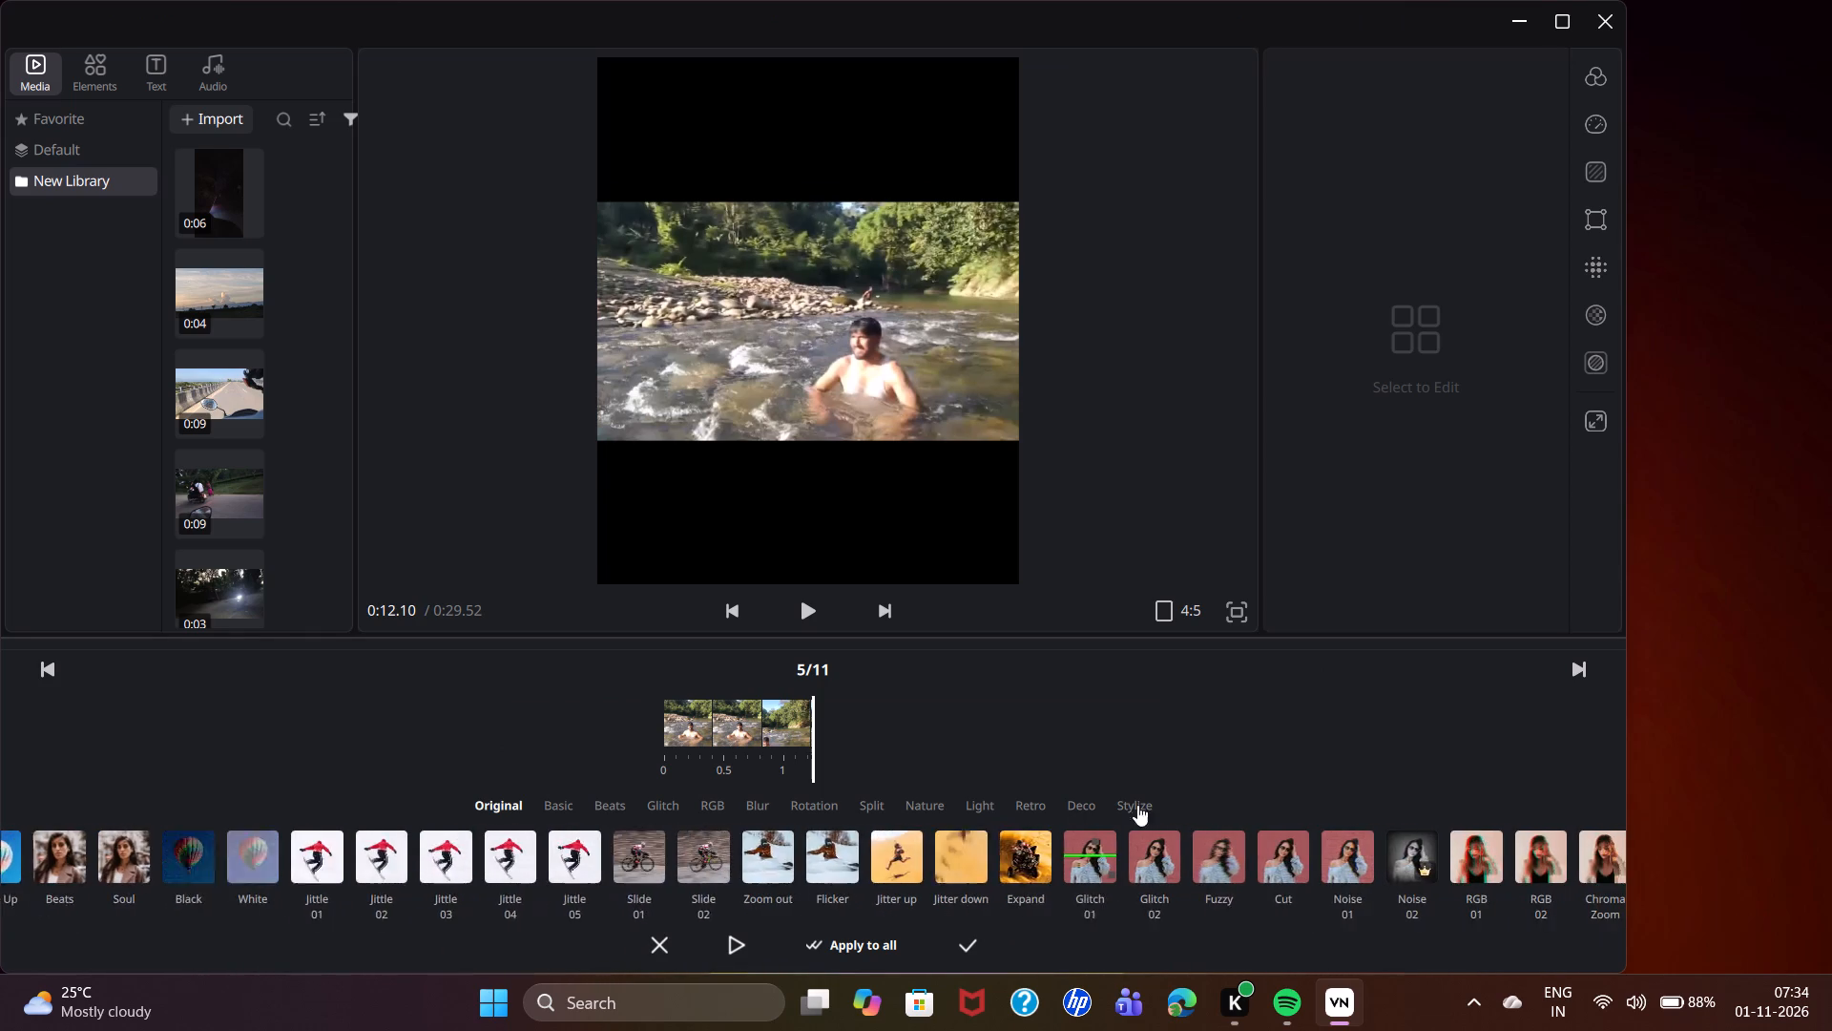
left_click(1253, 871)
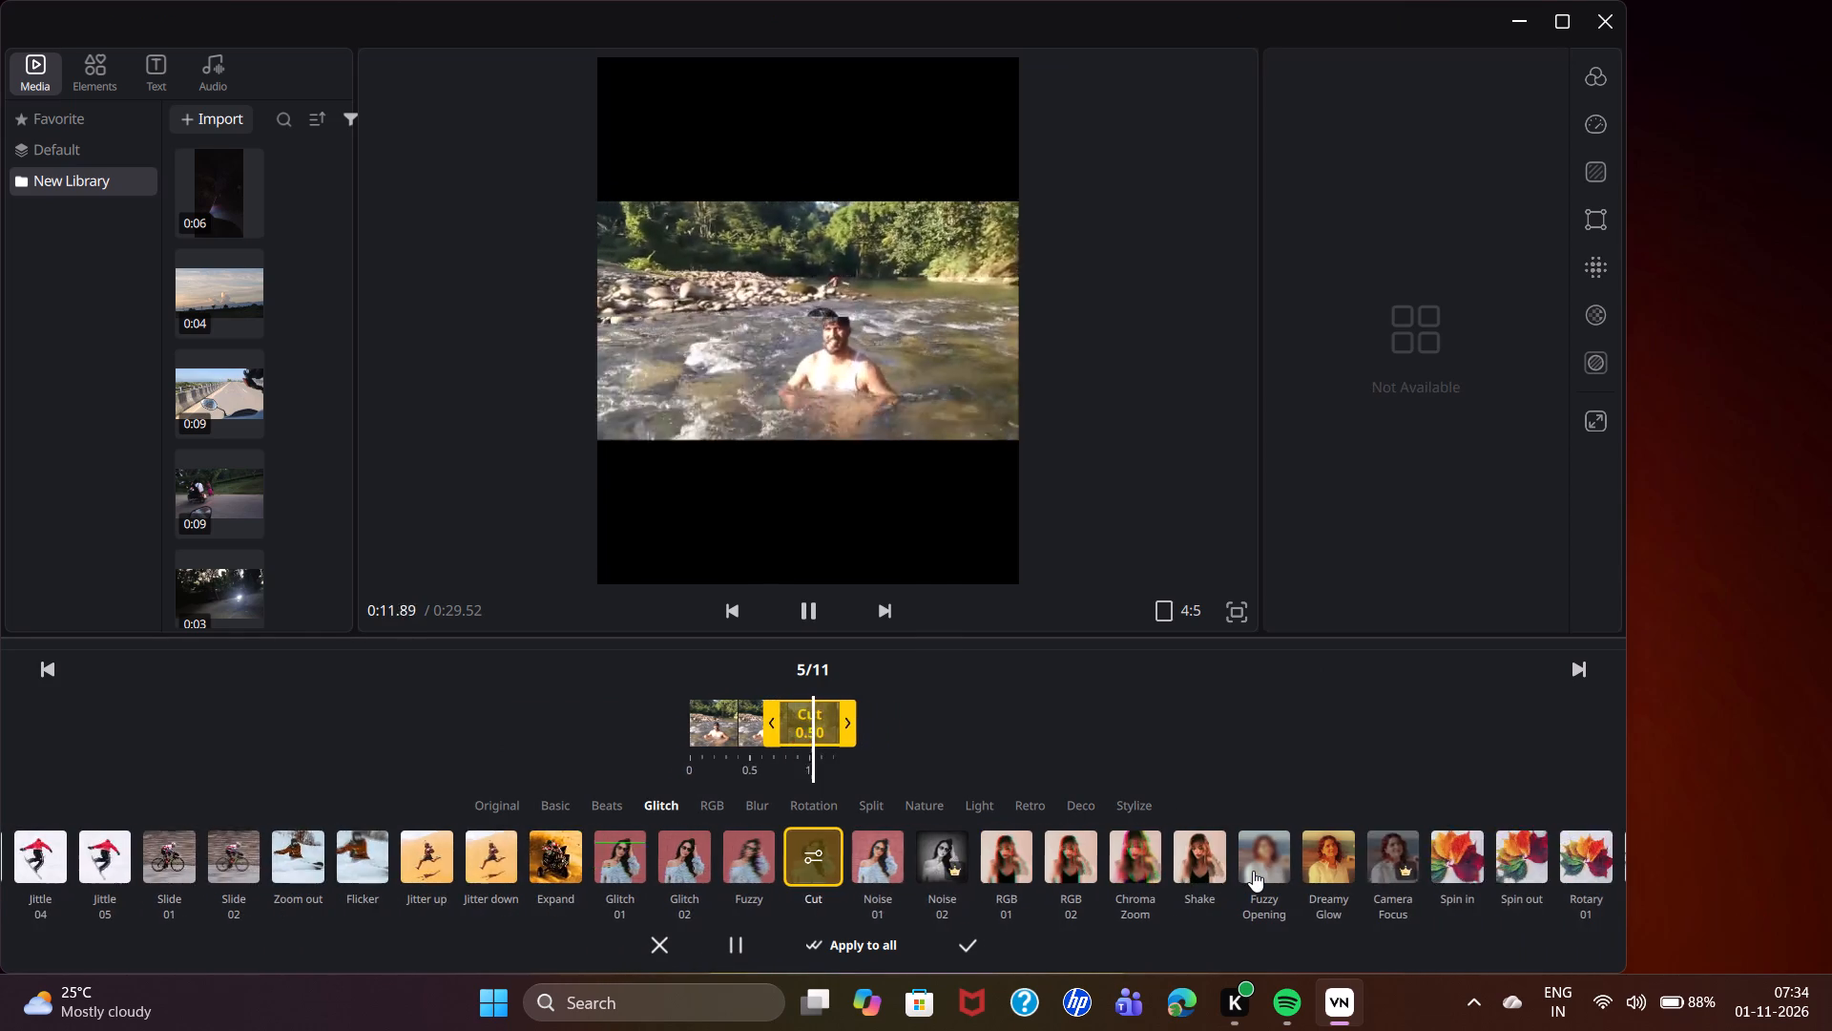
Apply the RGB-category Shake effect to the fifth clip and accept it.
left_click(1188, 855)
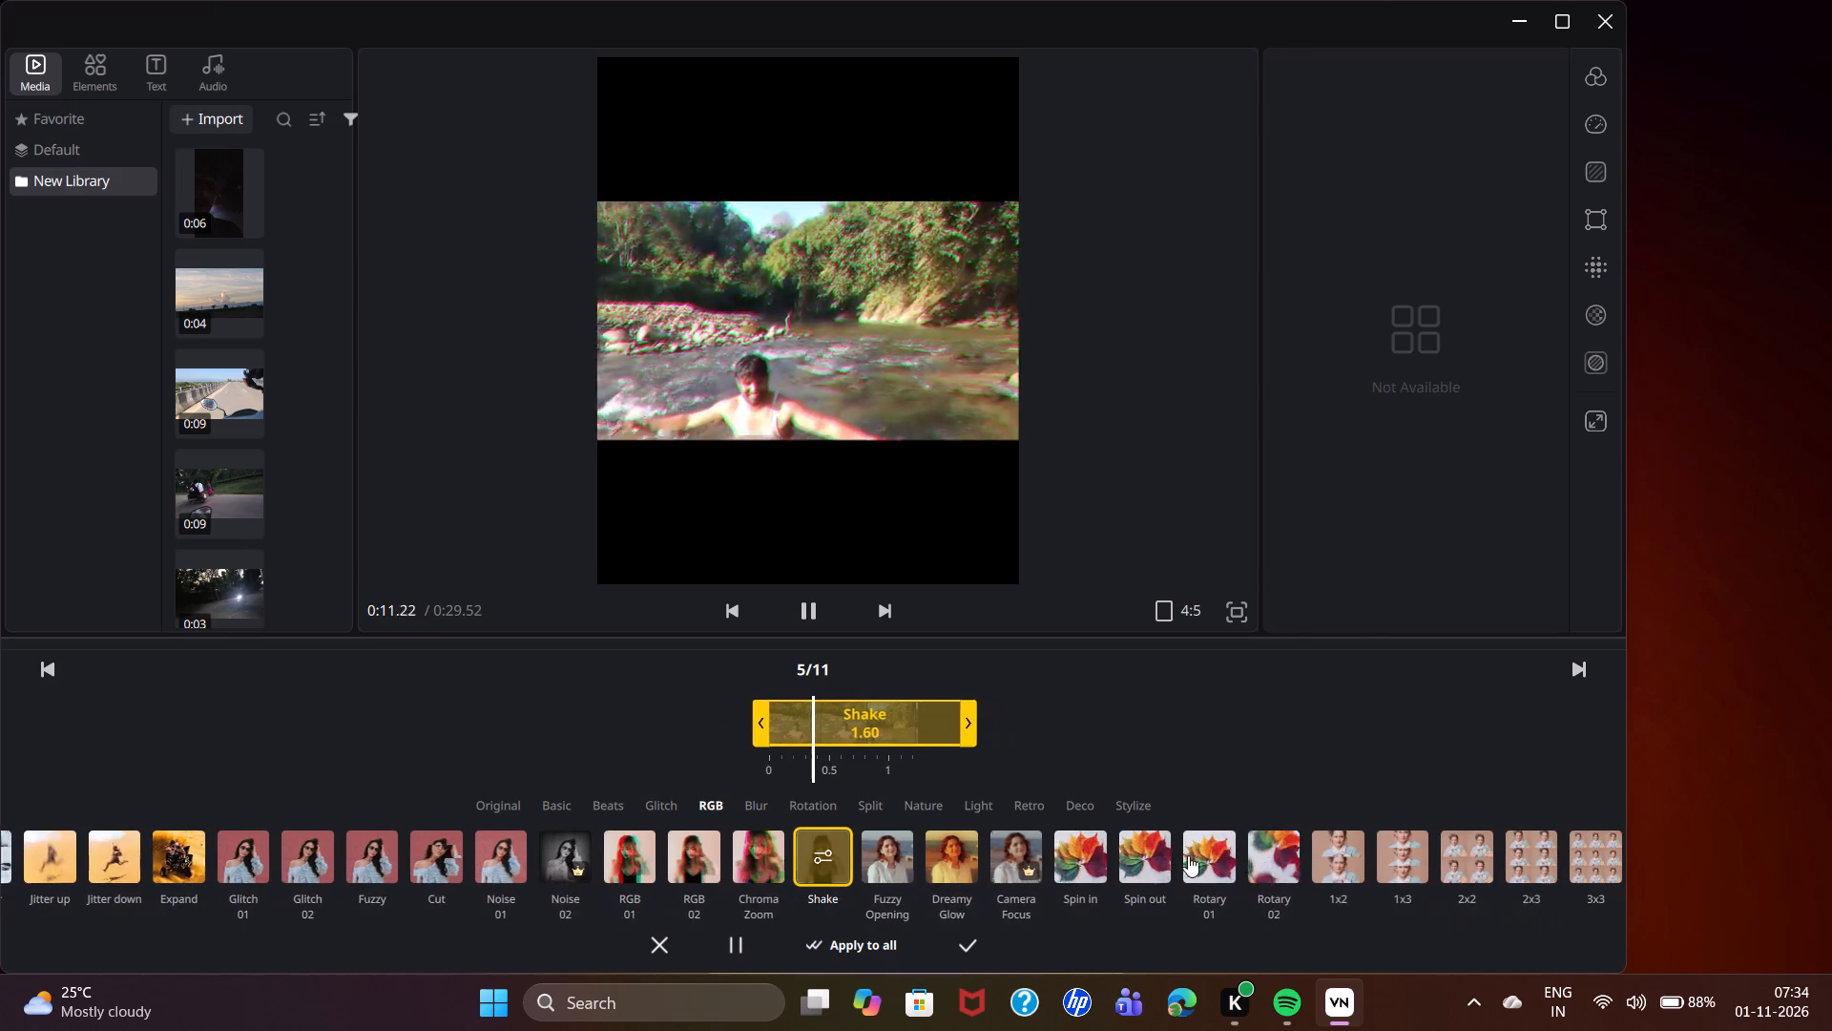
left_click(972, 940)
Play back the fifth clip with its Shake effect through to the start of the sixth clip.
left_click_drag(861, 764, 863, 764)
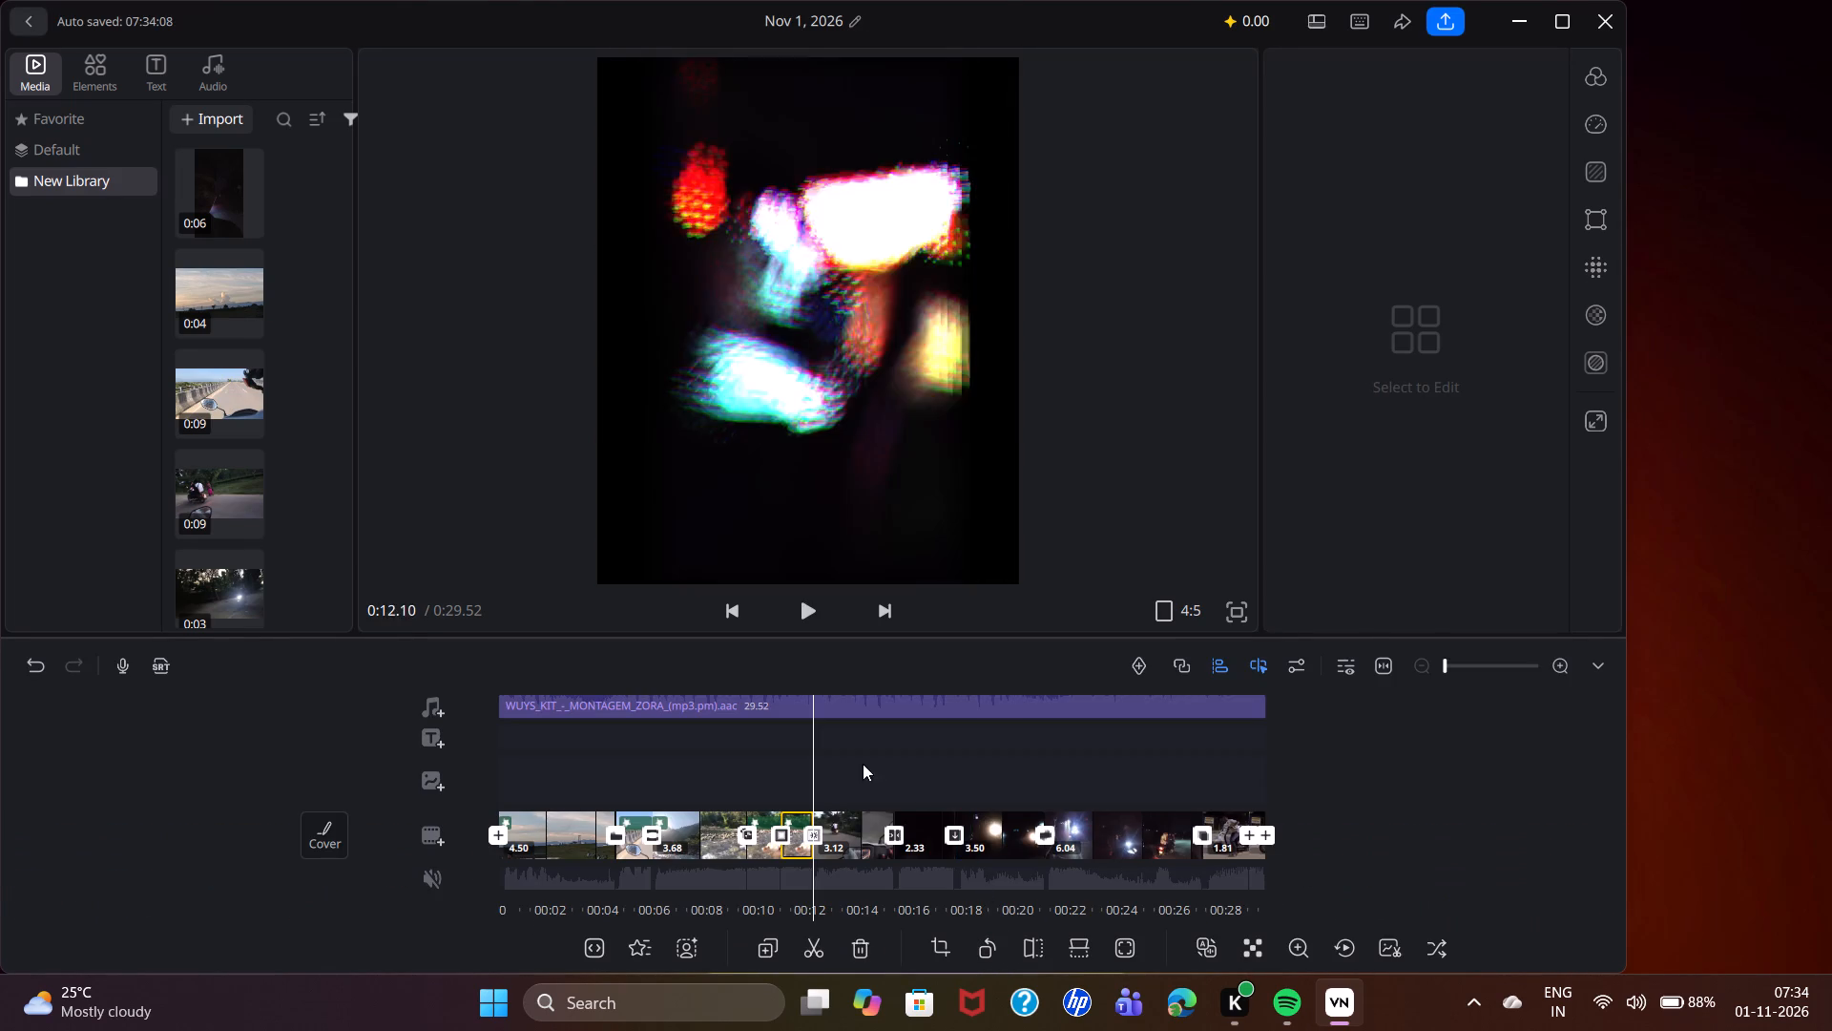
left_click_drag(863, 764, 1003, 804)
left_click(816, 622)
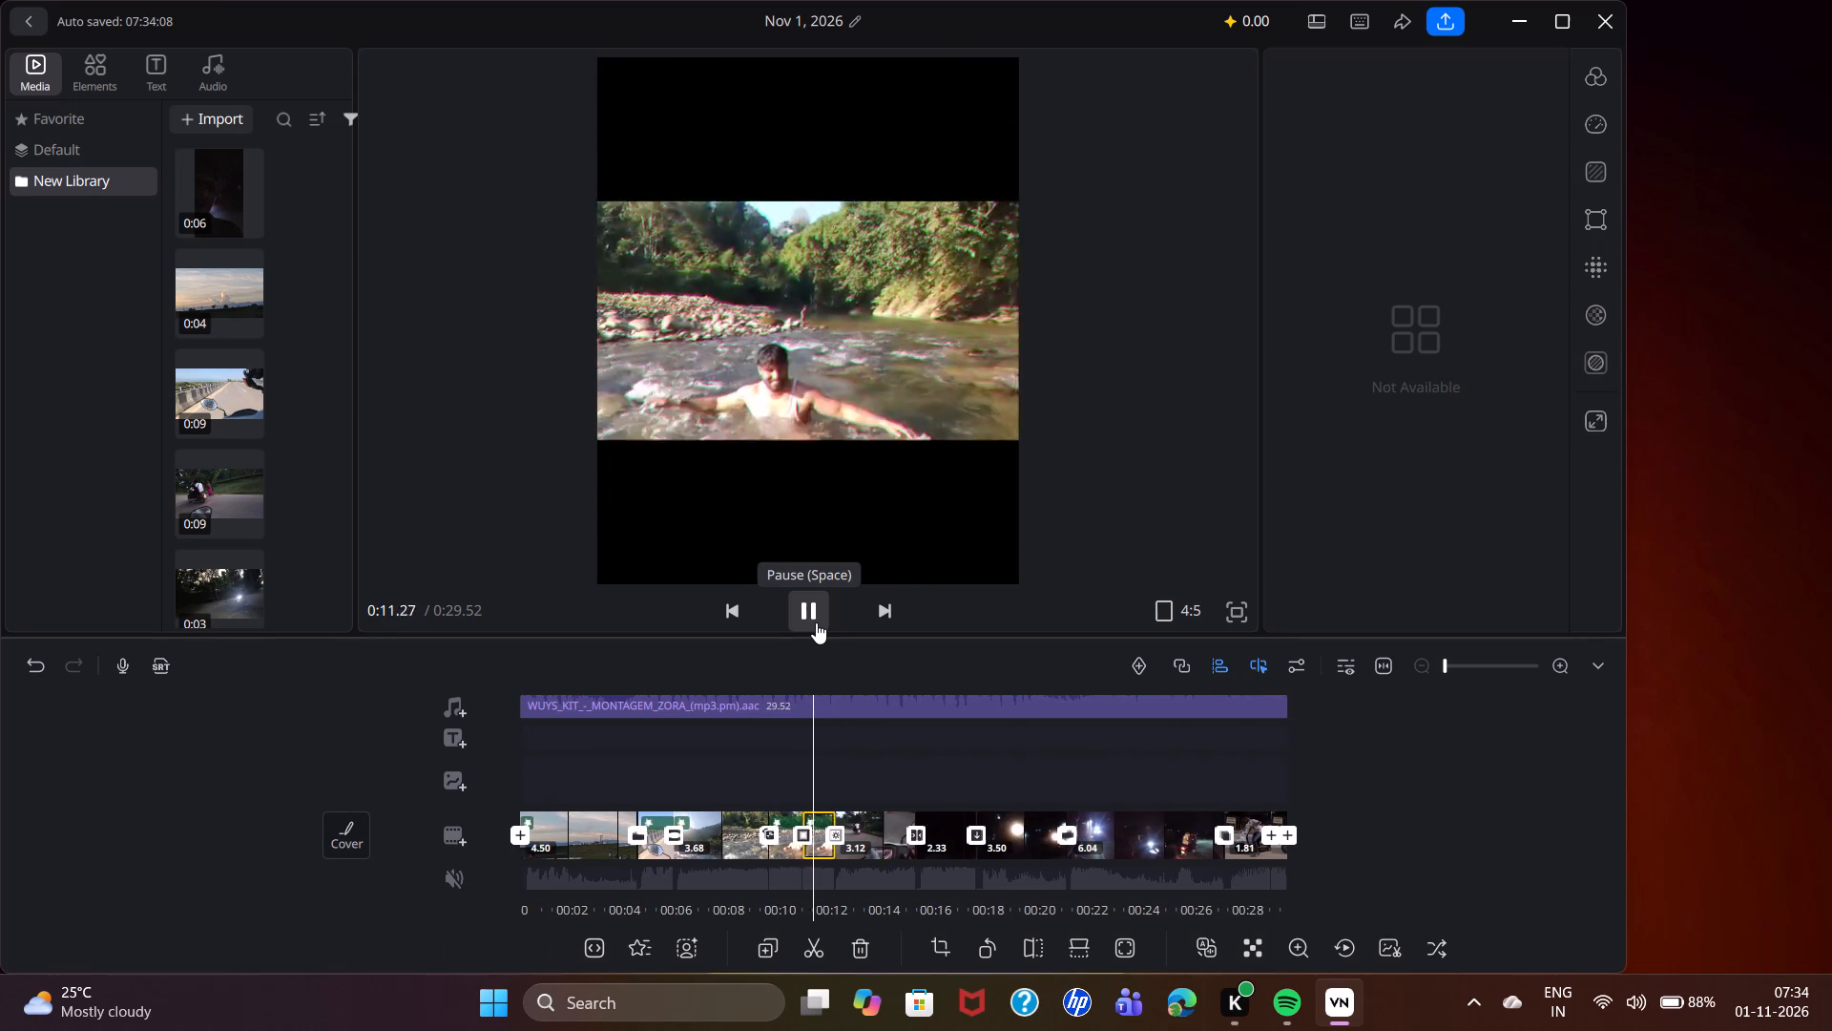
left_click(816, 622)
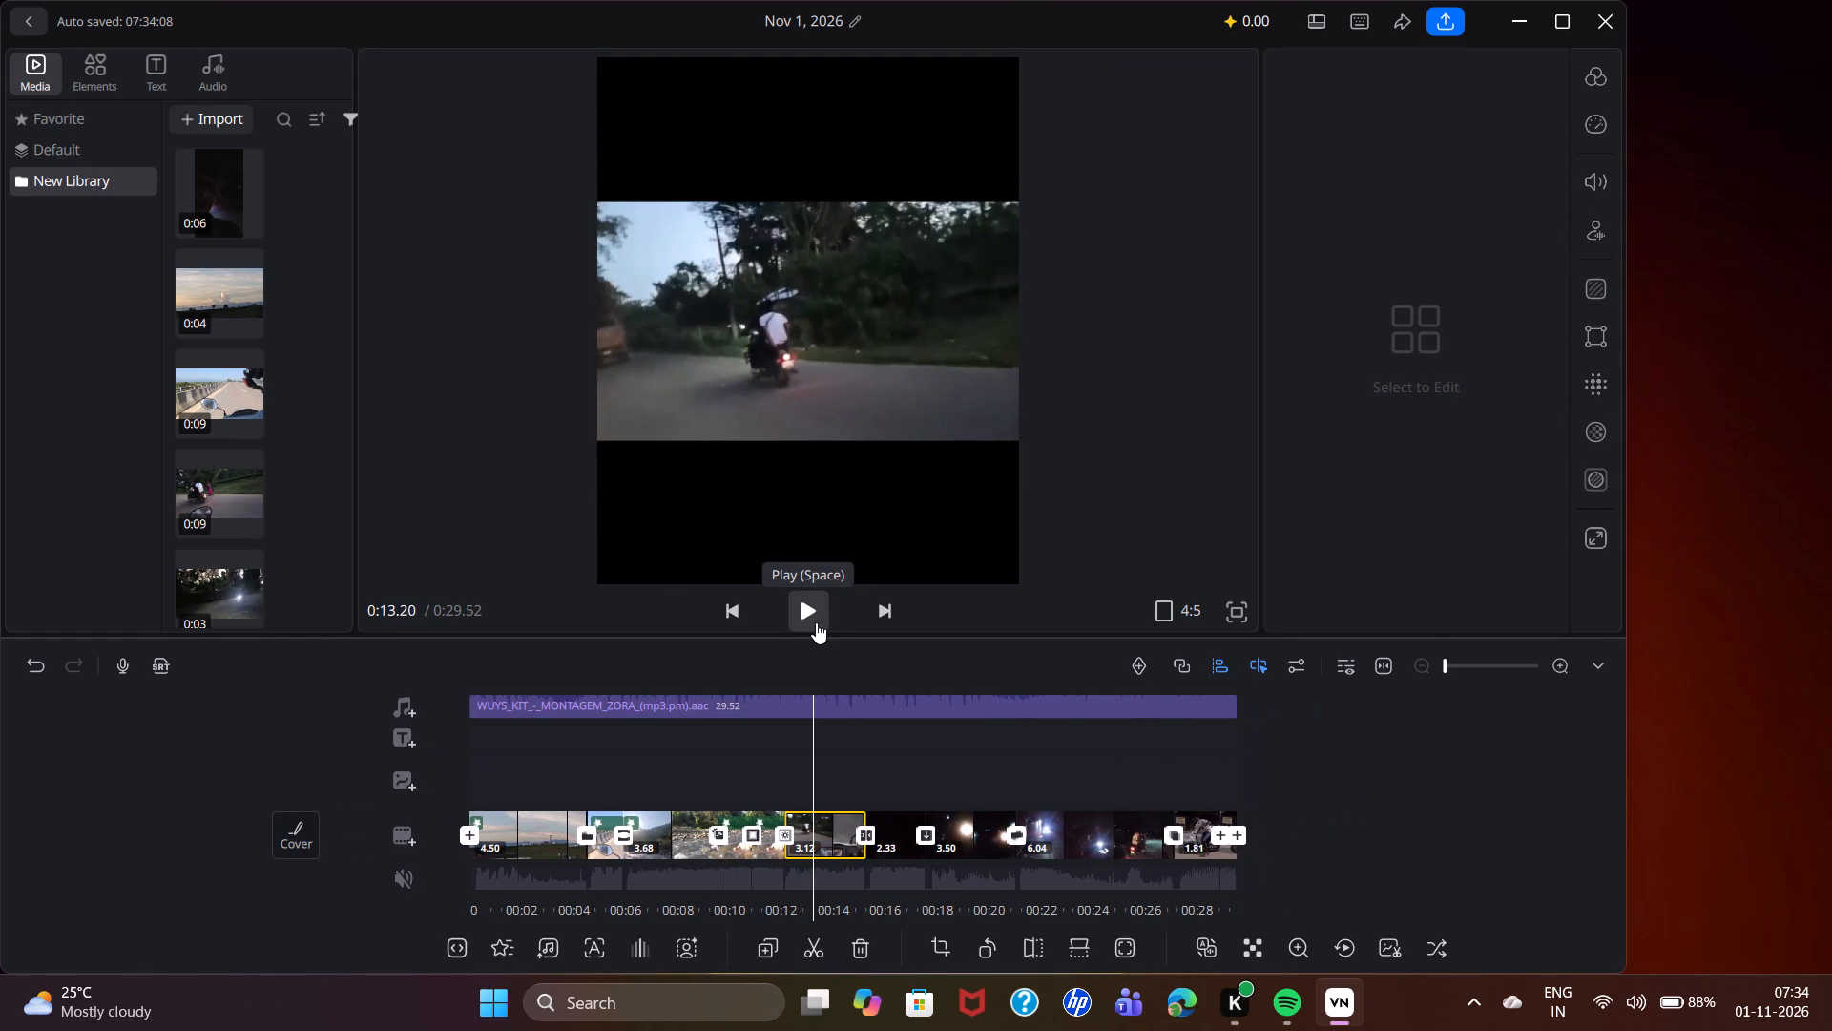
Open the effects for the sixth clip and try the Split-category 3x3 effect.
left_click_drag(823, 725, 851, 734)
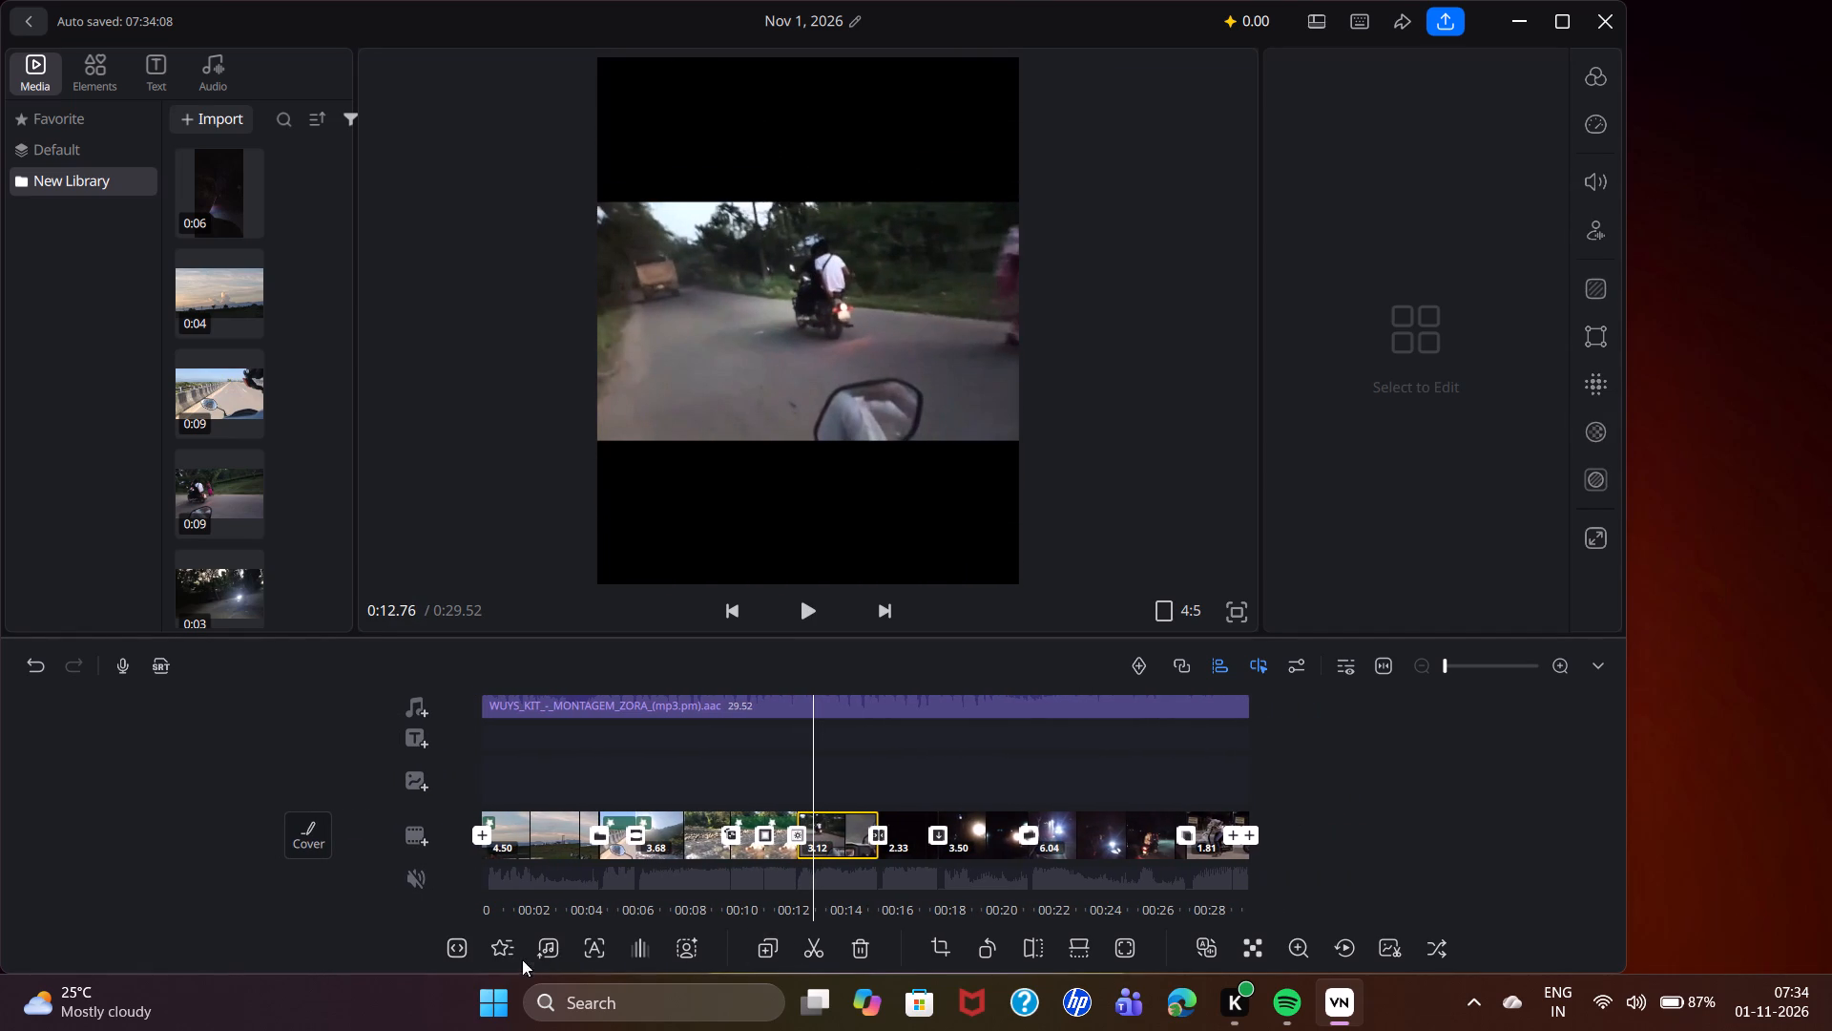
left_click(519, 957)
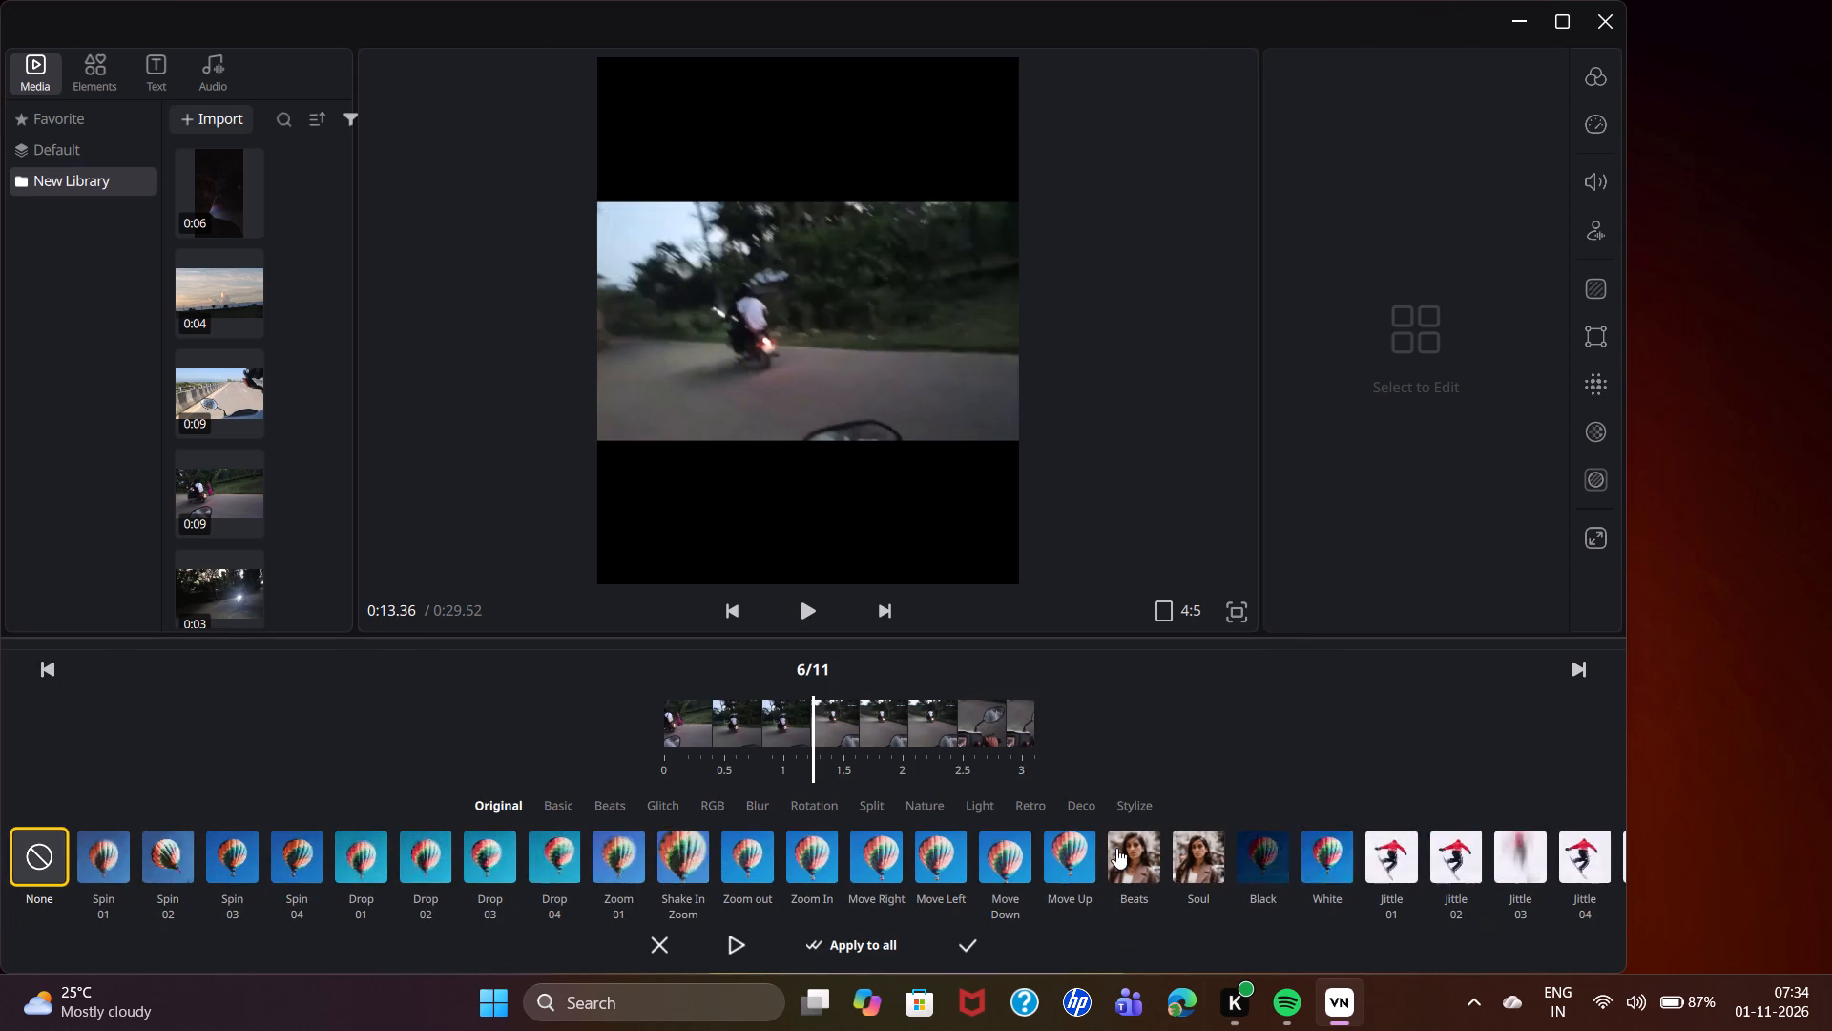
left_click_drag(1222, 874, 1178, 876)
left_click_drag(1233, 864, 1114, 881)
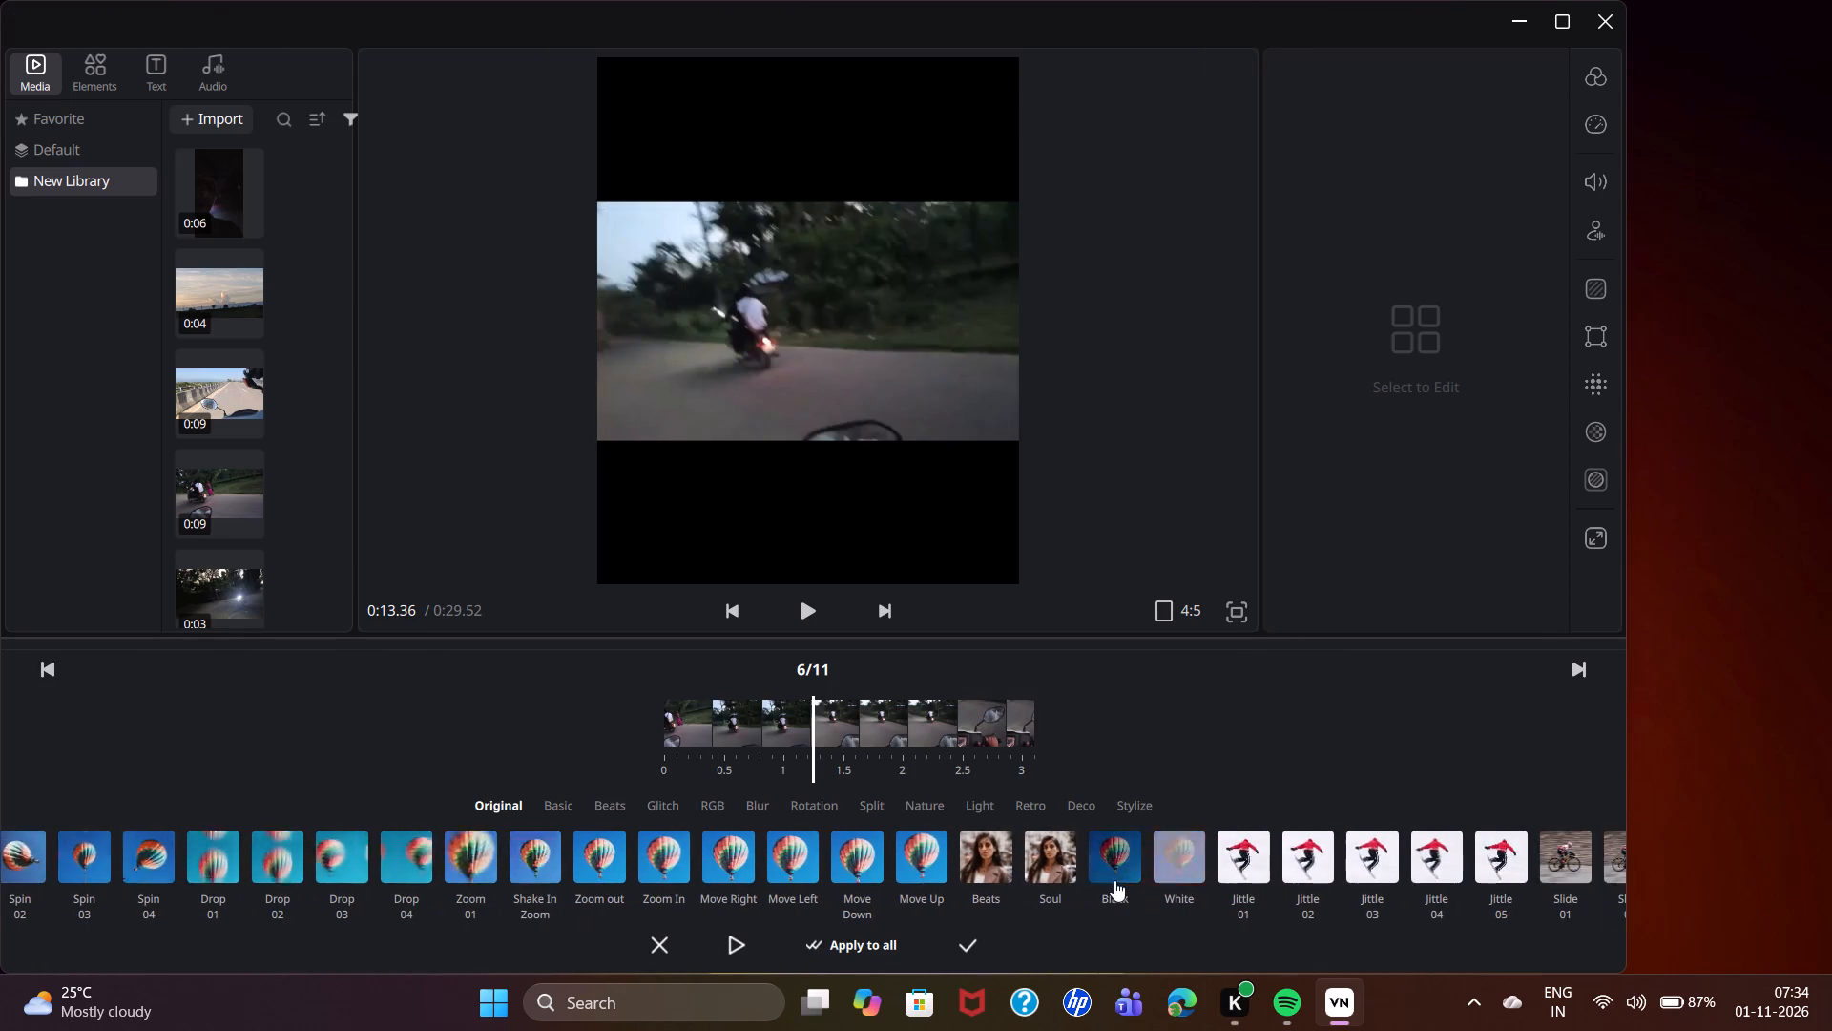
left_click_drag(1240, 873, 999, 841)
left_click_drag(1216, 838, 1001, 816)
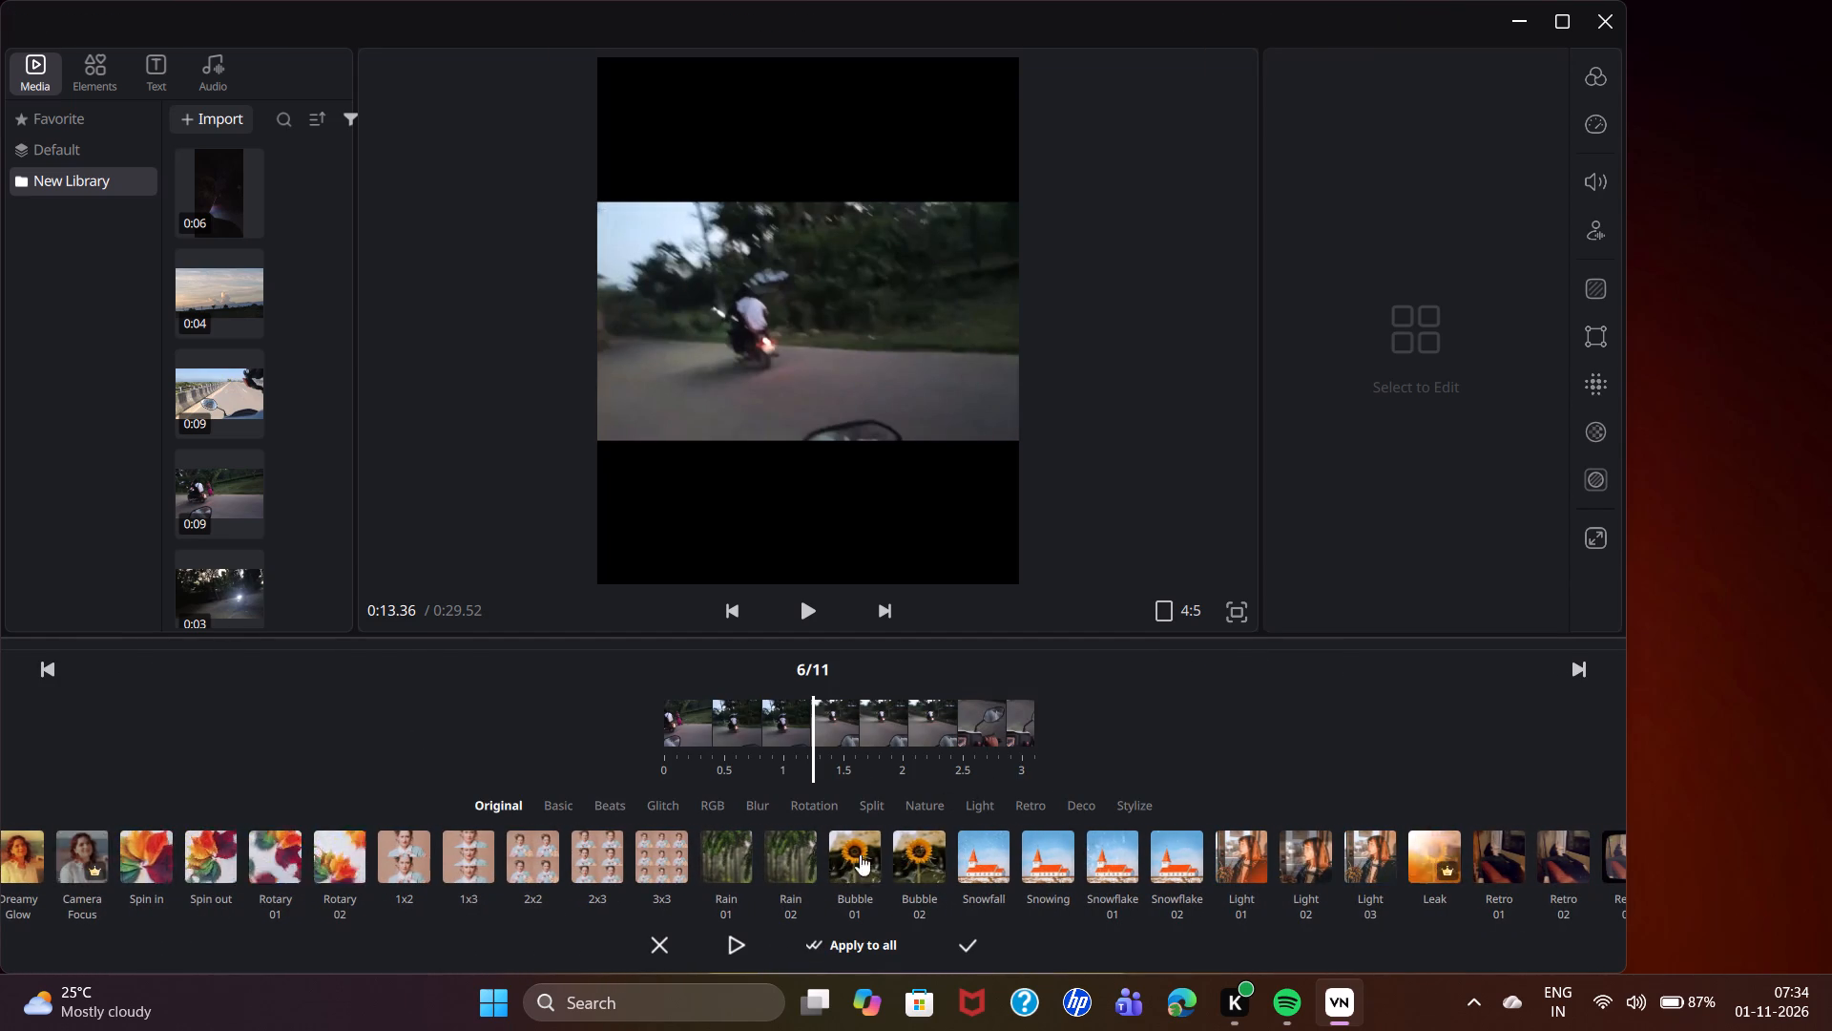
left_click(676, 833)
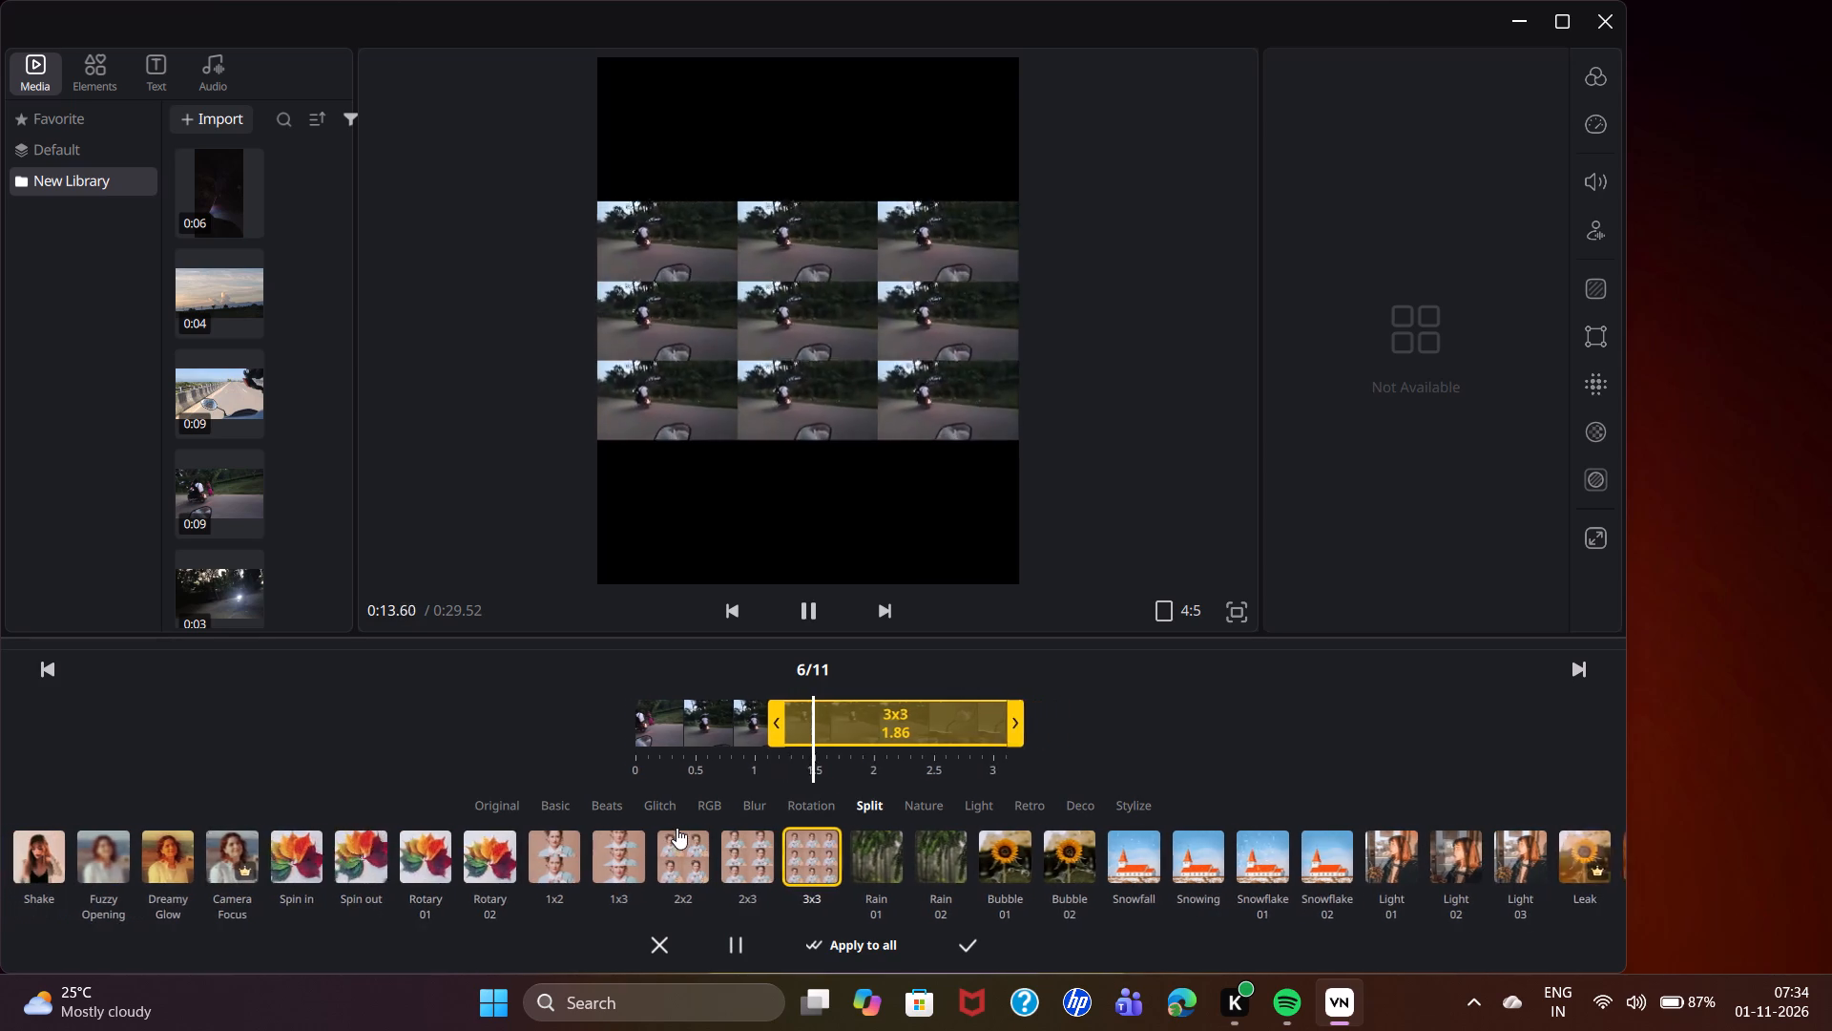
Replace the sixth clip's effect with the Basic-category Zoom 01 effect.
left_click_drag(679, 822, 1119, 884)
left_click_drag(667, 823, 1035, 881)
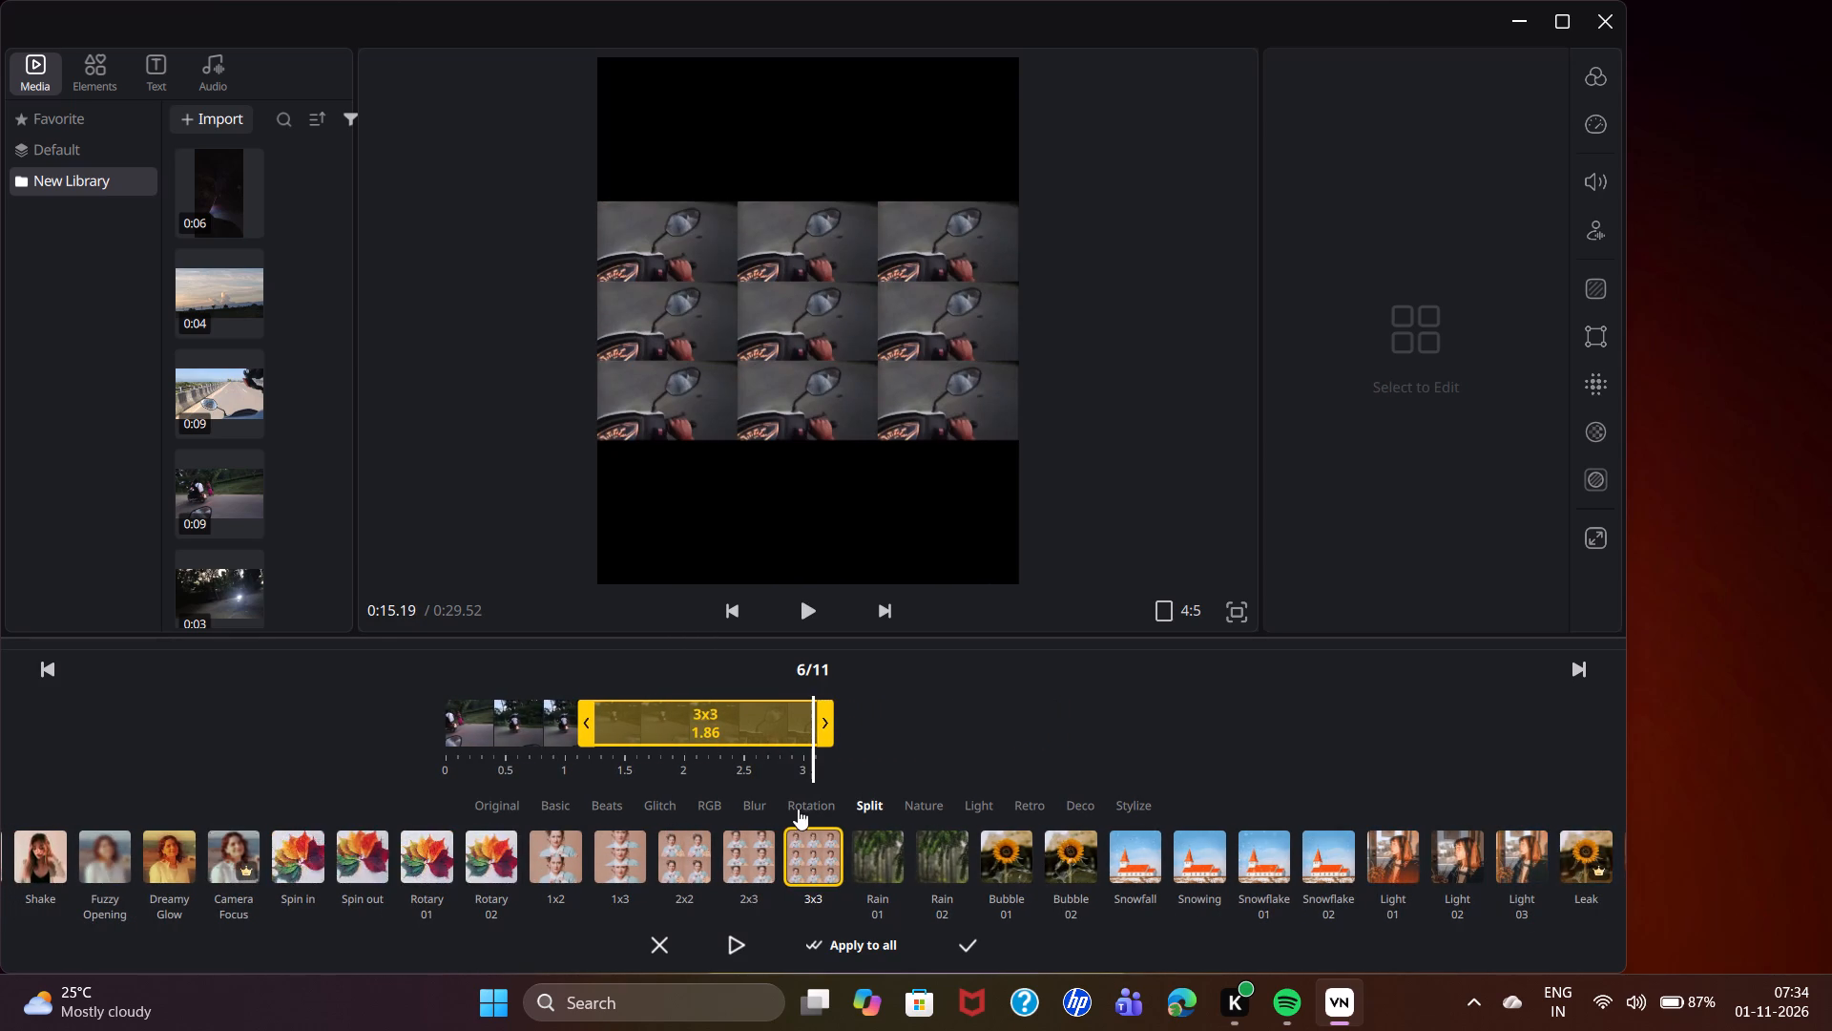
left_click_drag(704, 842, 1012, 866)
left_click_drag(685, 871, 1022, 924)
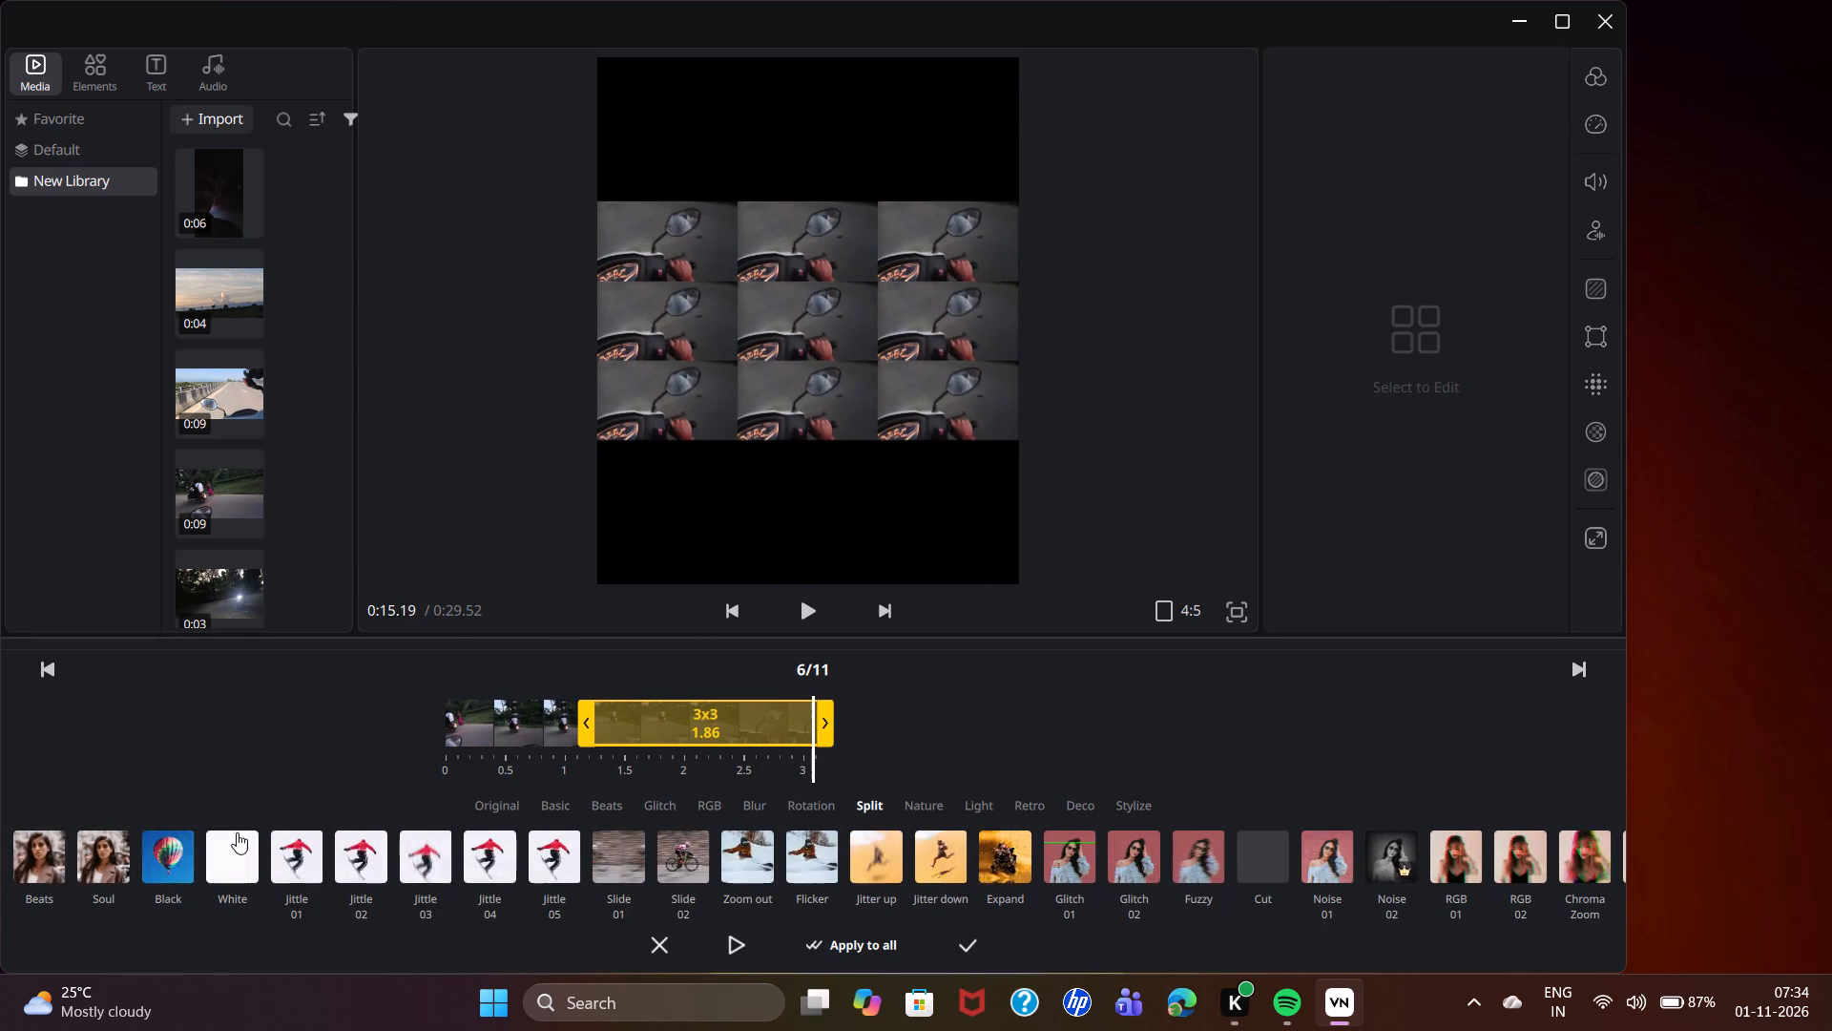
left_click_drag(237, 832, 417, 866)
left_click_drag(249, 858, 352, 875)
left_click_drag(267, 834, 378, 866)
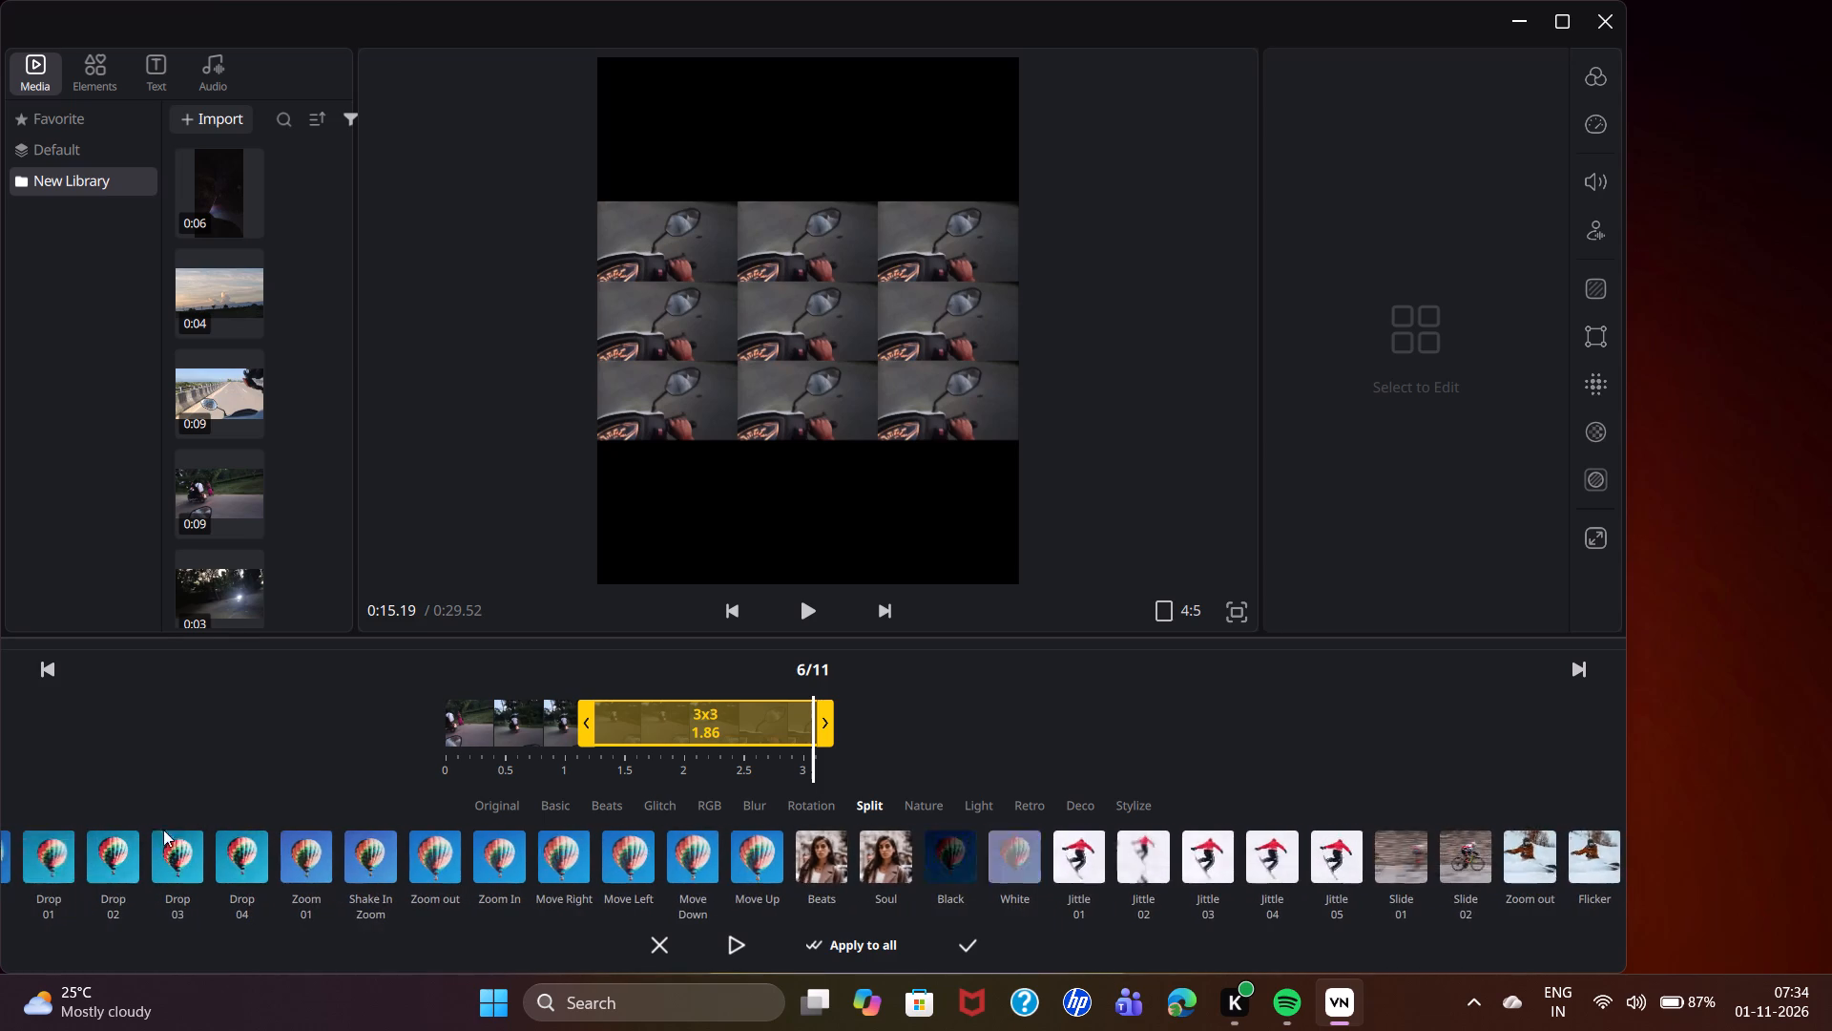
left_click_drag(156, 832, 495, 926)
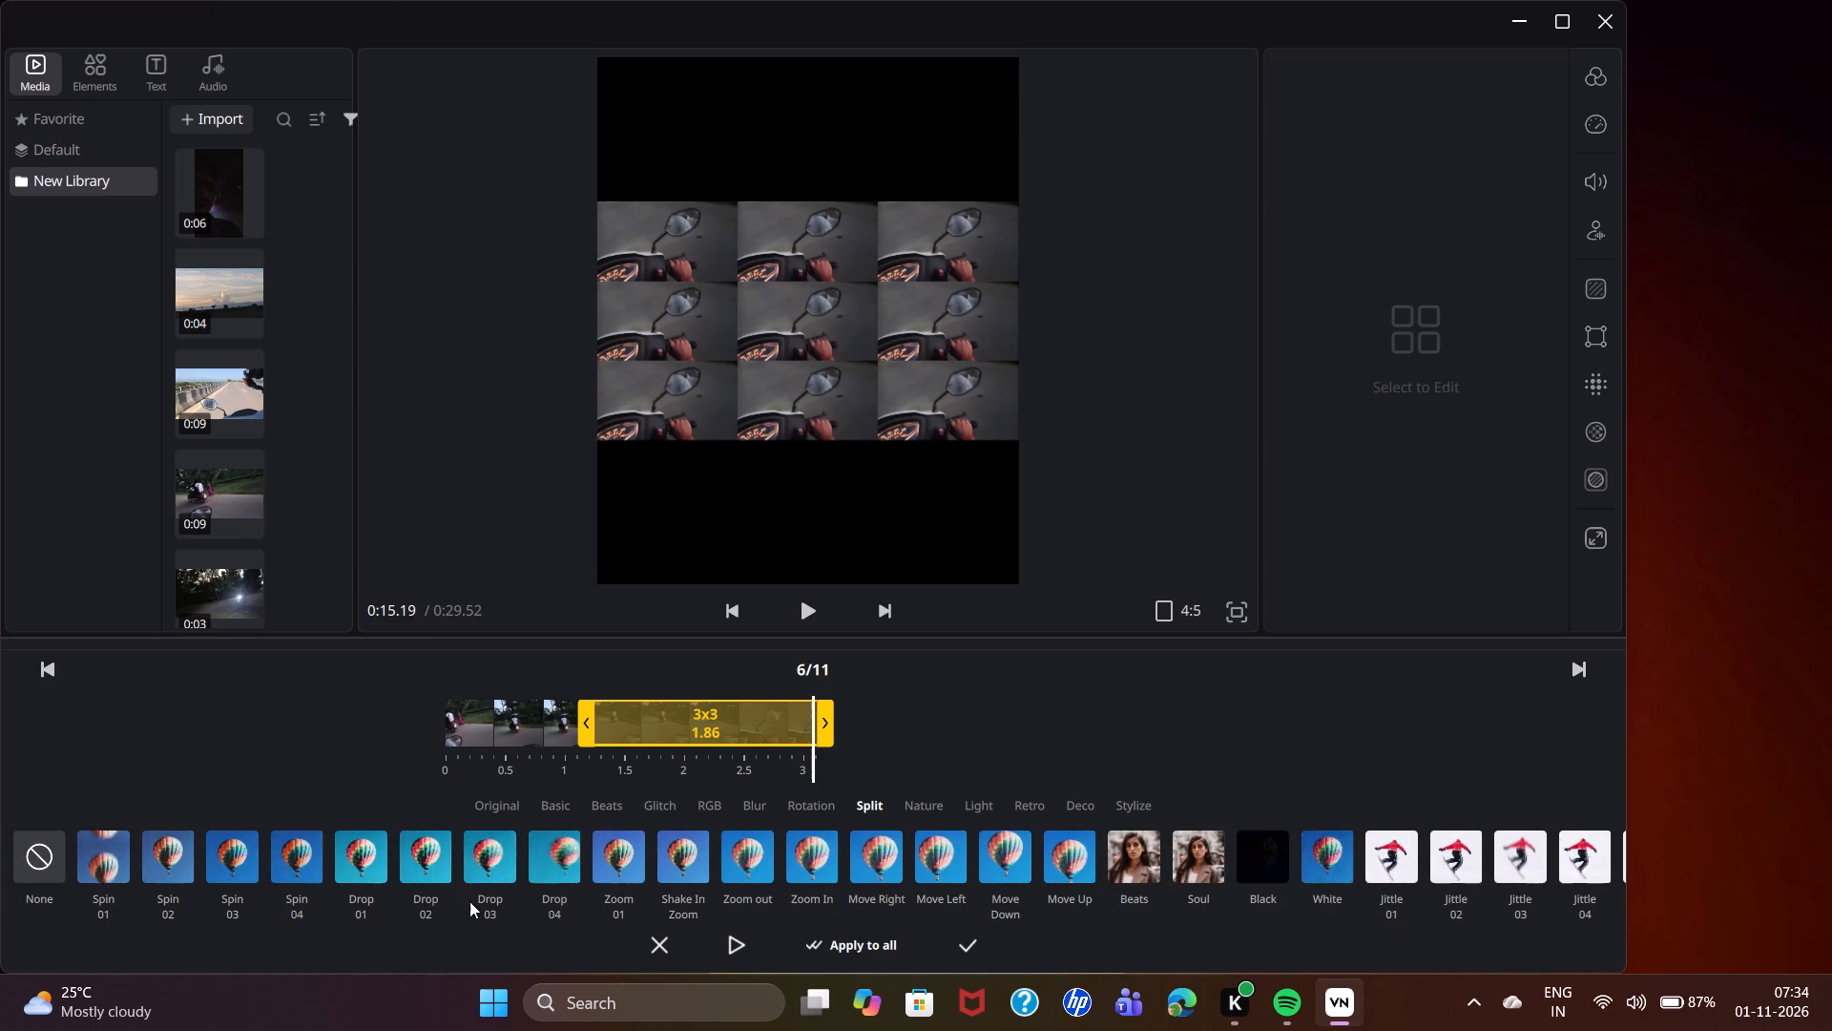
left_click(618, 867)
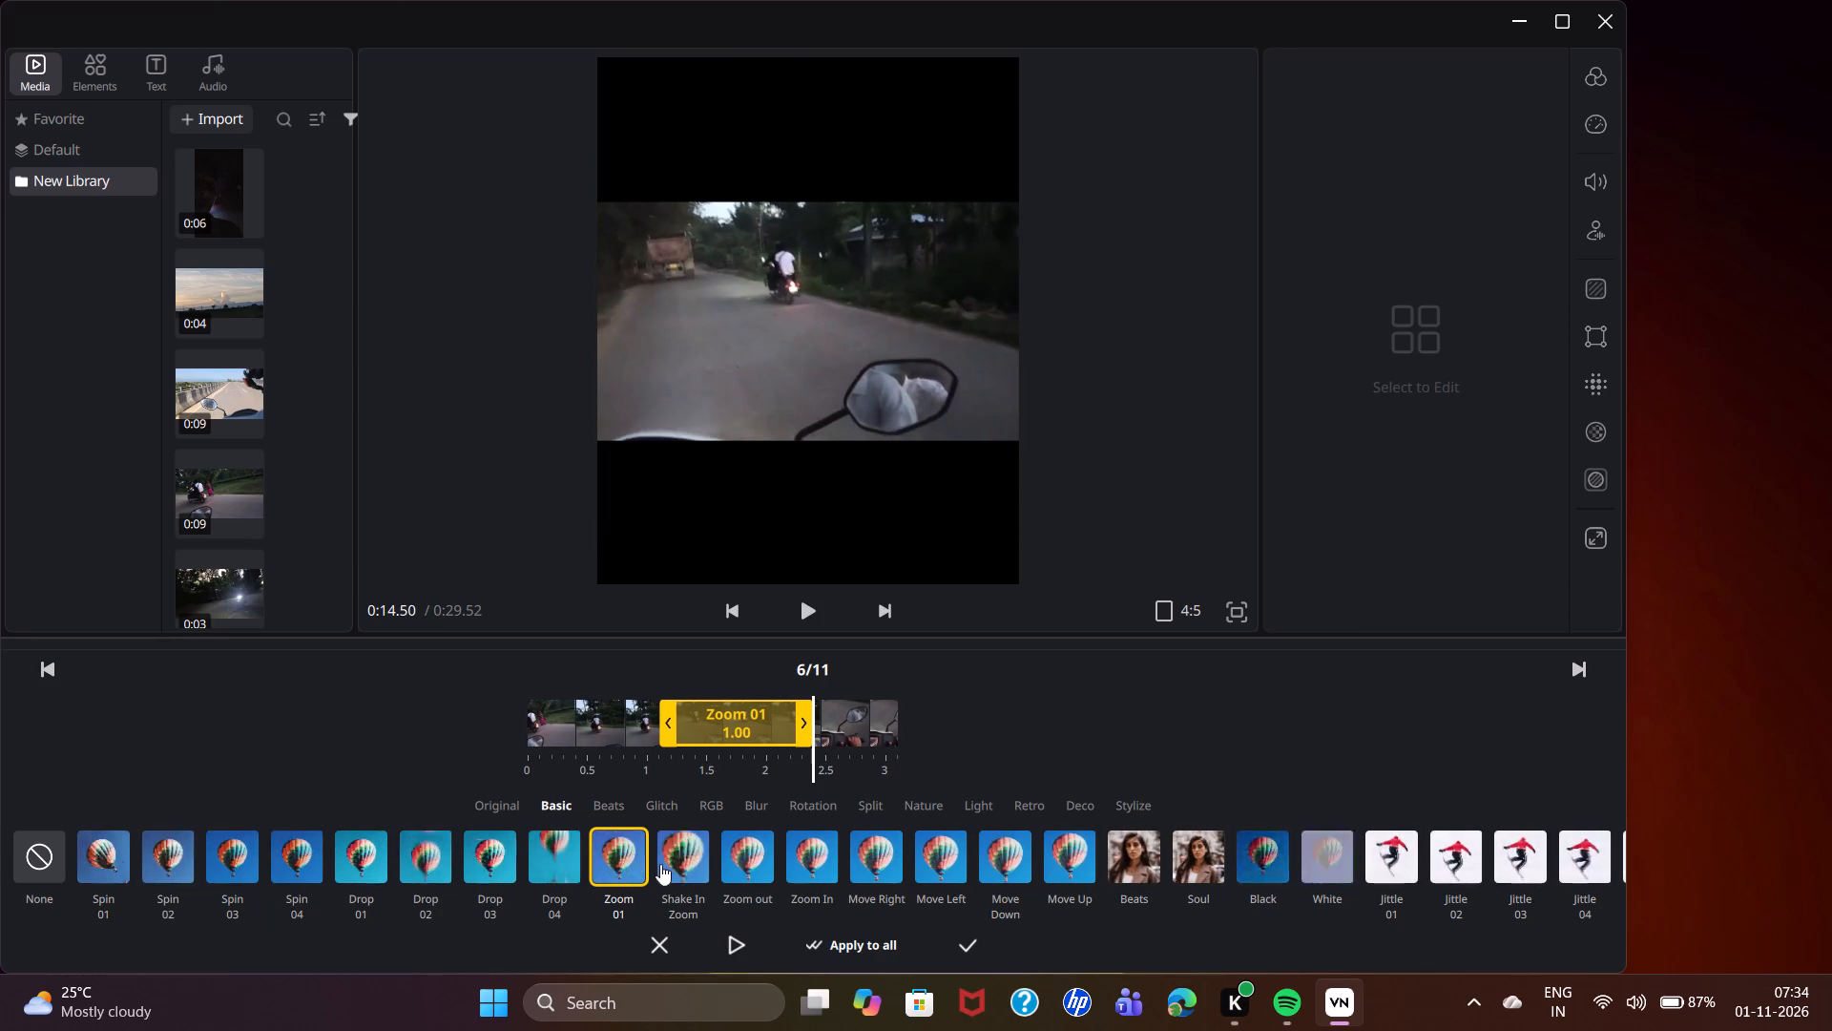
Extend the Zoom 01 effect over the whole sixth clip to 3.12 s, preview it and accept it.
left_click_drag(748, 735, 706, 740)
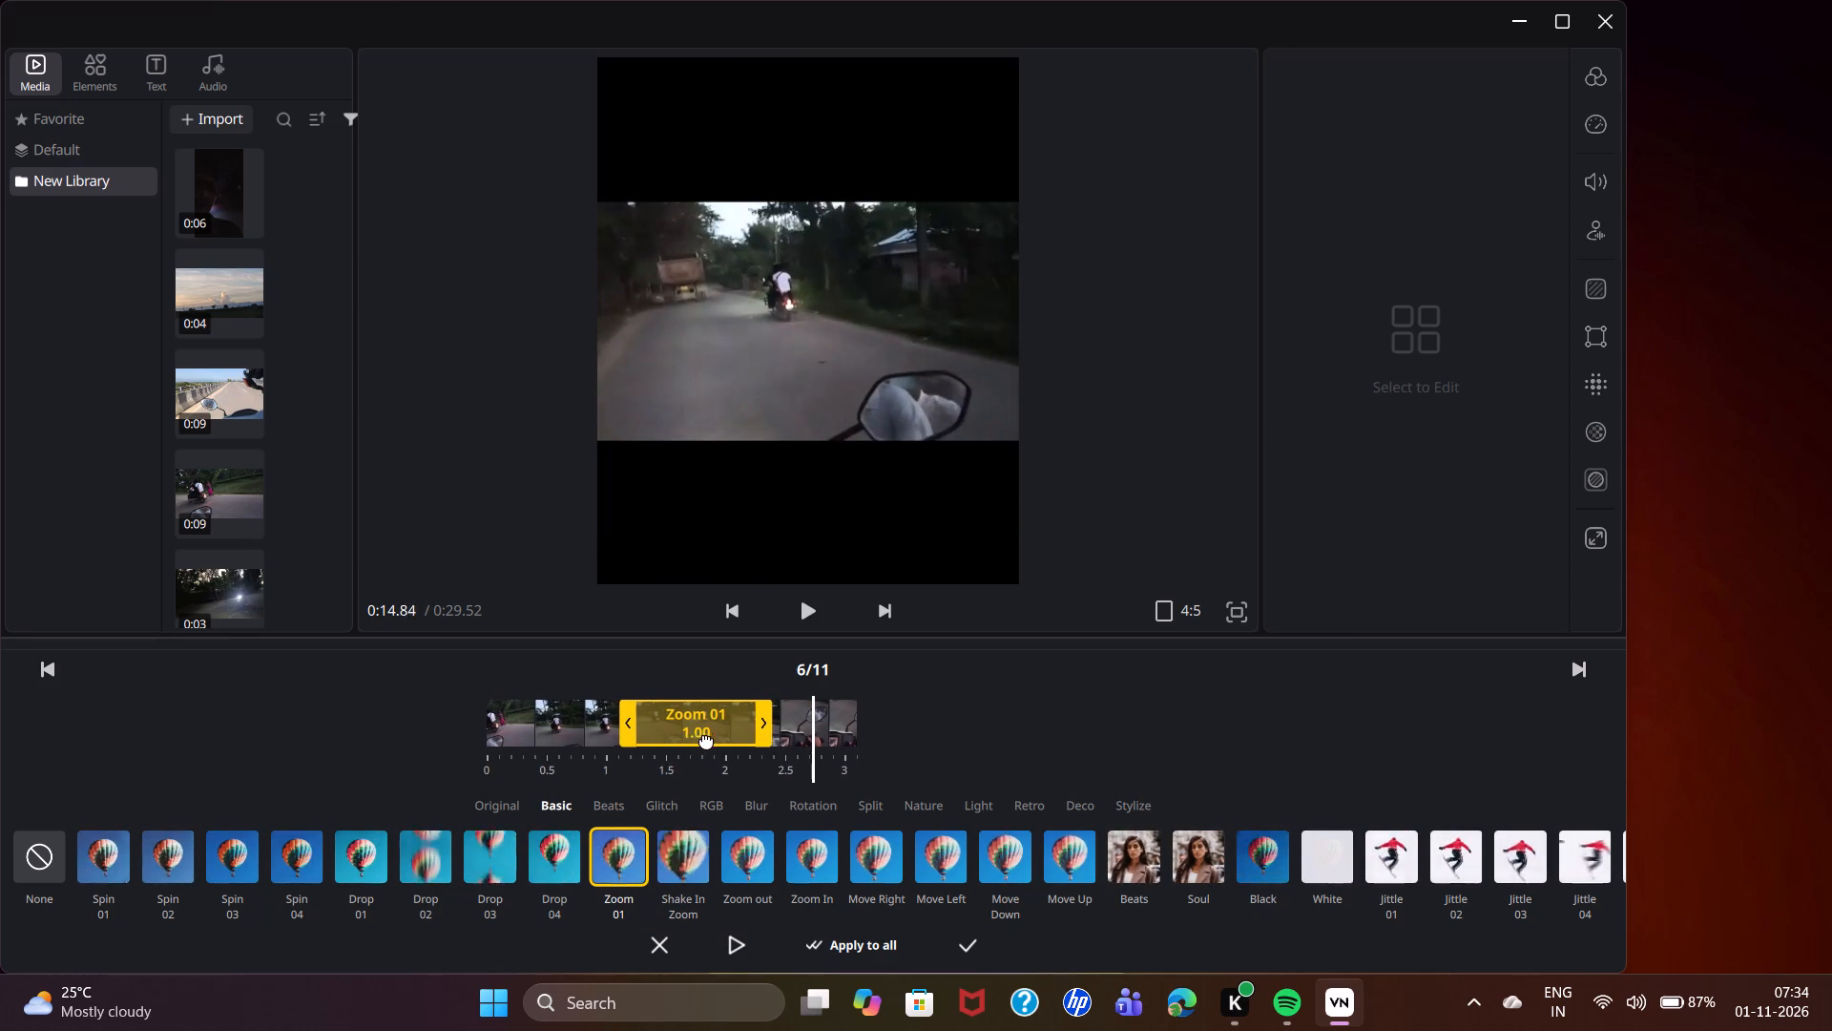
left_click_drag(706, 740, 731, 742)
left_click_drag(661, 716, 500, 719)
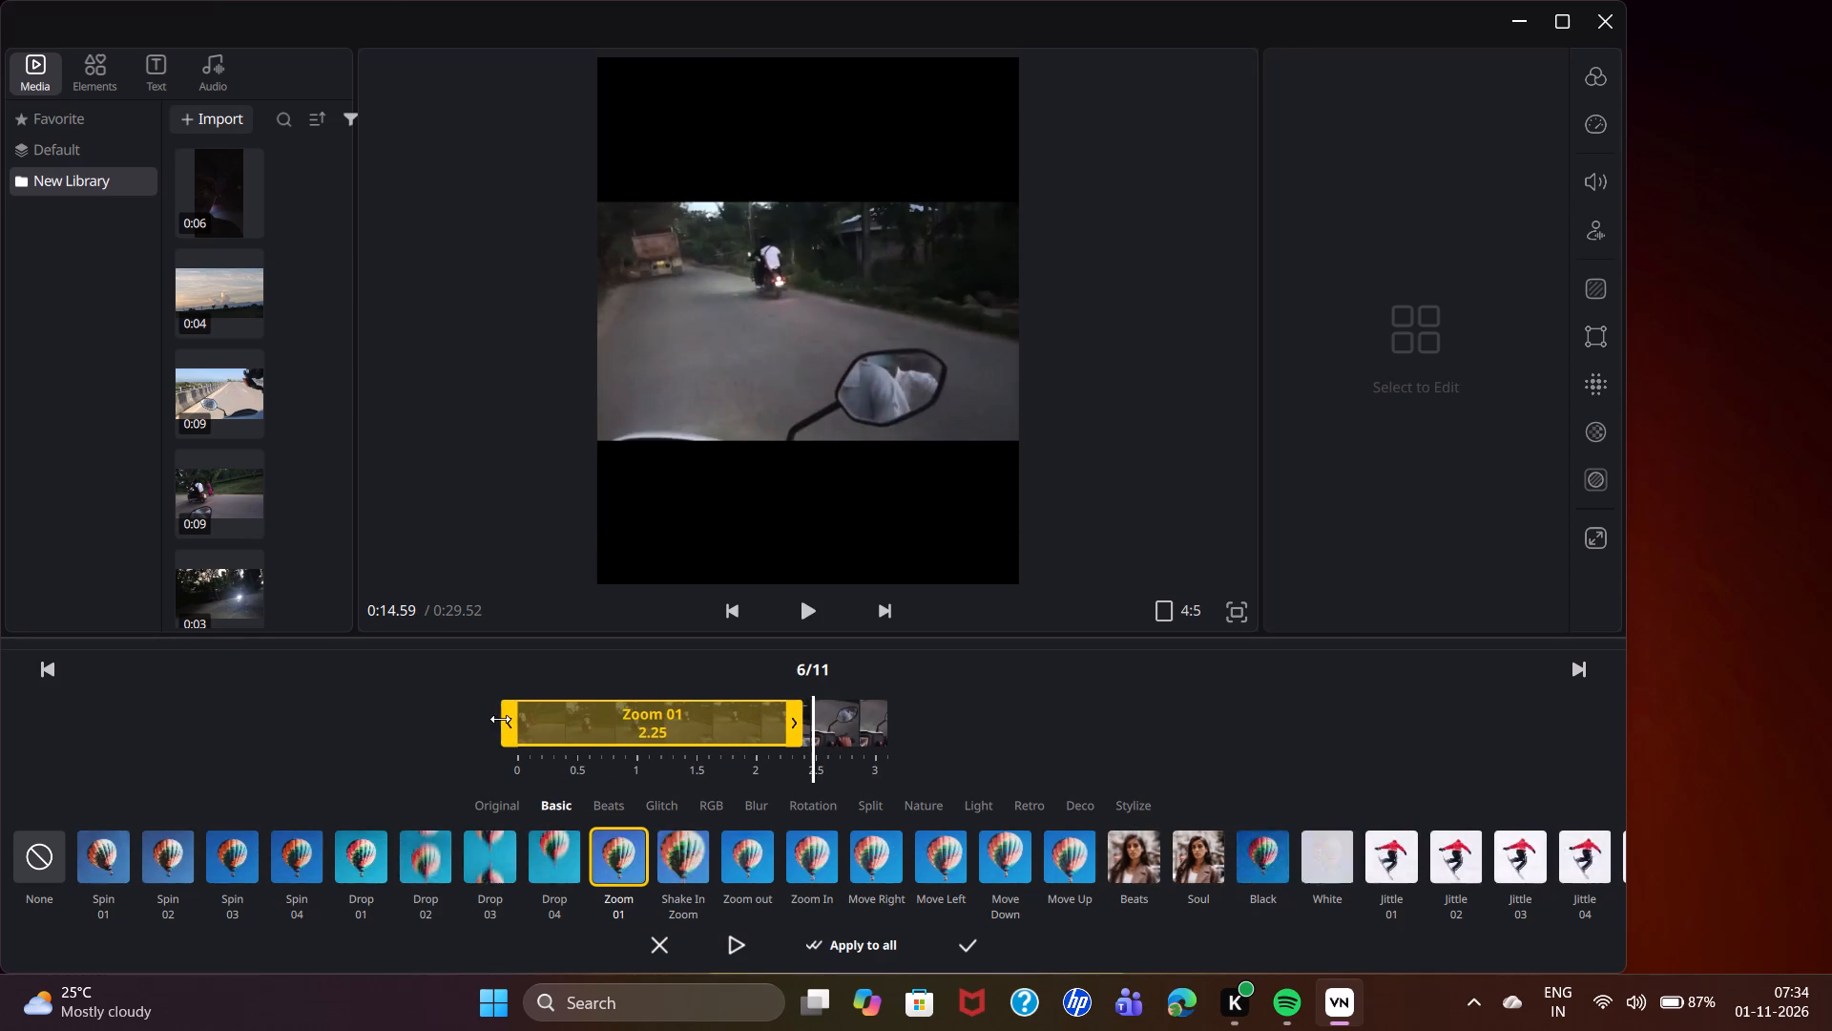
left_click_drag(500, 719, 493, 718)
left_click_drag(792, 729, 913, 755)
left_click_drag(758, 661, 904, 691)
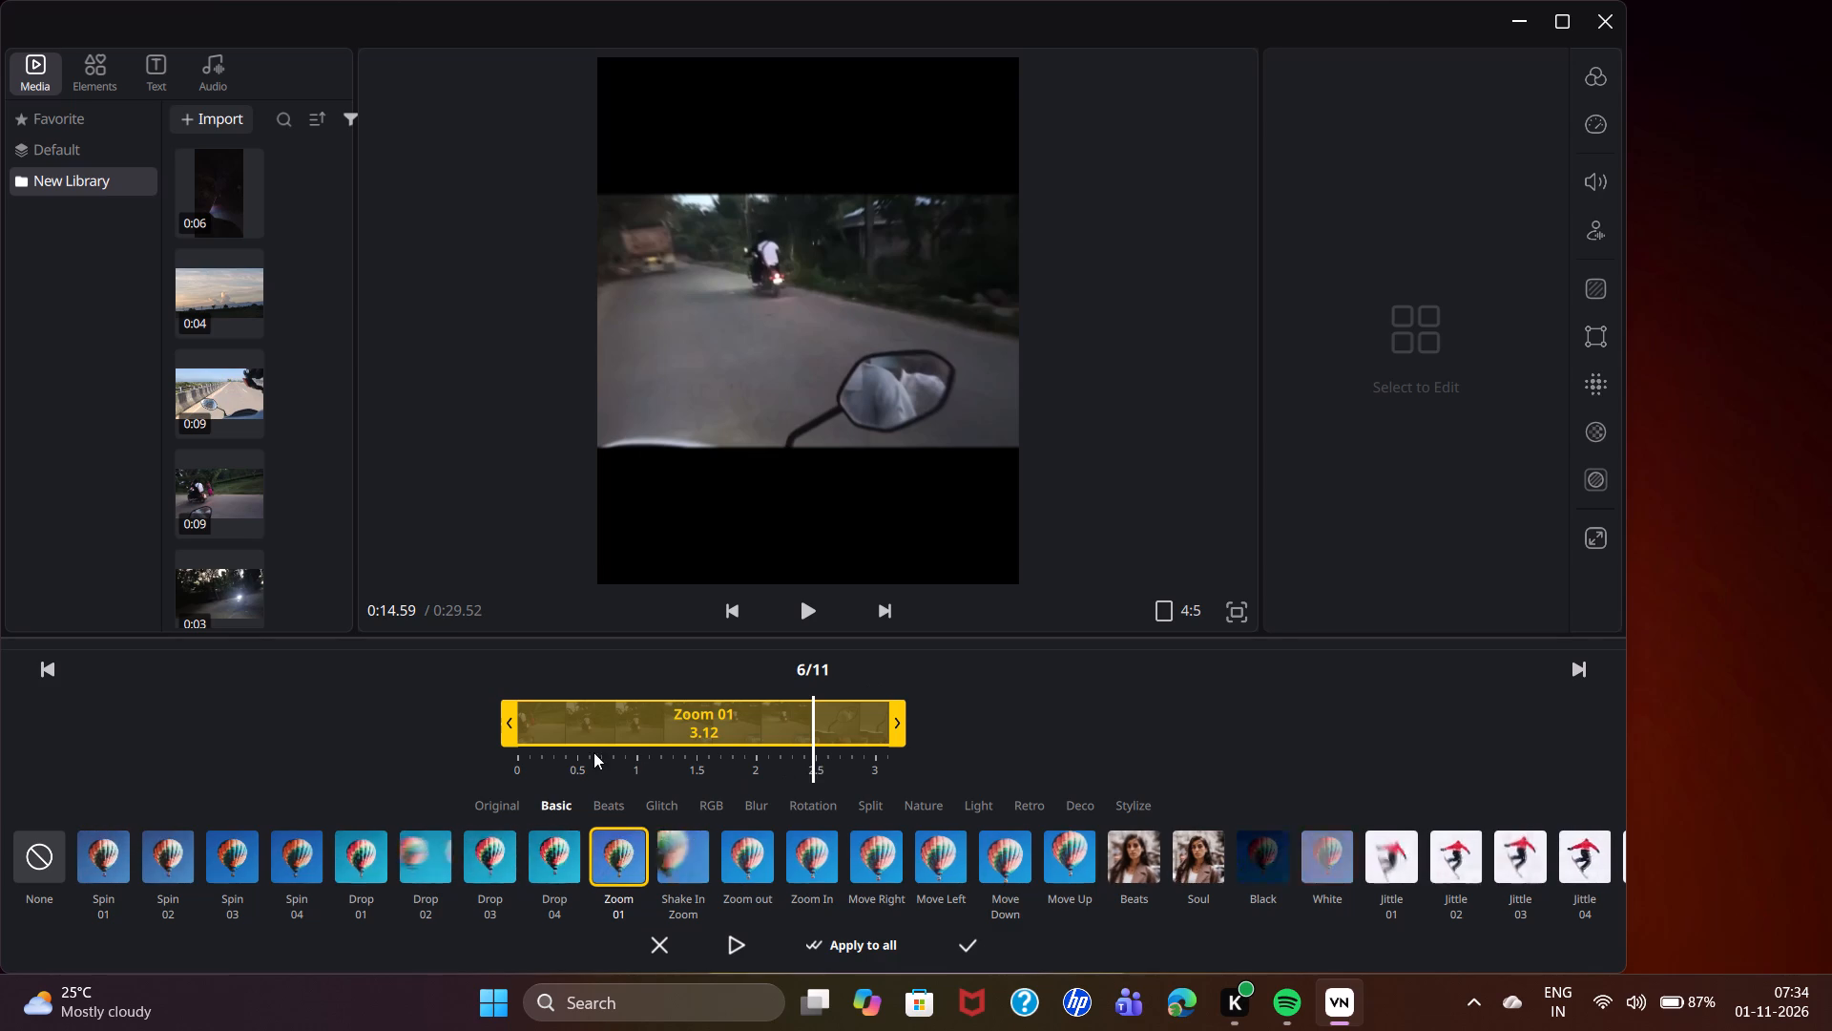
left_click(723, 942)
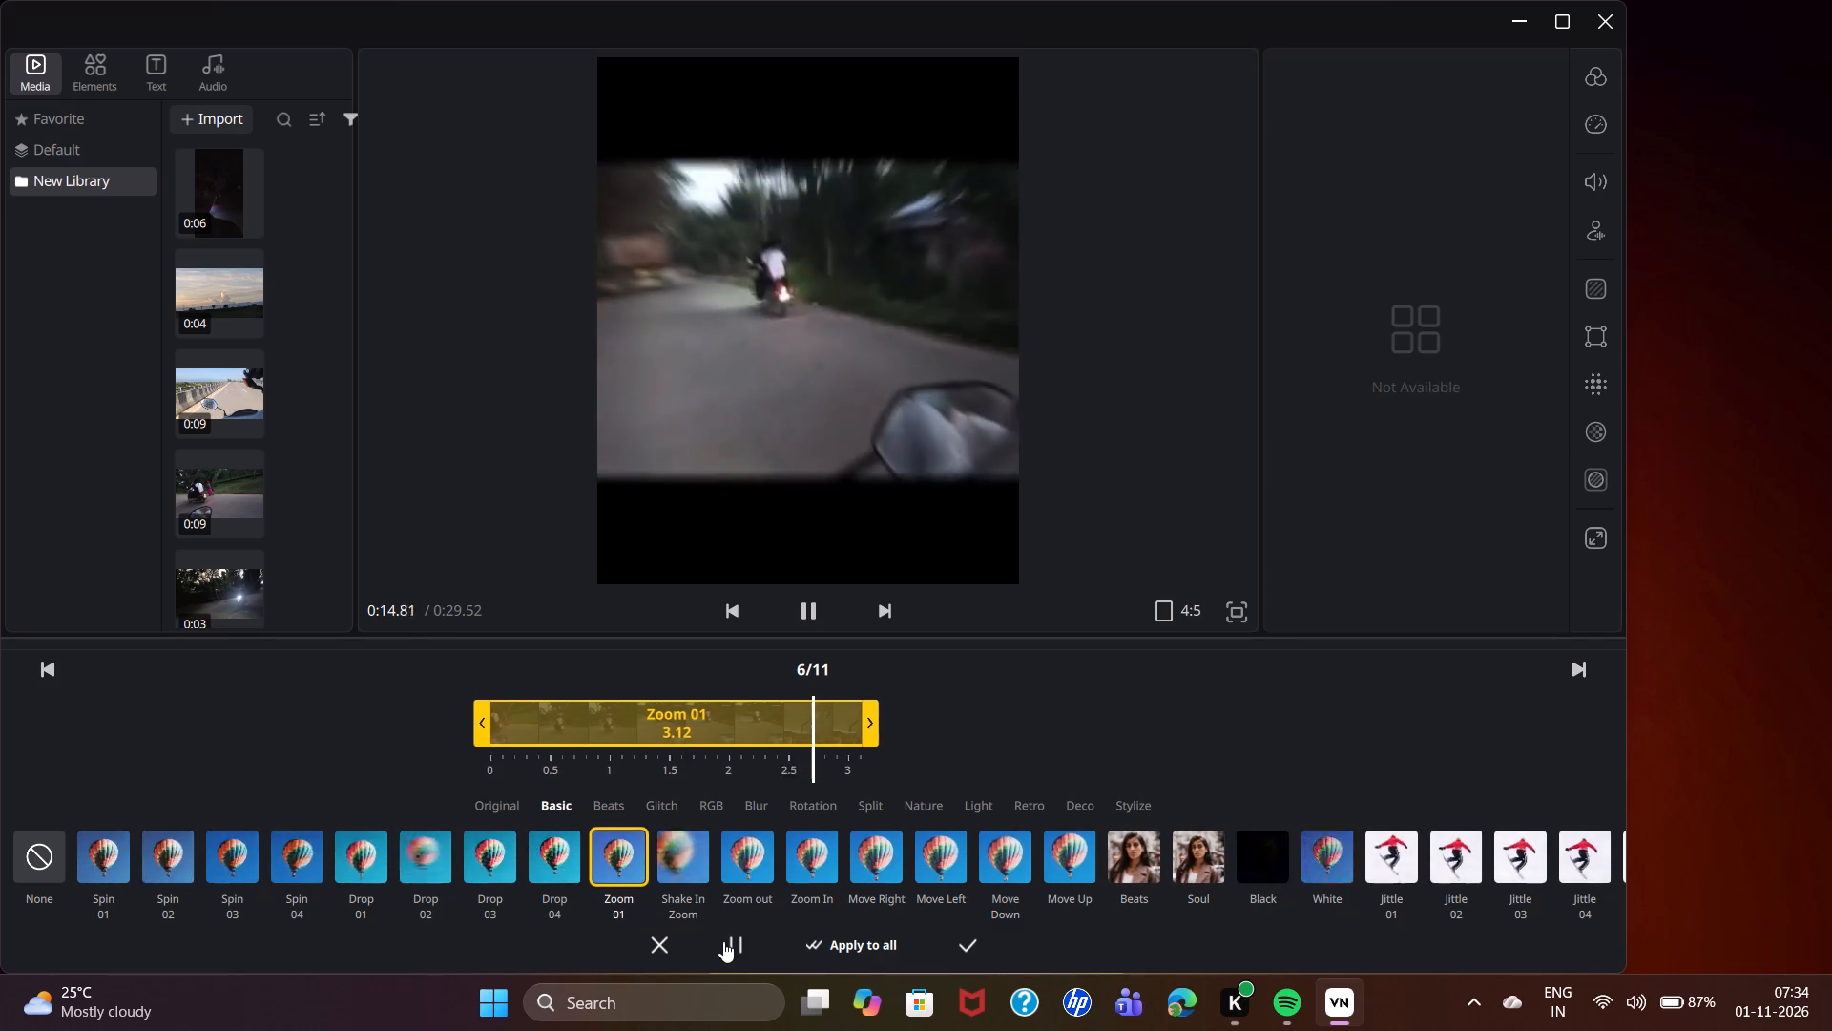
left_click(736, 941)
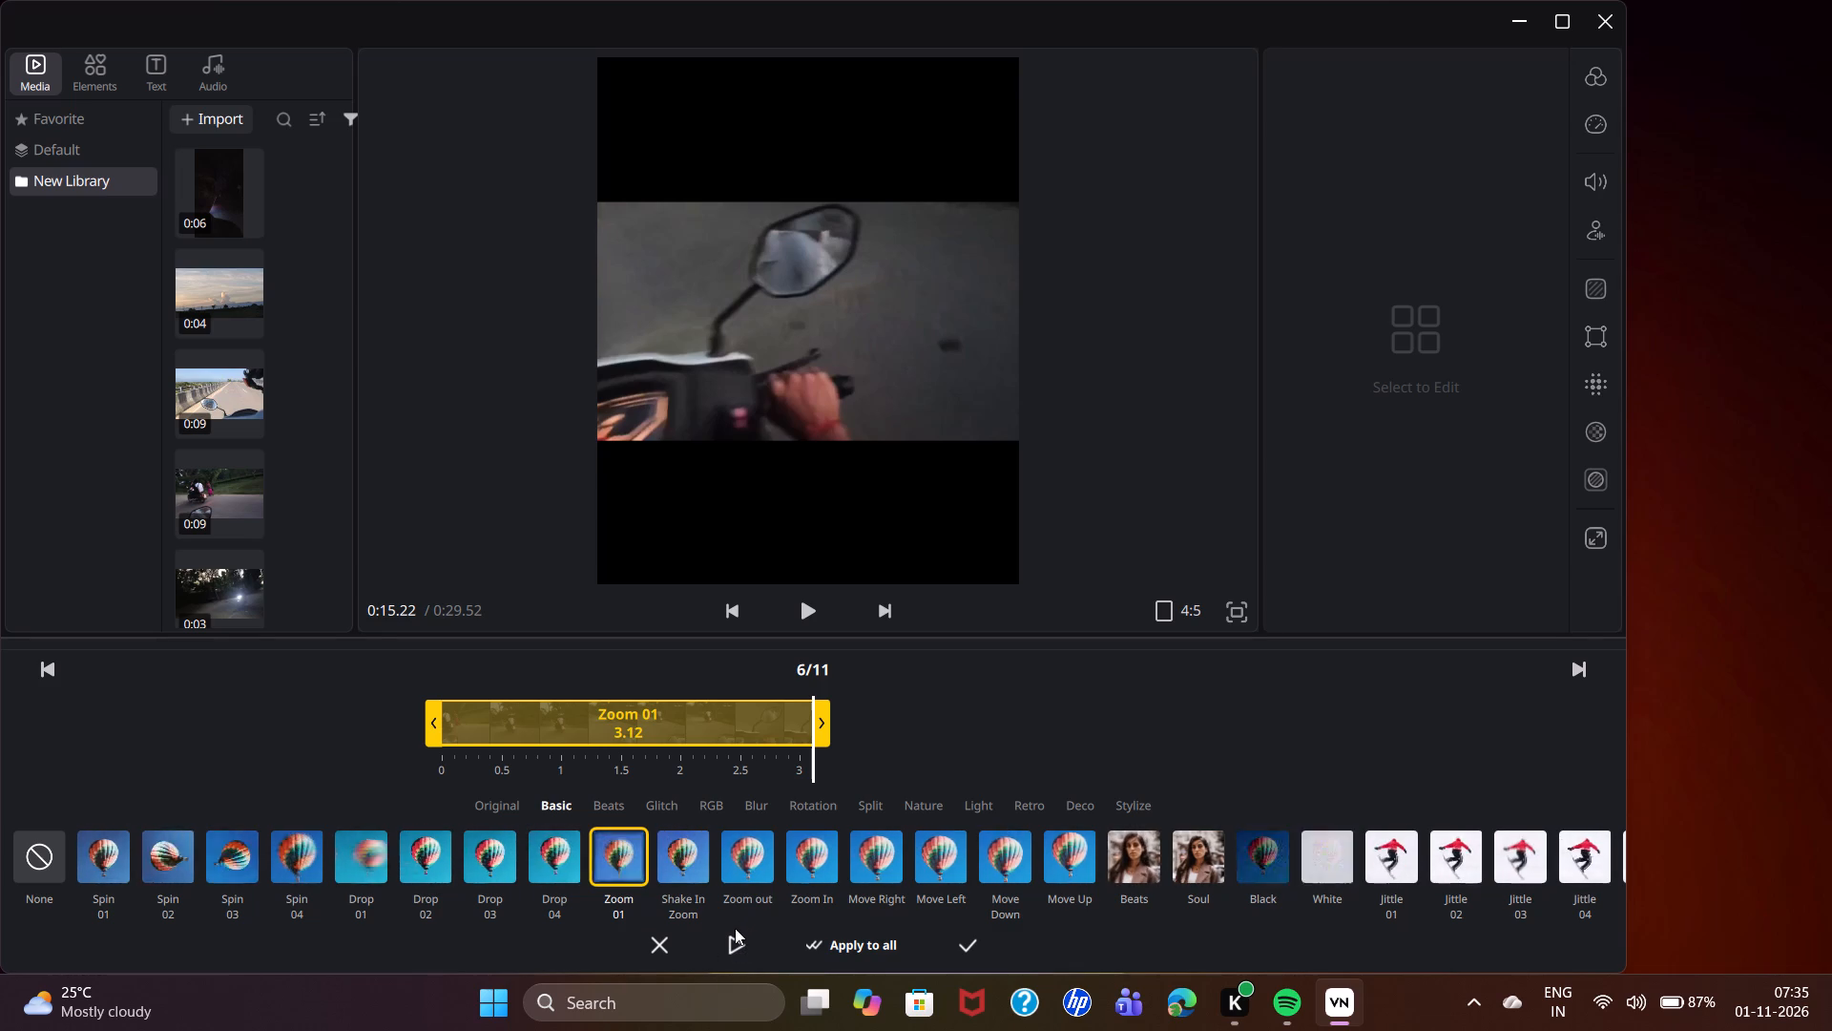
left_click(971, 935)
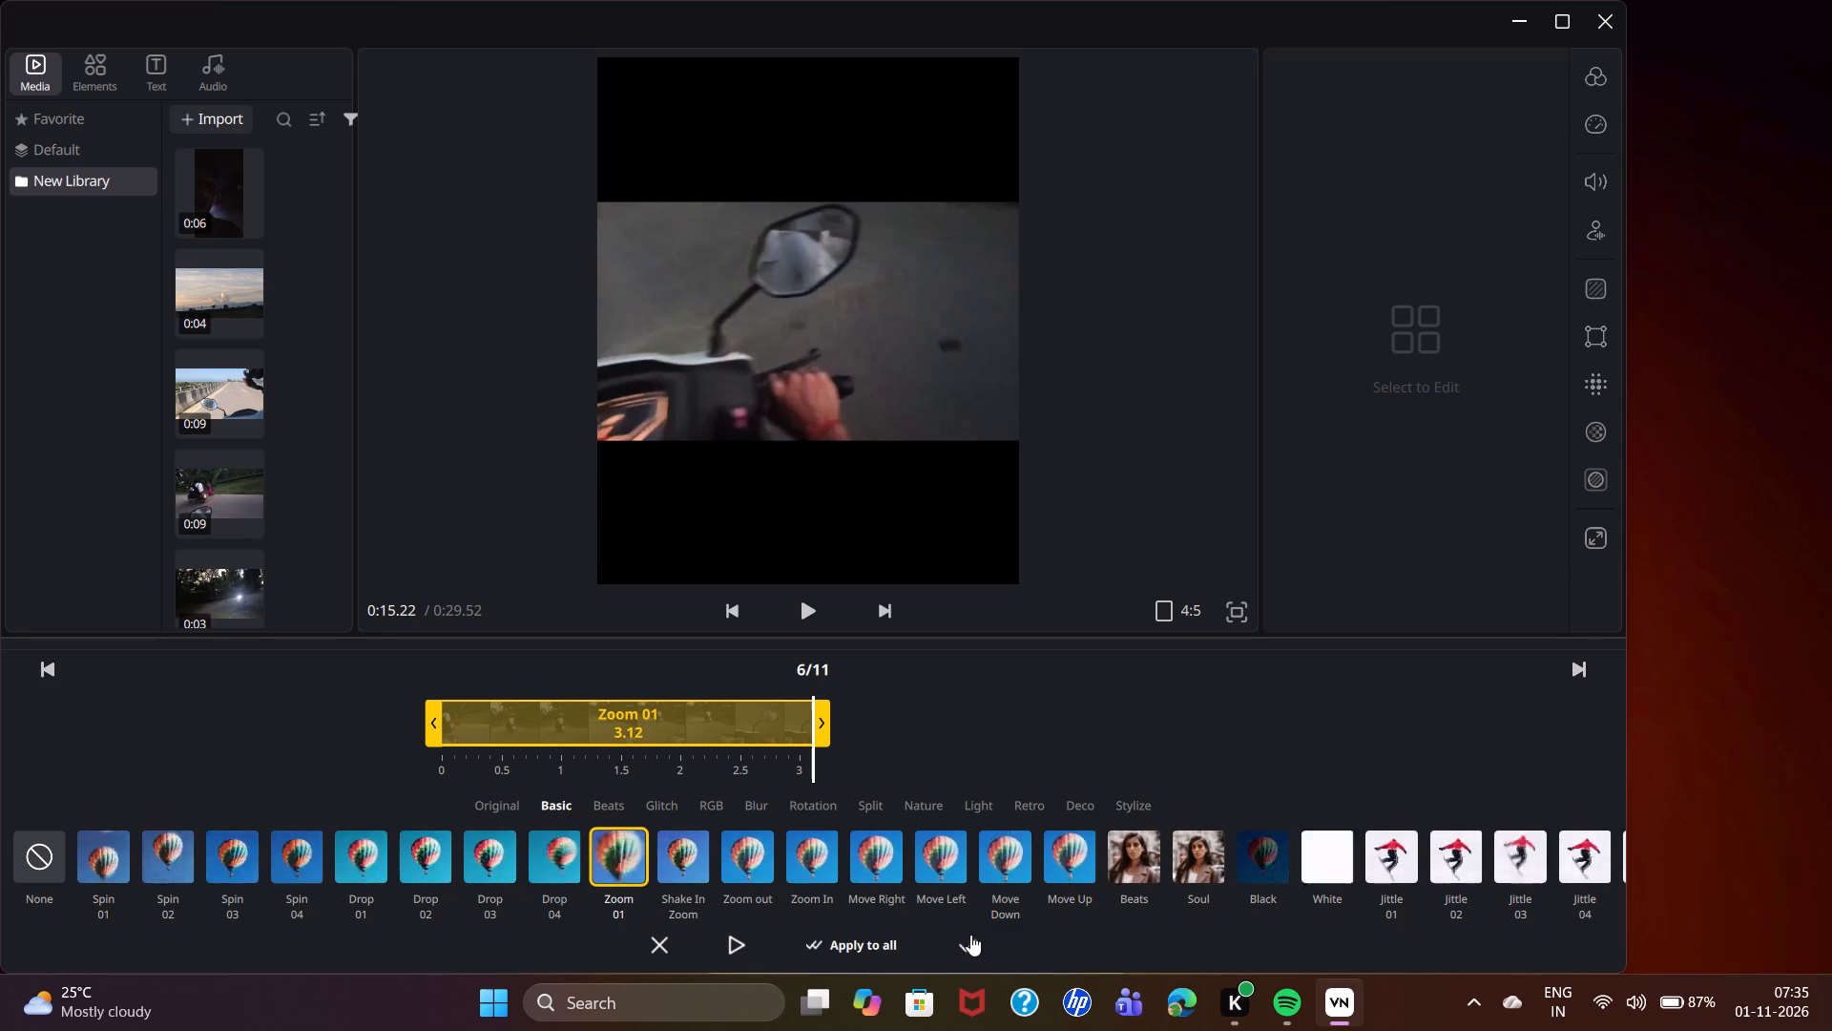
Play back the montage from the sixth clip through to the opening of the ninth clip.
left_click_drag(831, 798, 948, 778)
left_click(816, 610)
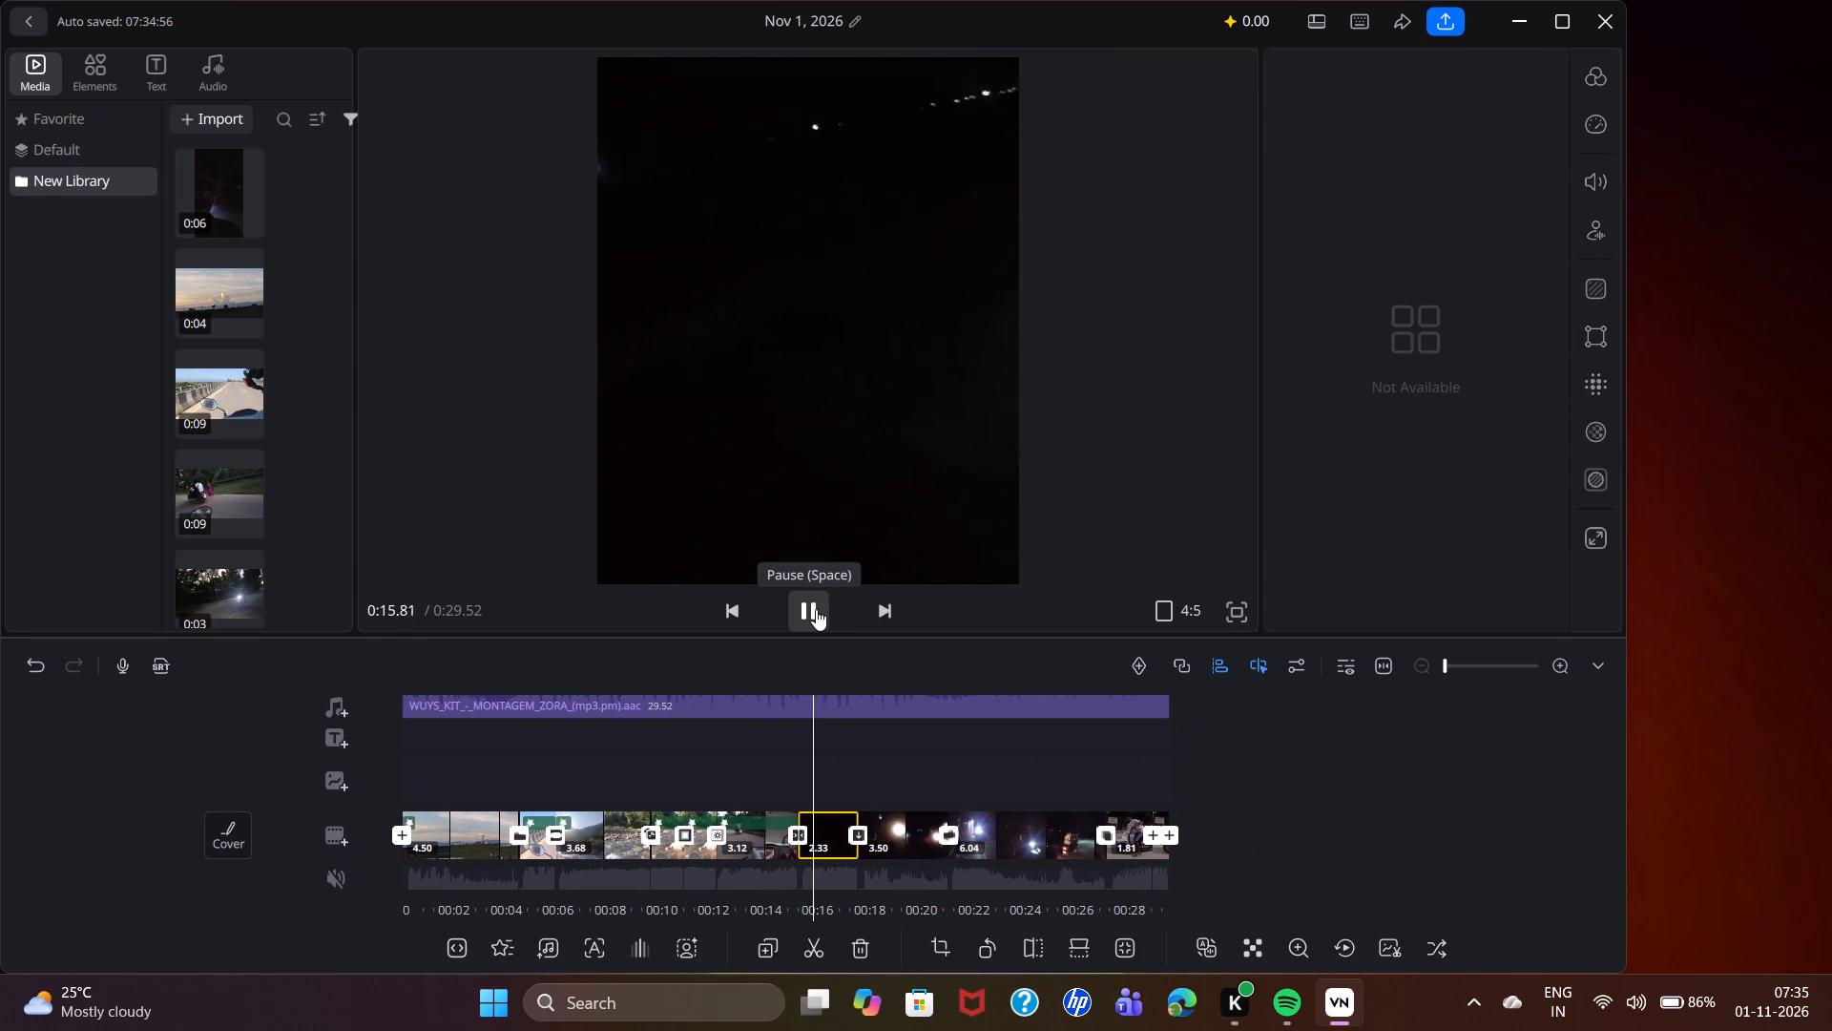
left_click(816, 609)
left_click(816, 609)
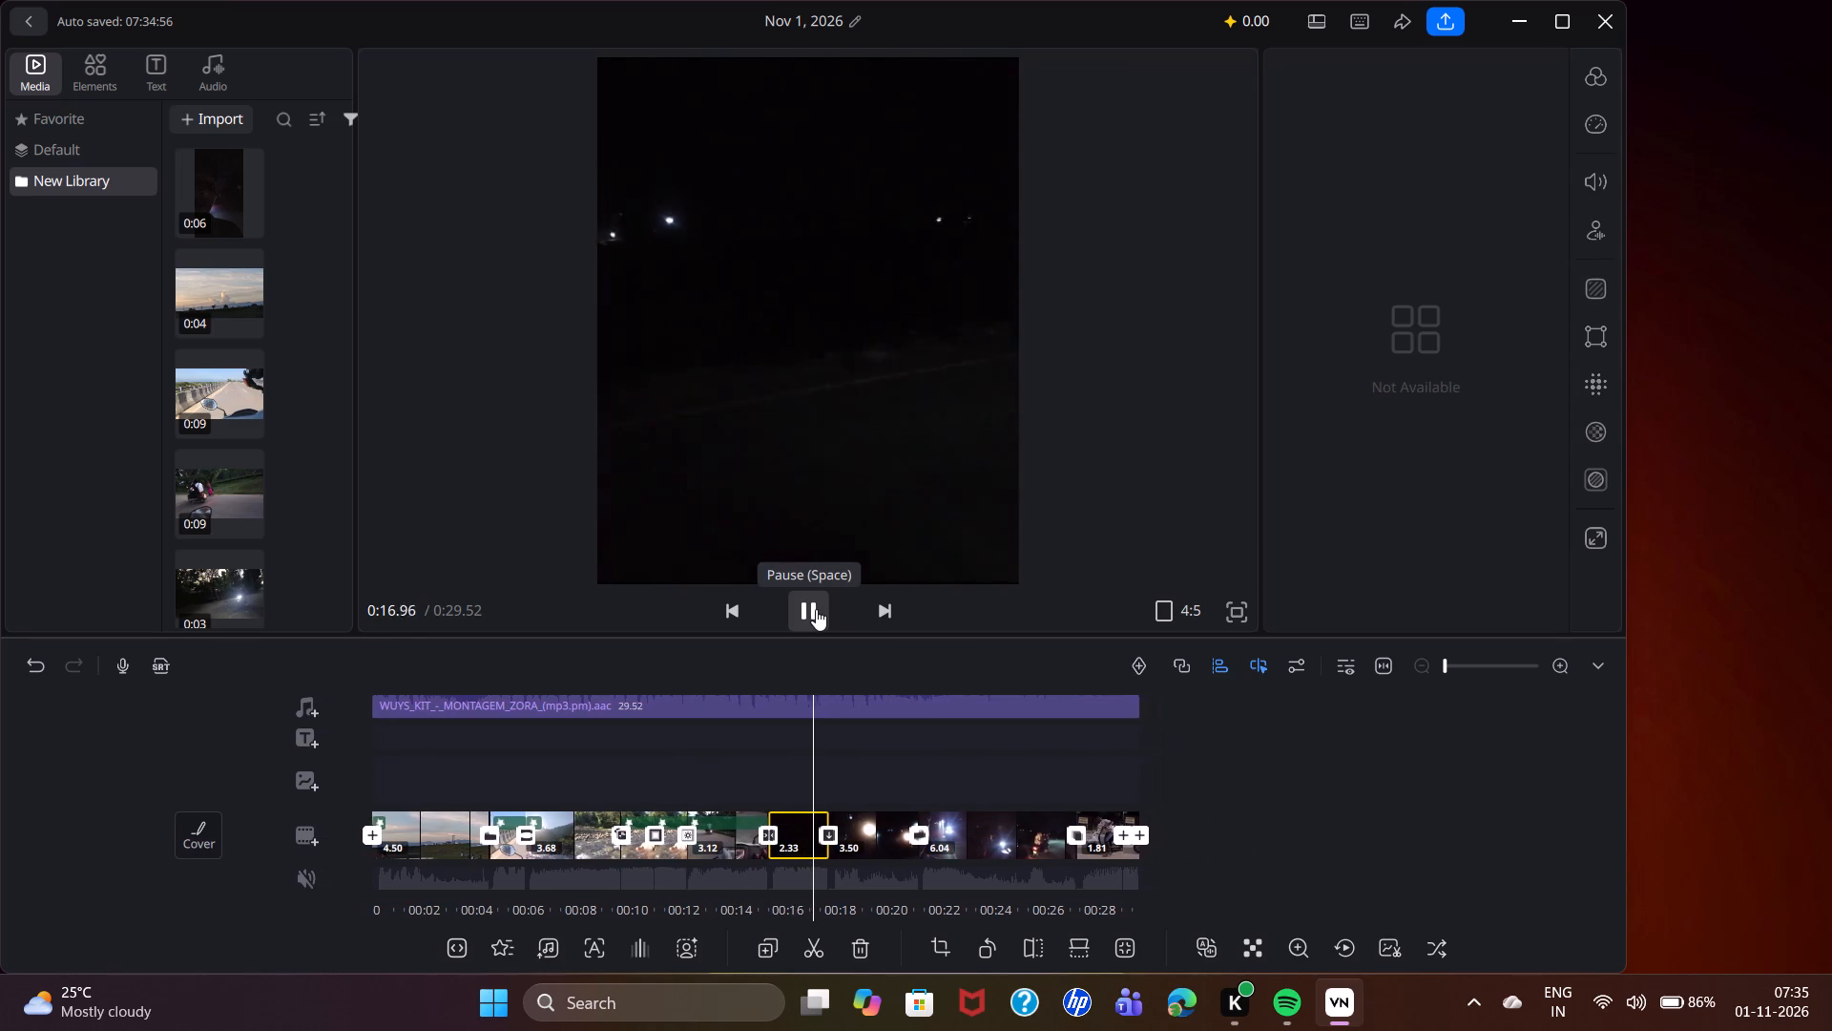
left_click(816, 609)
left_click(816, 609)
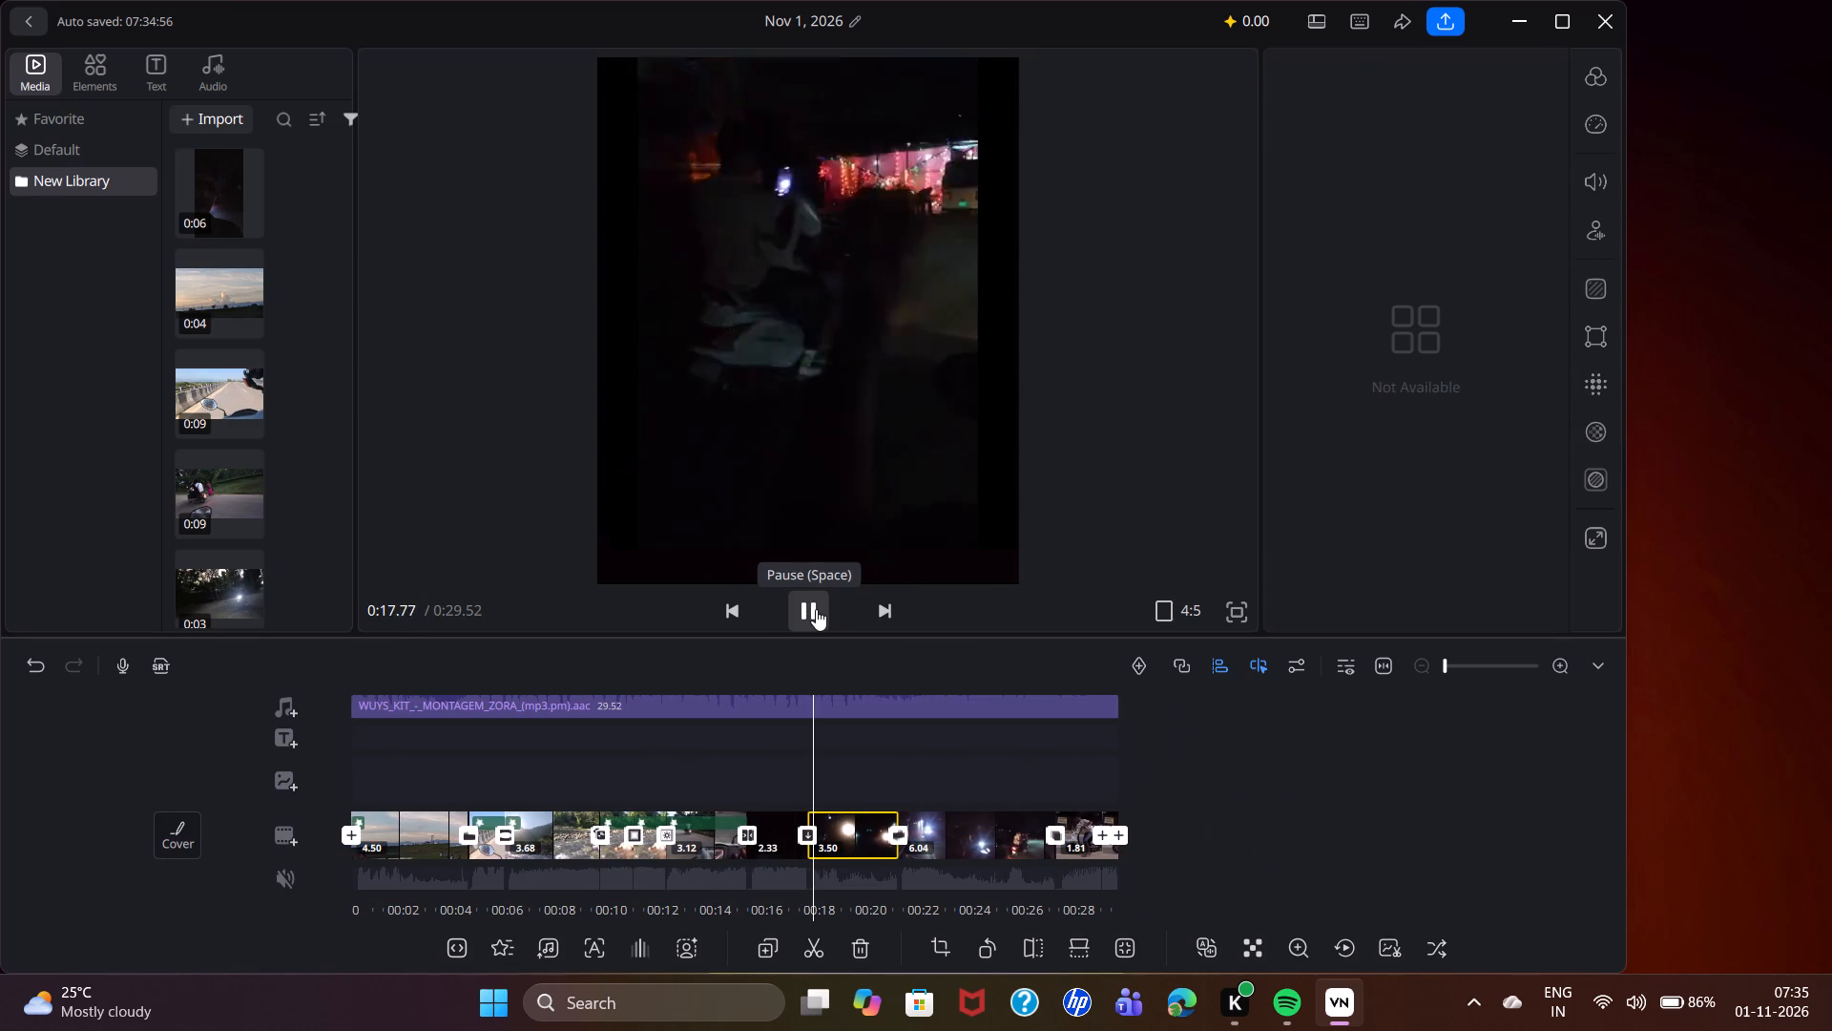
left_click(816, 609)
left_click(816, 609)
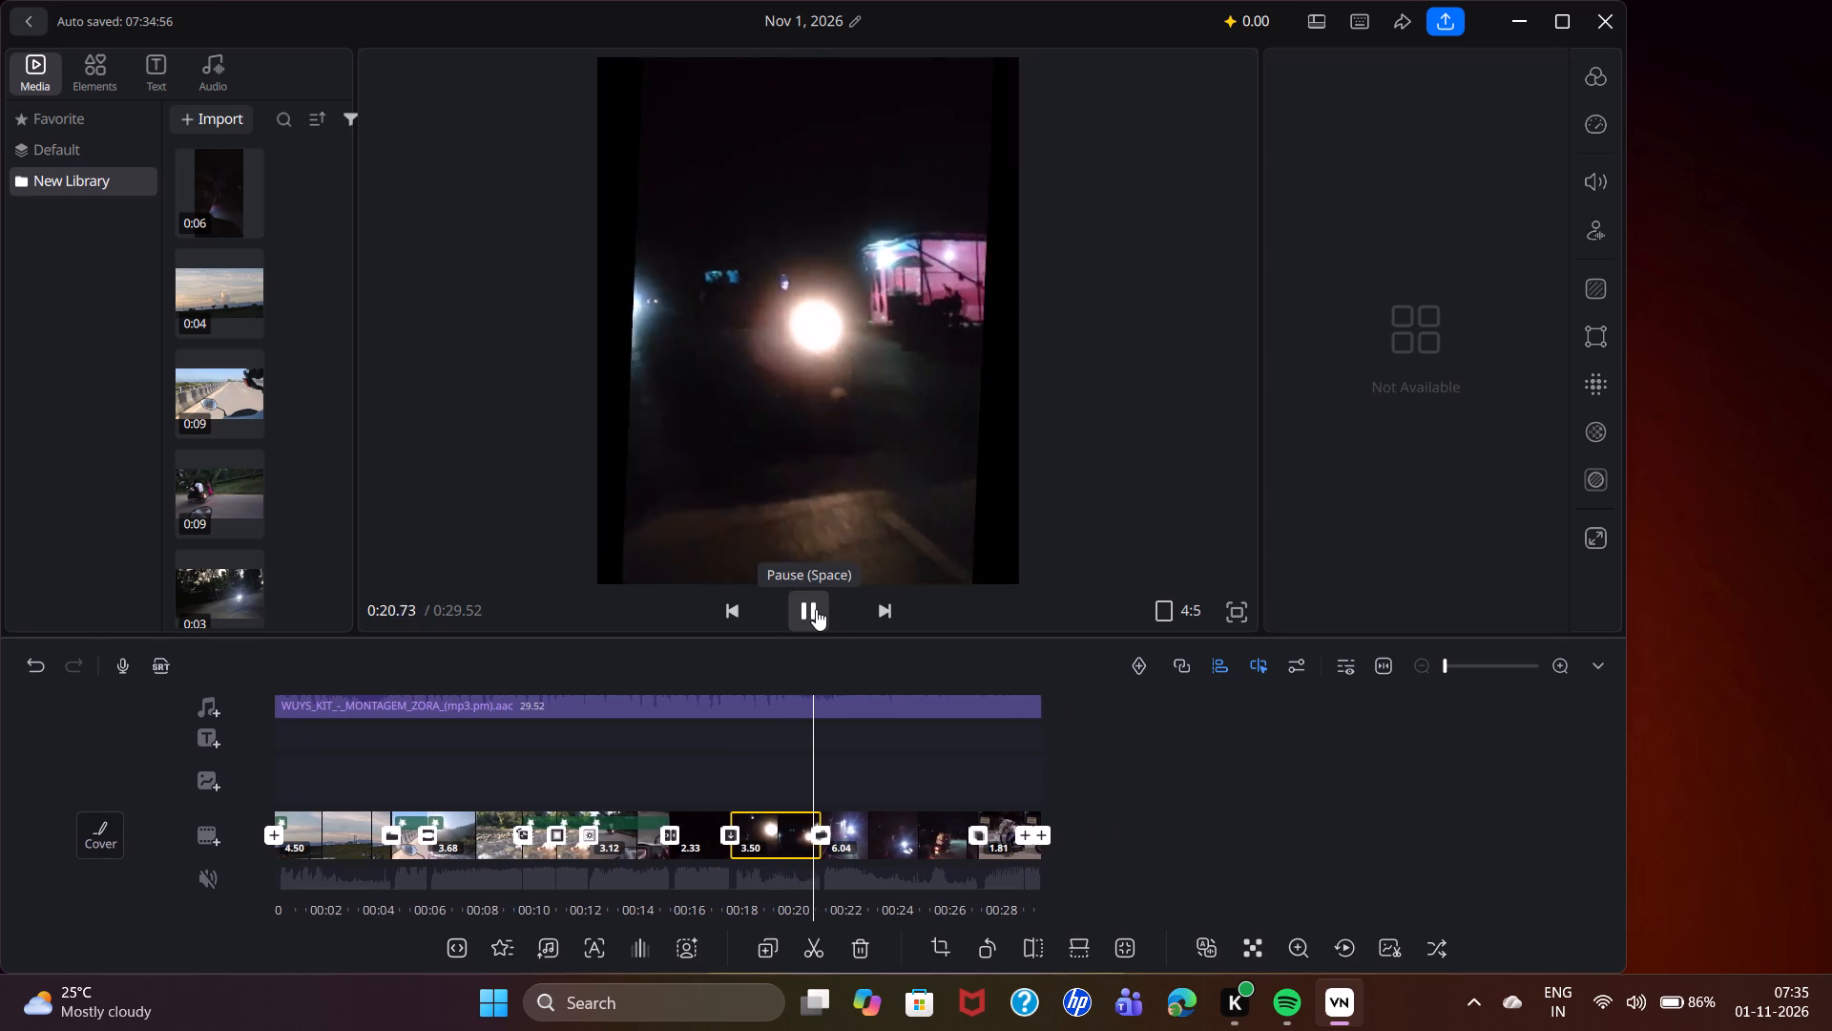
left_click(816, 609)
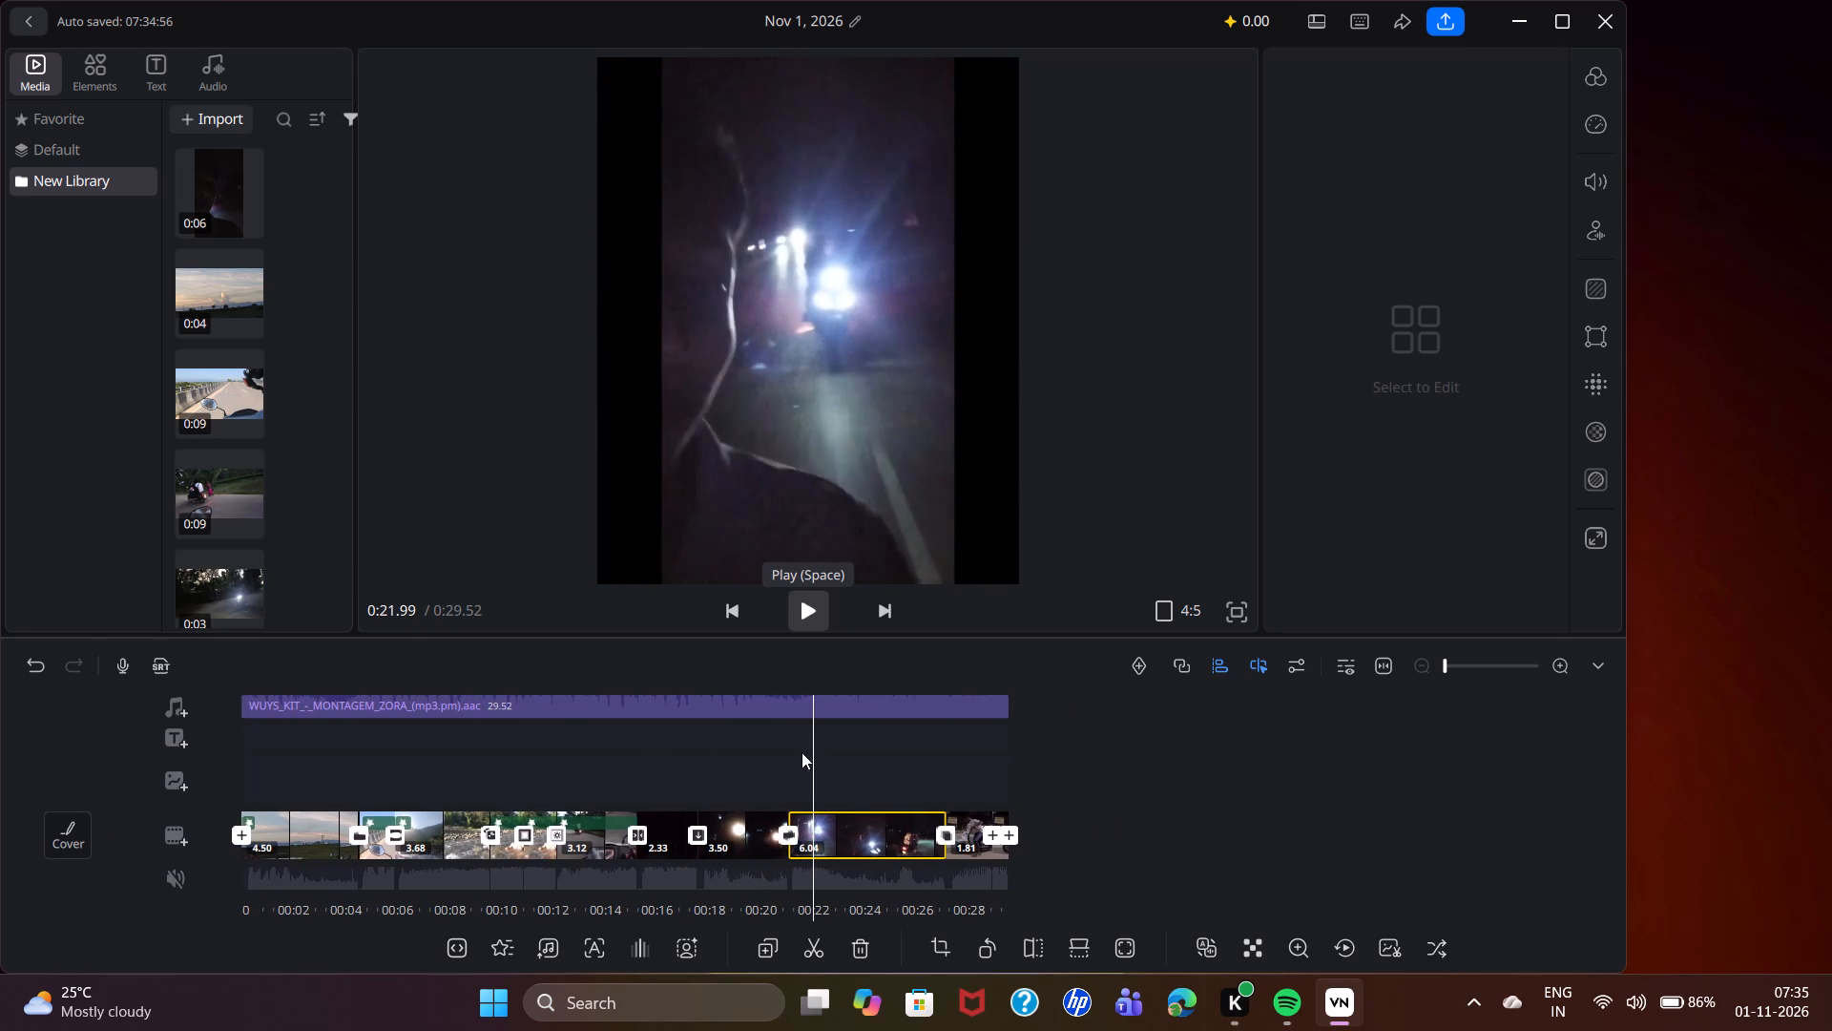
Return to the start of the sixth clip, replace its effect with the Stylize-category Speed Line effect for 3.12 s and accept it.
left_click_drag(809, 785, 818, 784)
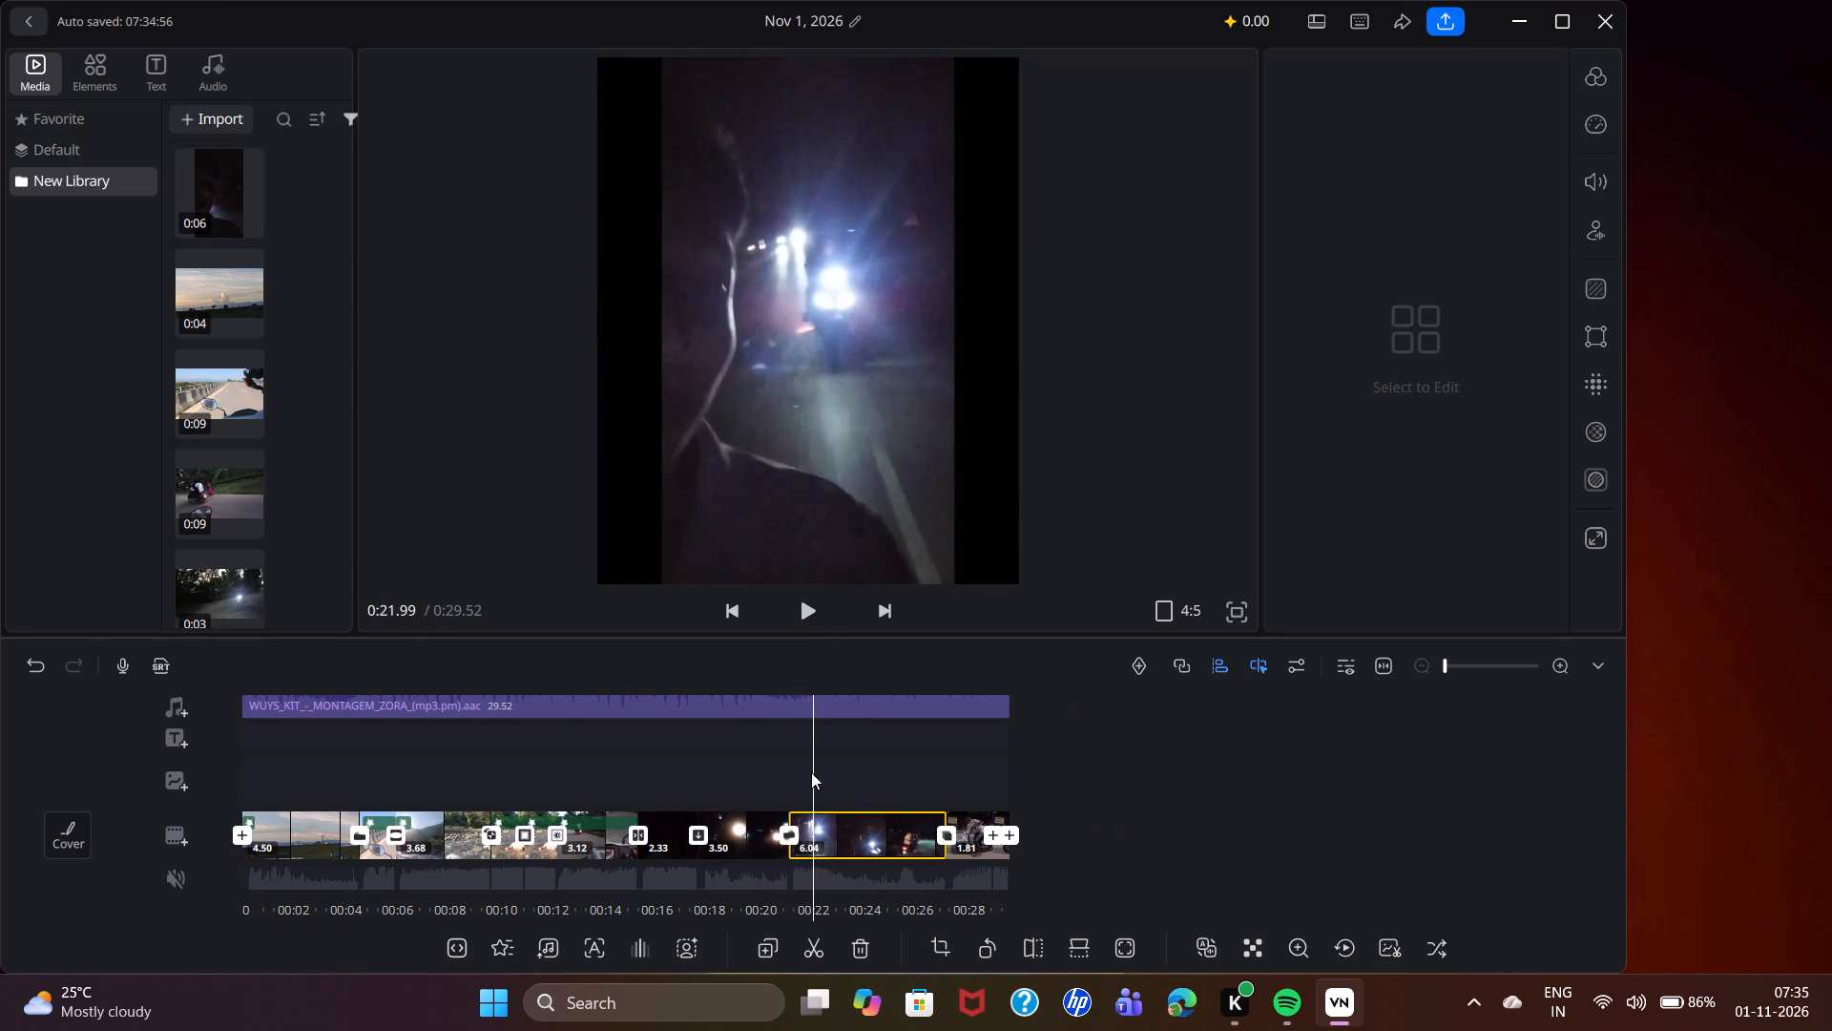
left_click_drag(805, 763, 814, 761)
left_click_drag(789, 741, 810, 741)
left_click_drag(806, 741, 832, 749)
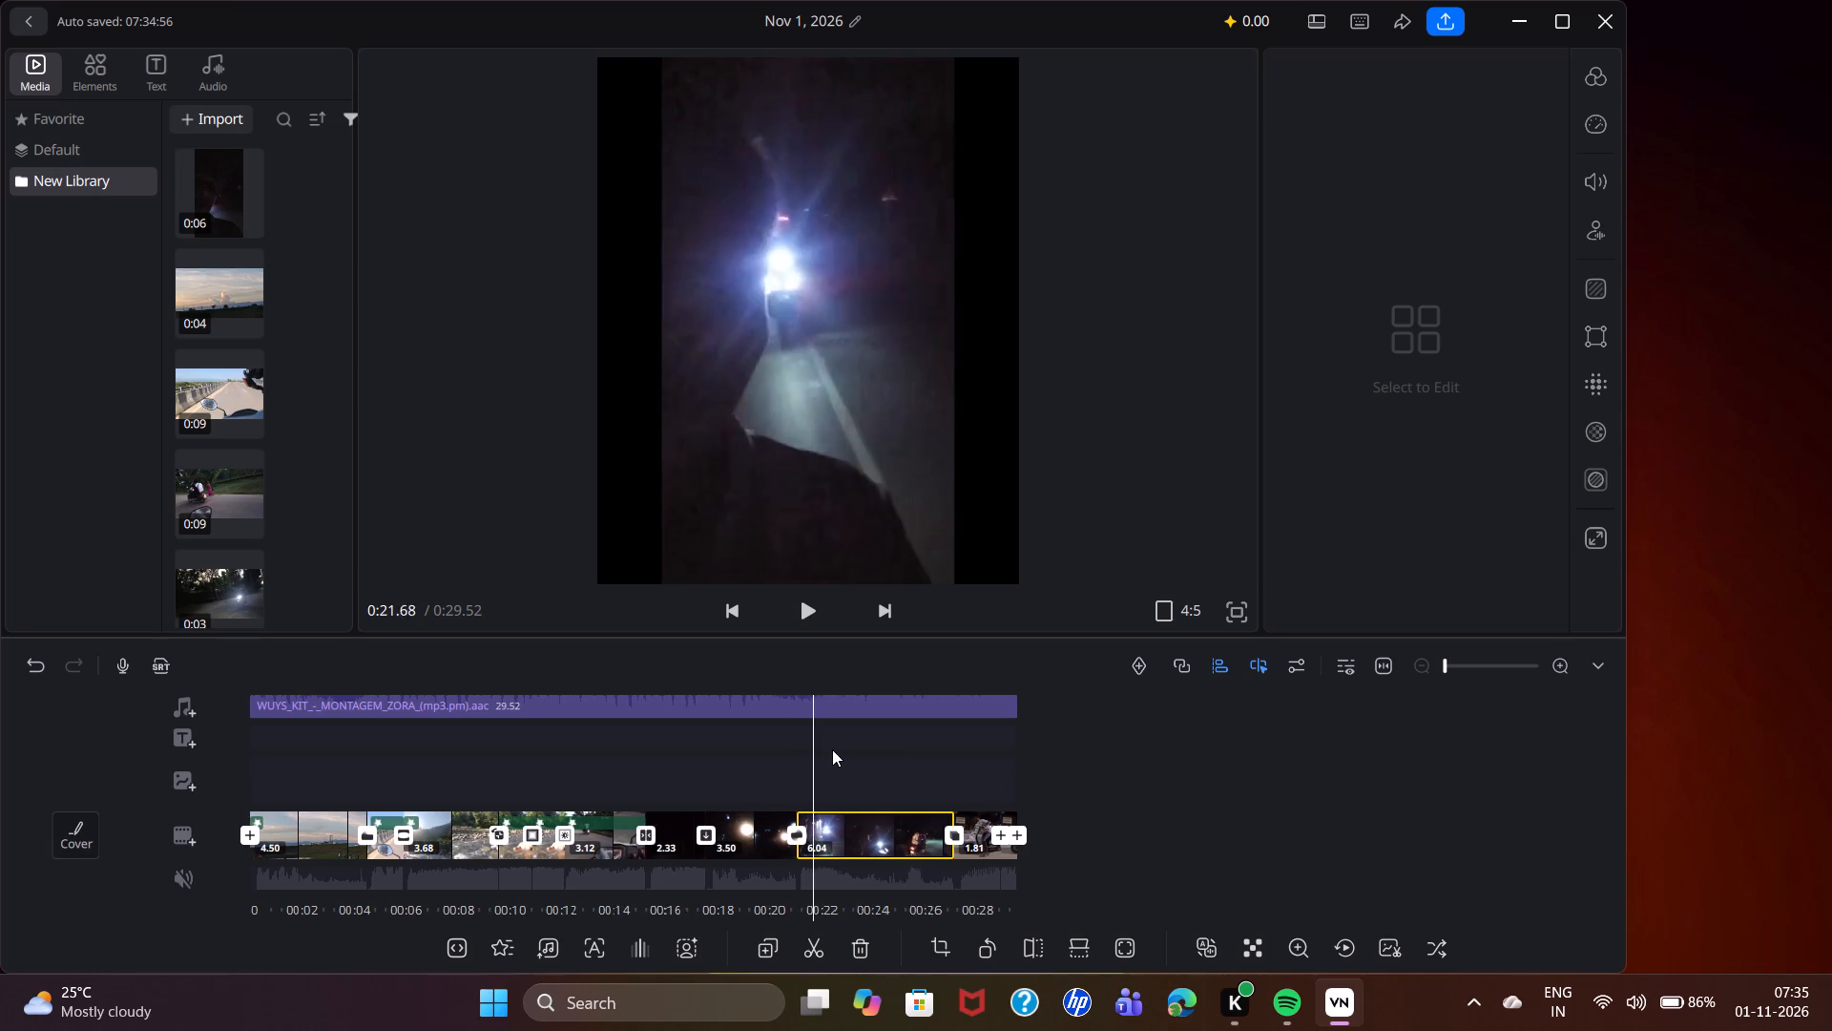
left_click_drag(832, 749, 984, 794)
left_click_drag(920, 750, 959, 759)
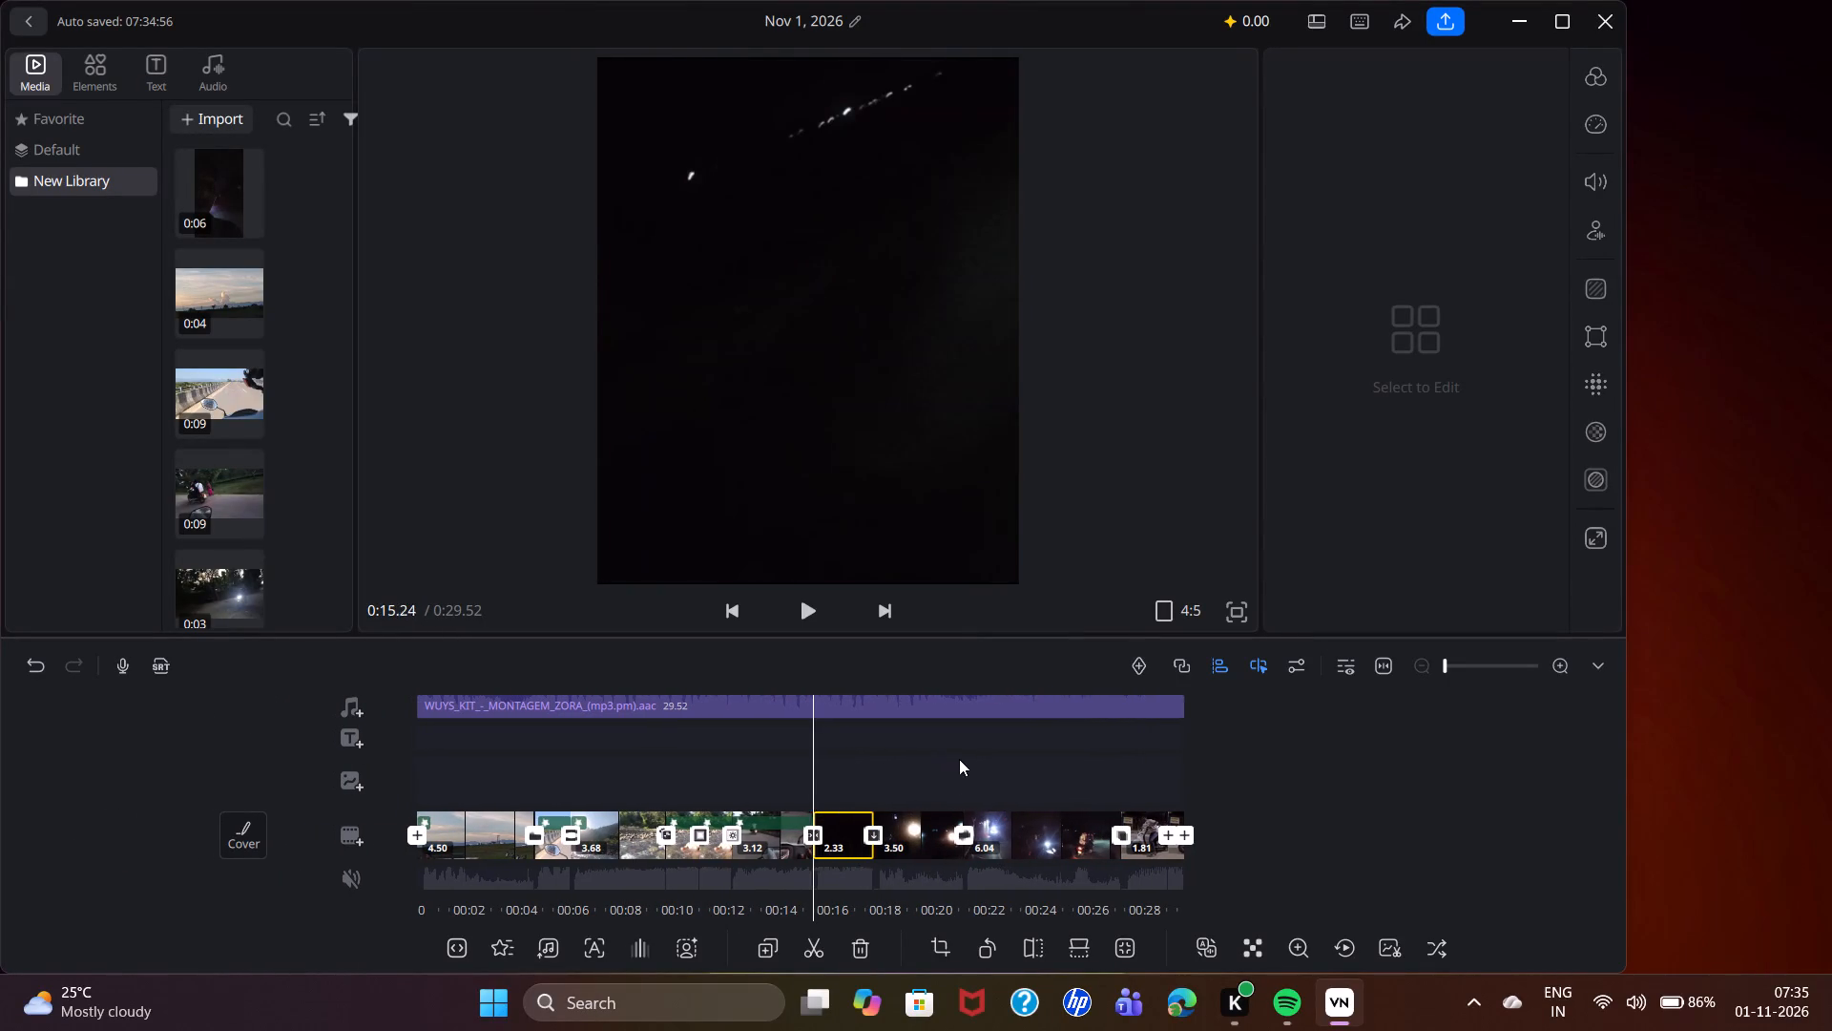
left_click_drag(959, 759, 970, 761)
left_click_drag(970, 761, 1024, 776)
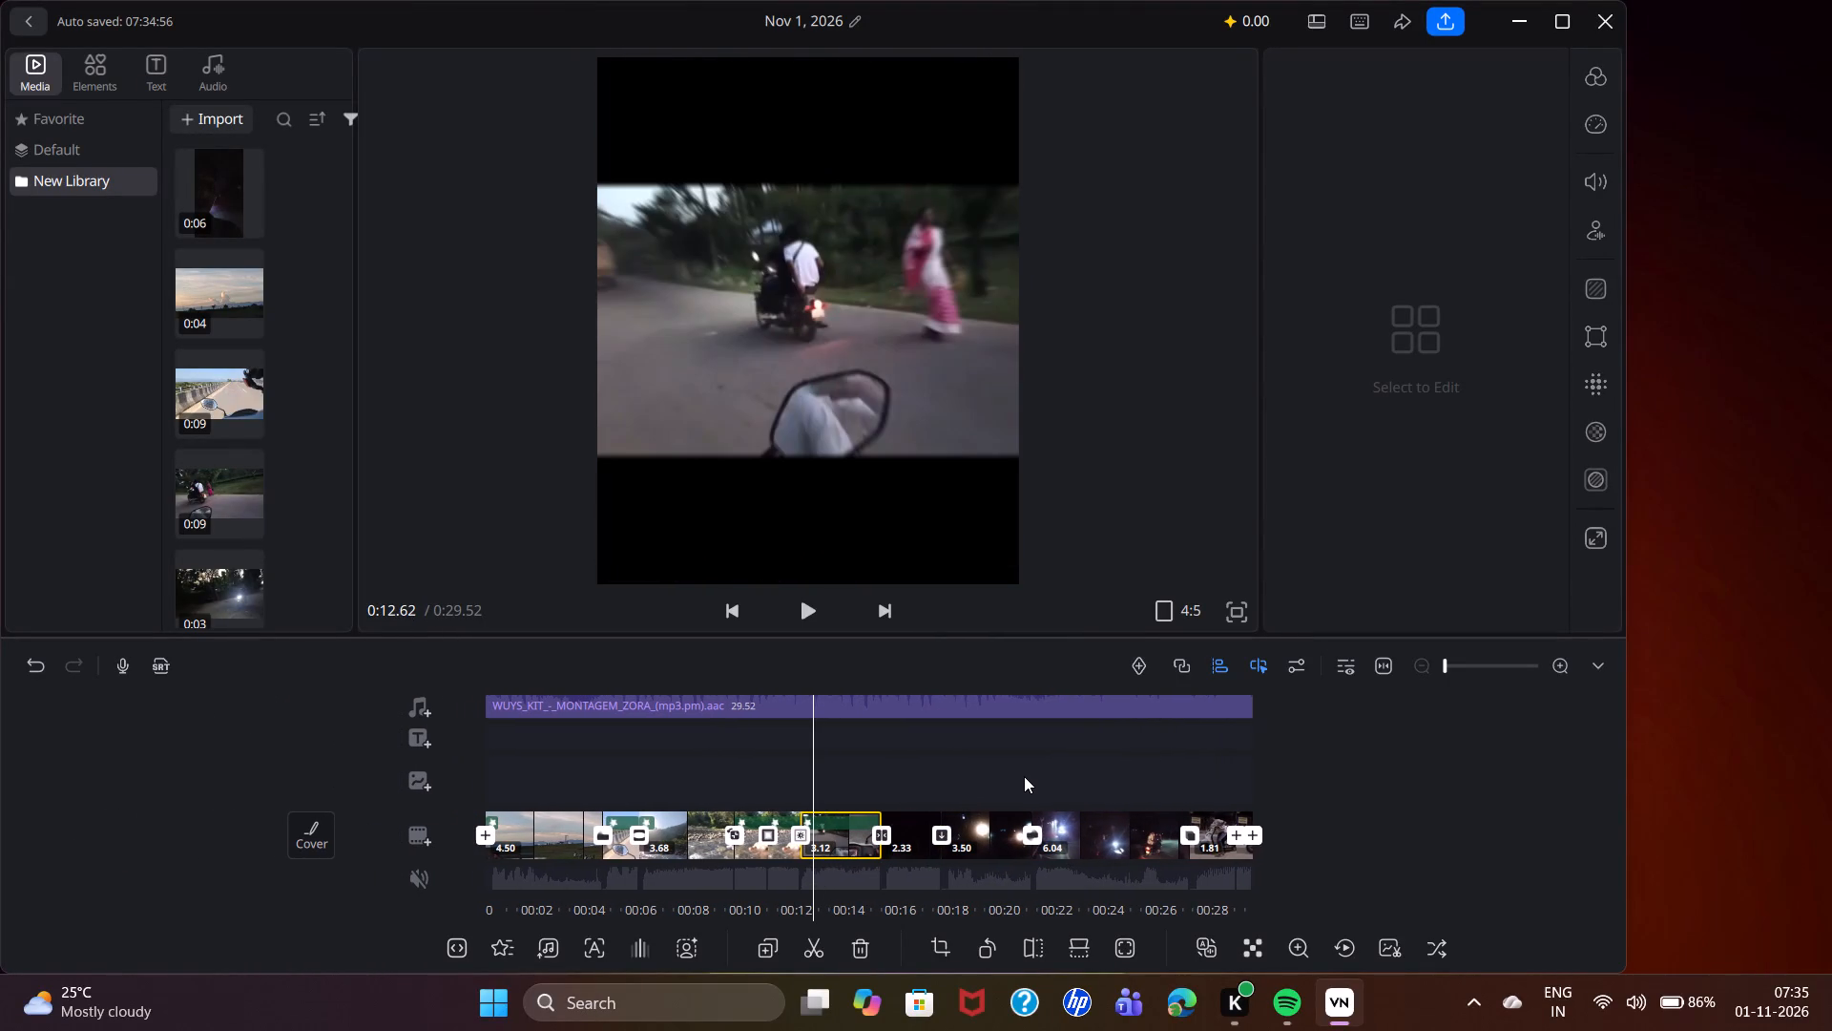
left_click_drag(1024, 776, 1037, 779)
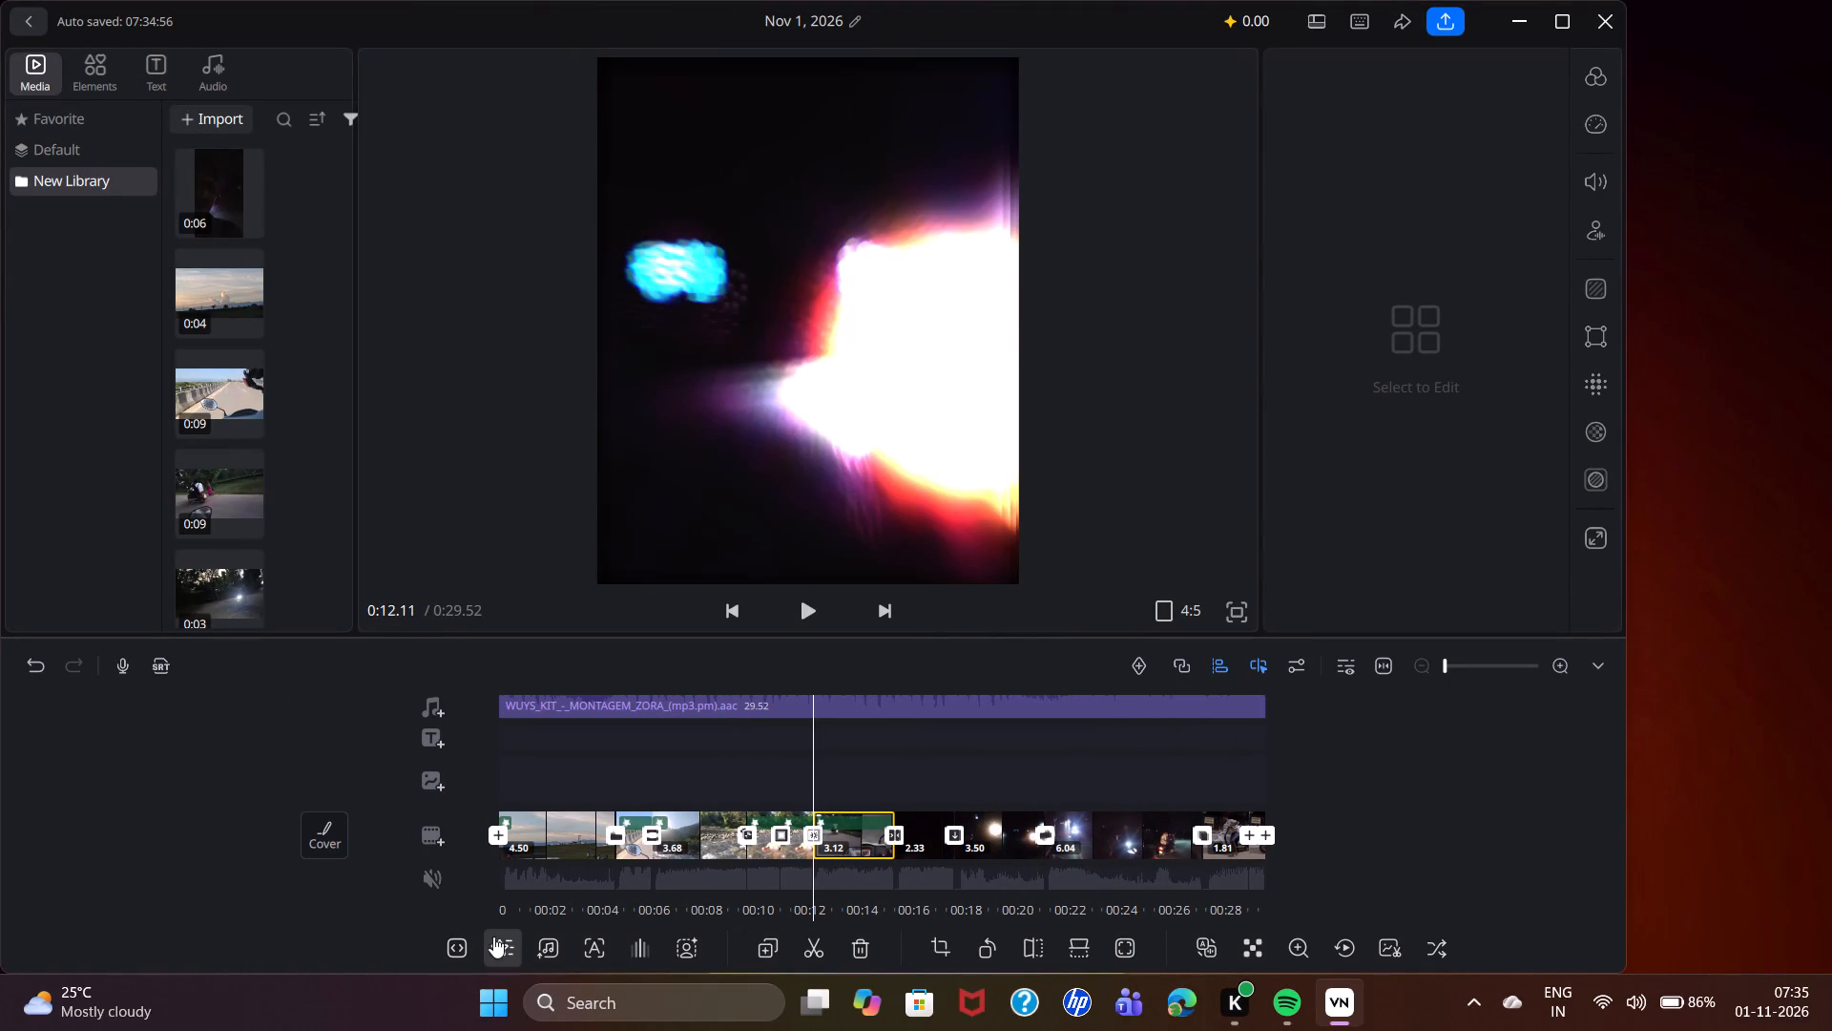
left_click(509, 956)
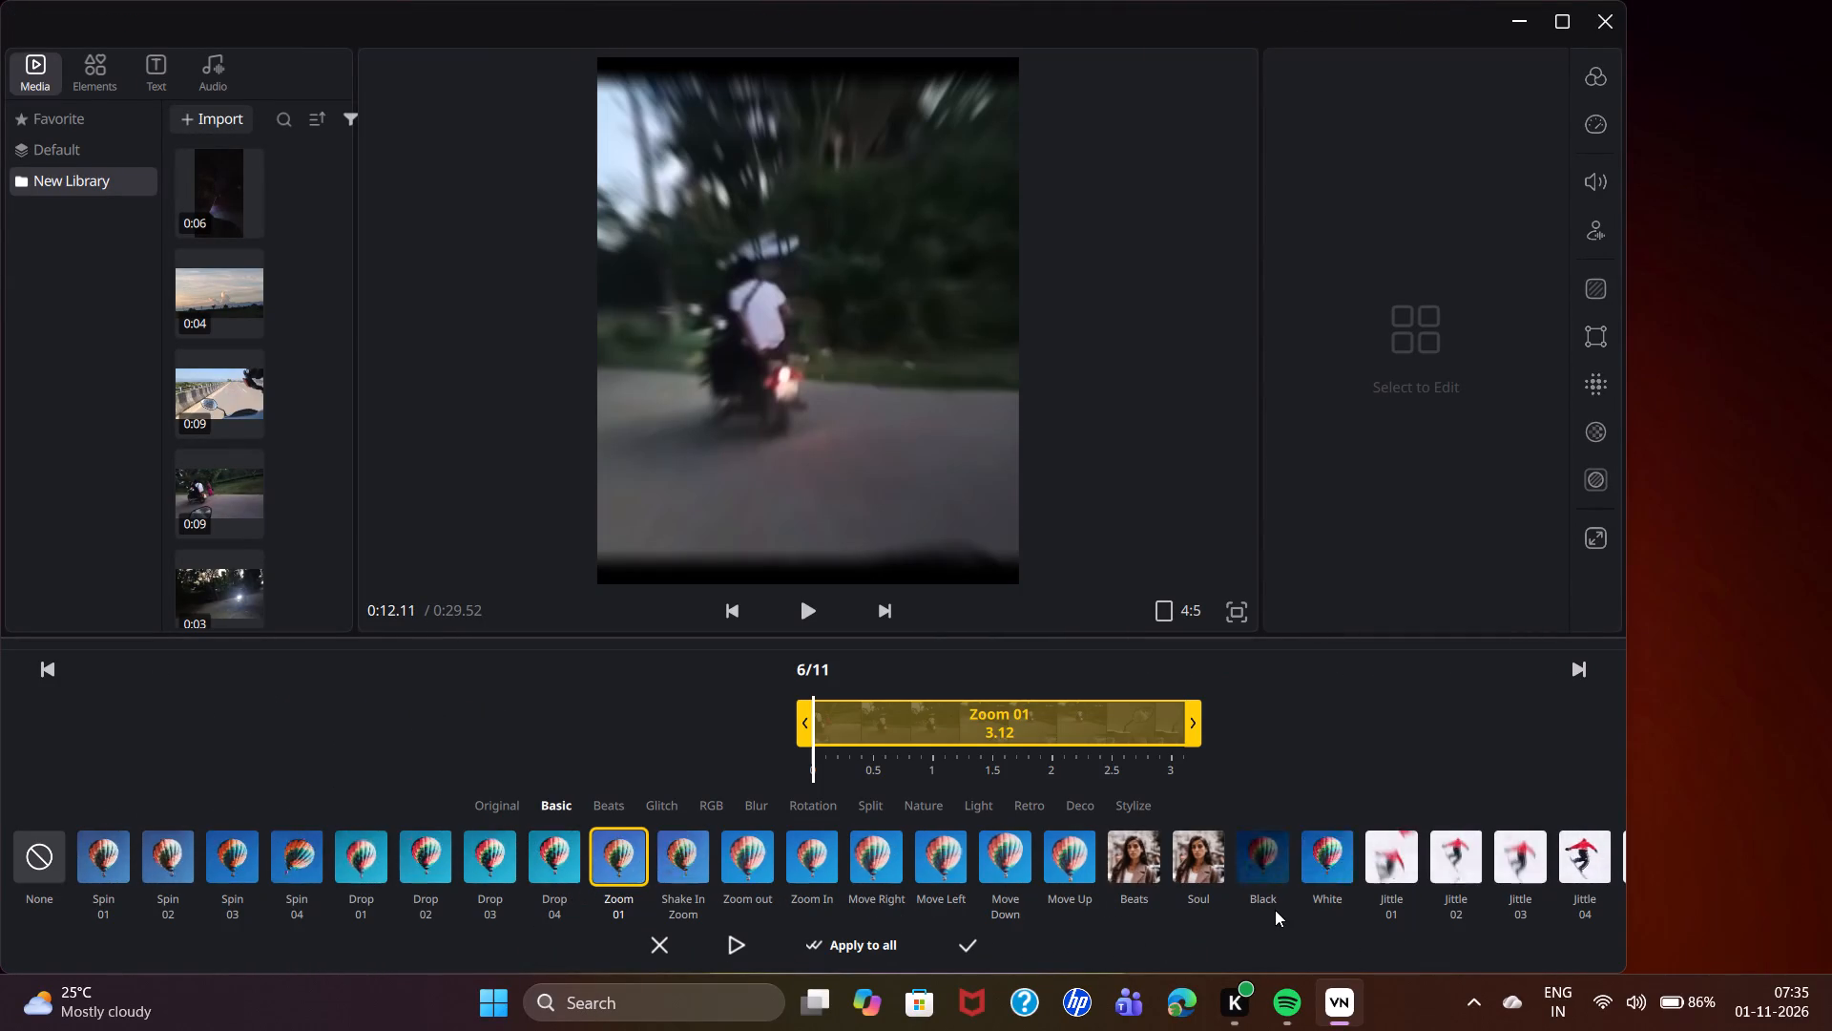
left_click_drag(1293, 871, 472, 883)
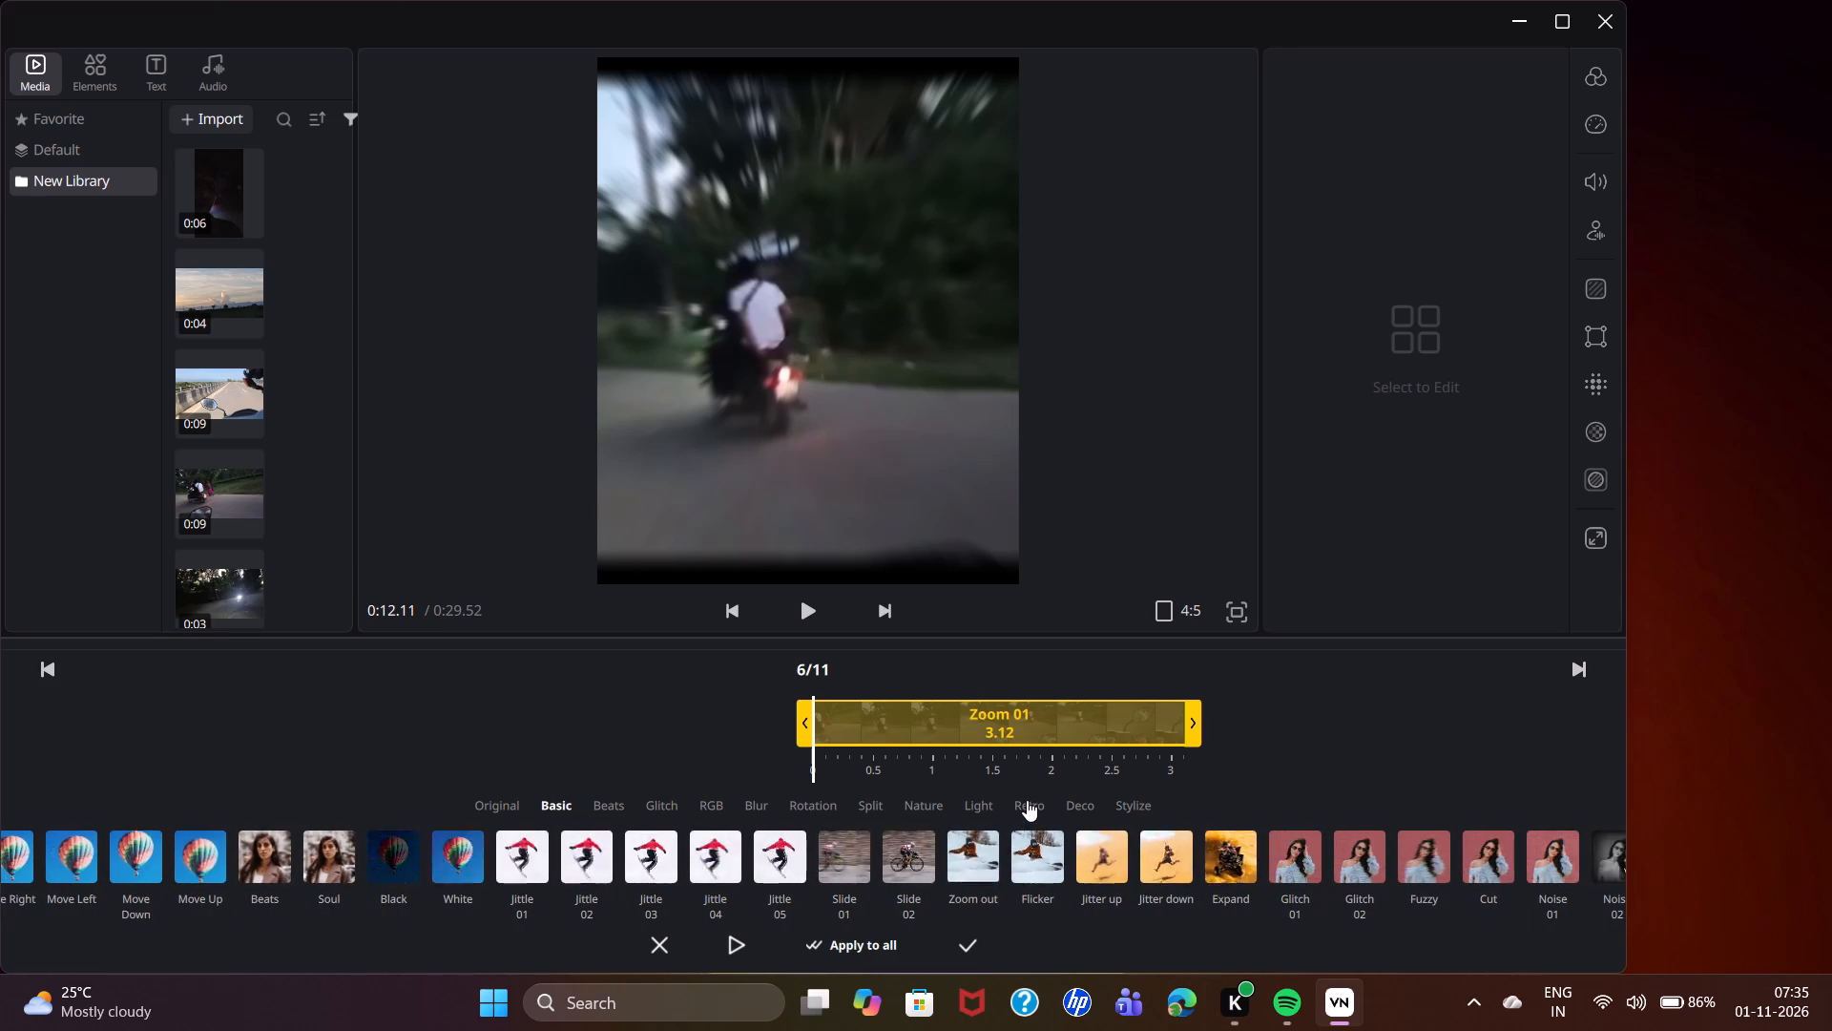
left_click(1027, 800)
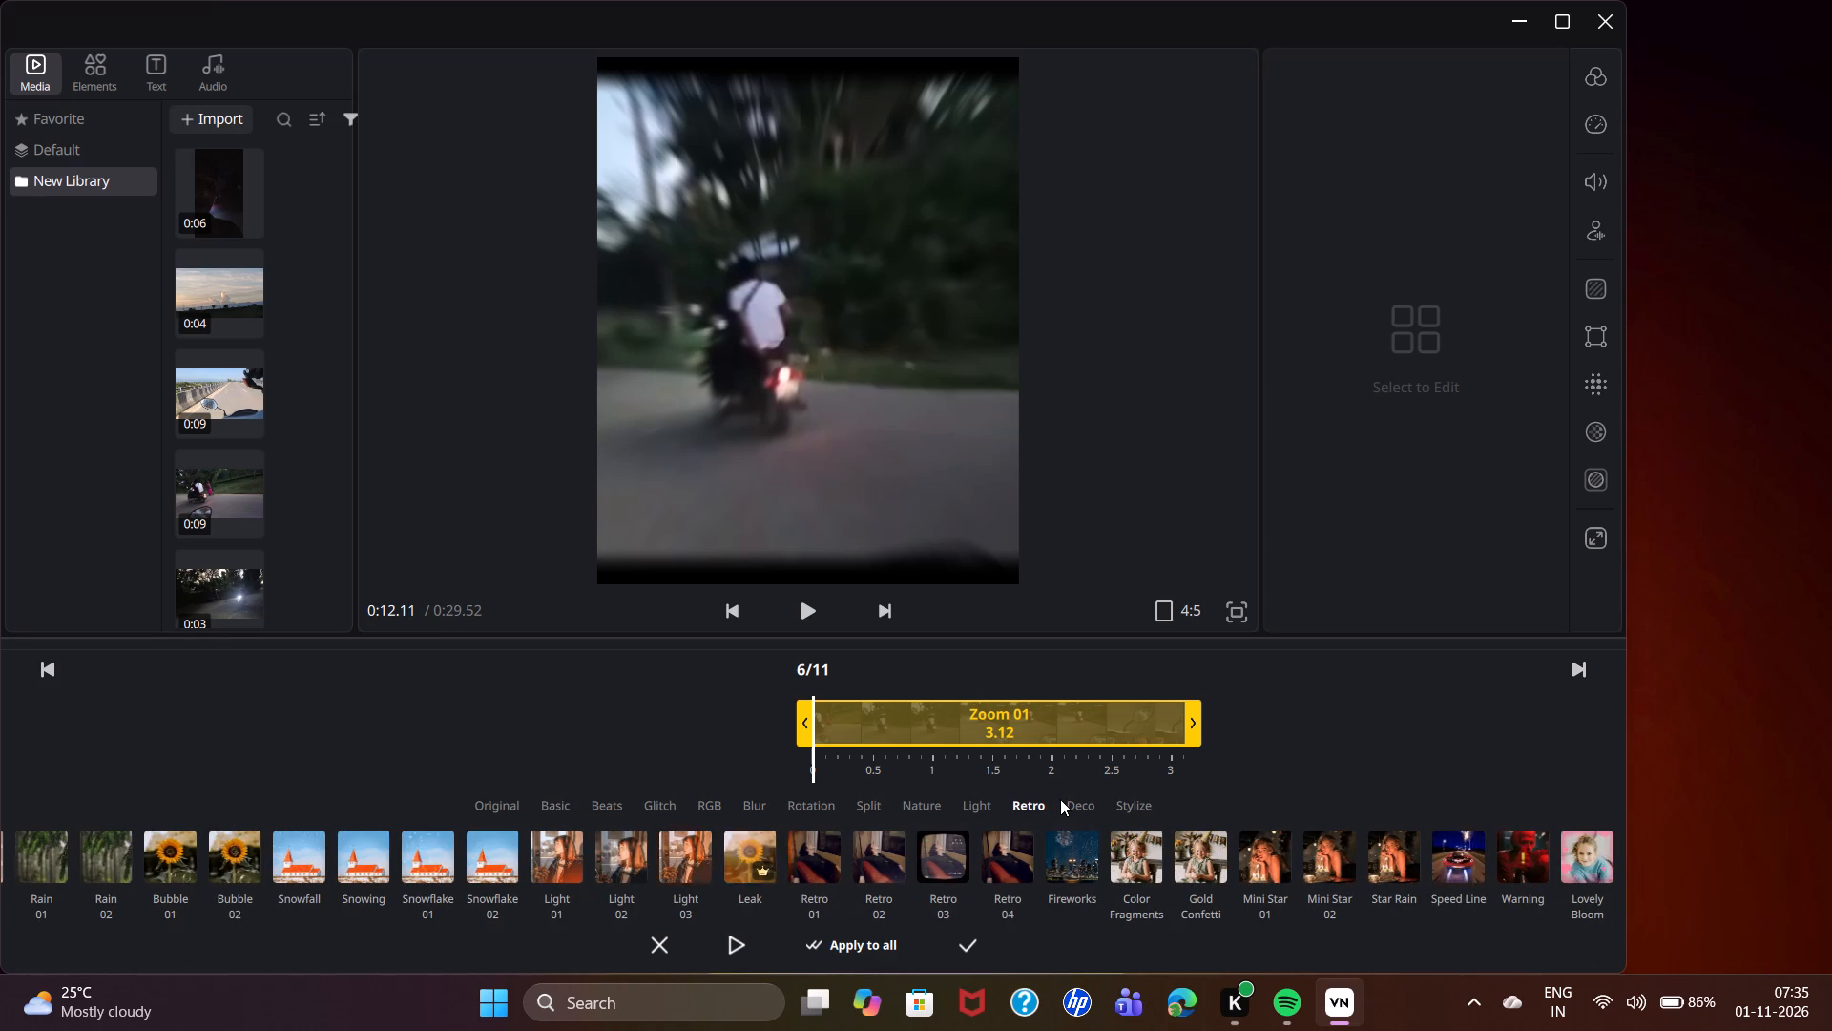
left_click(1452, 878)
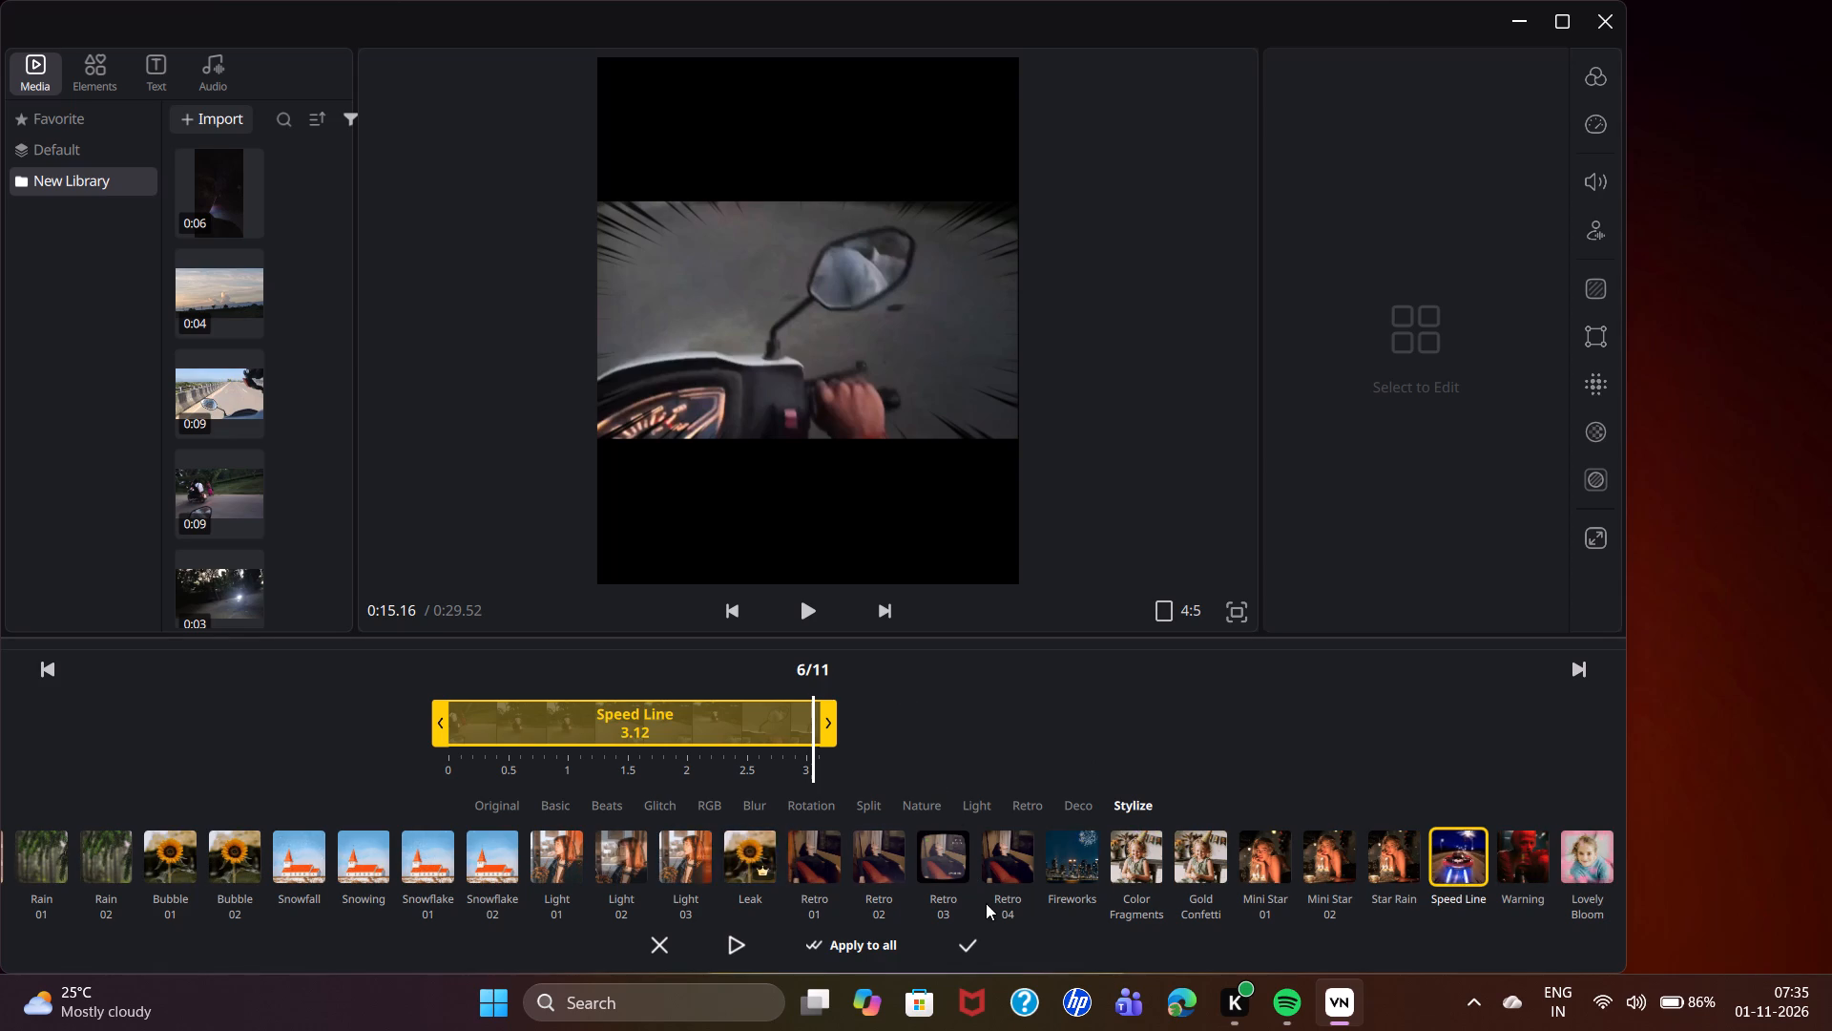
left_click(968, 936)
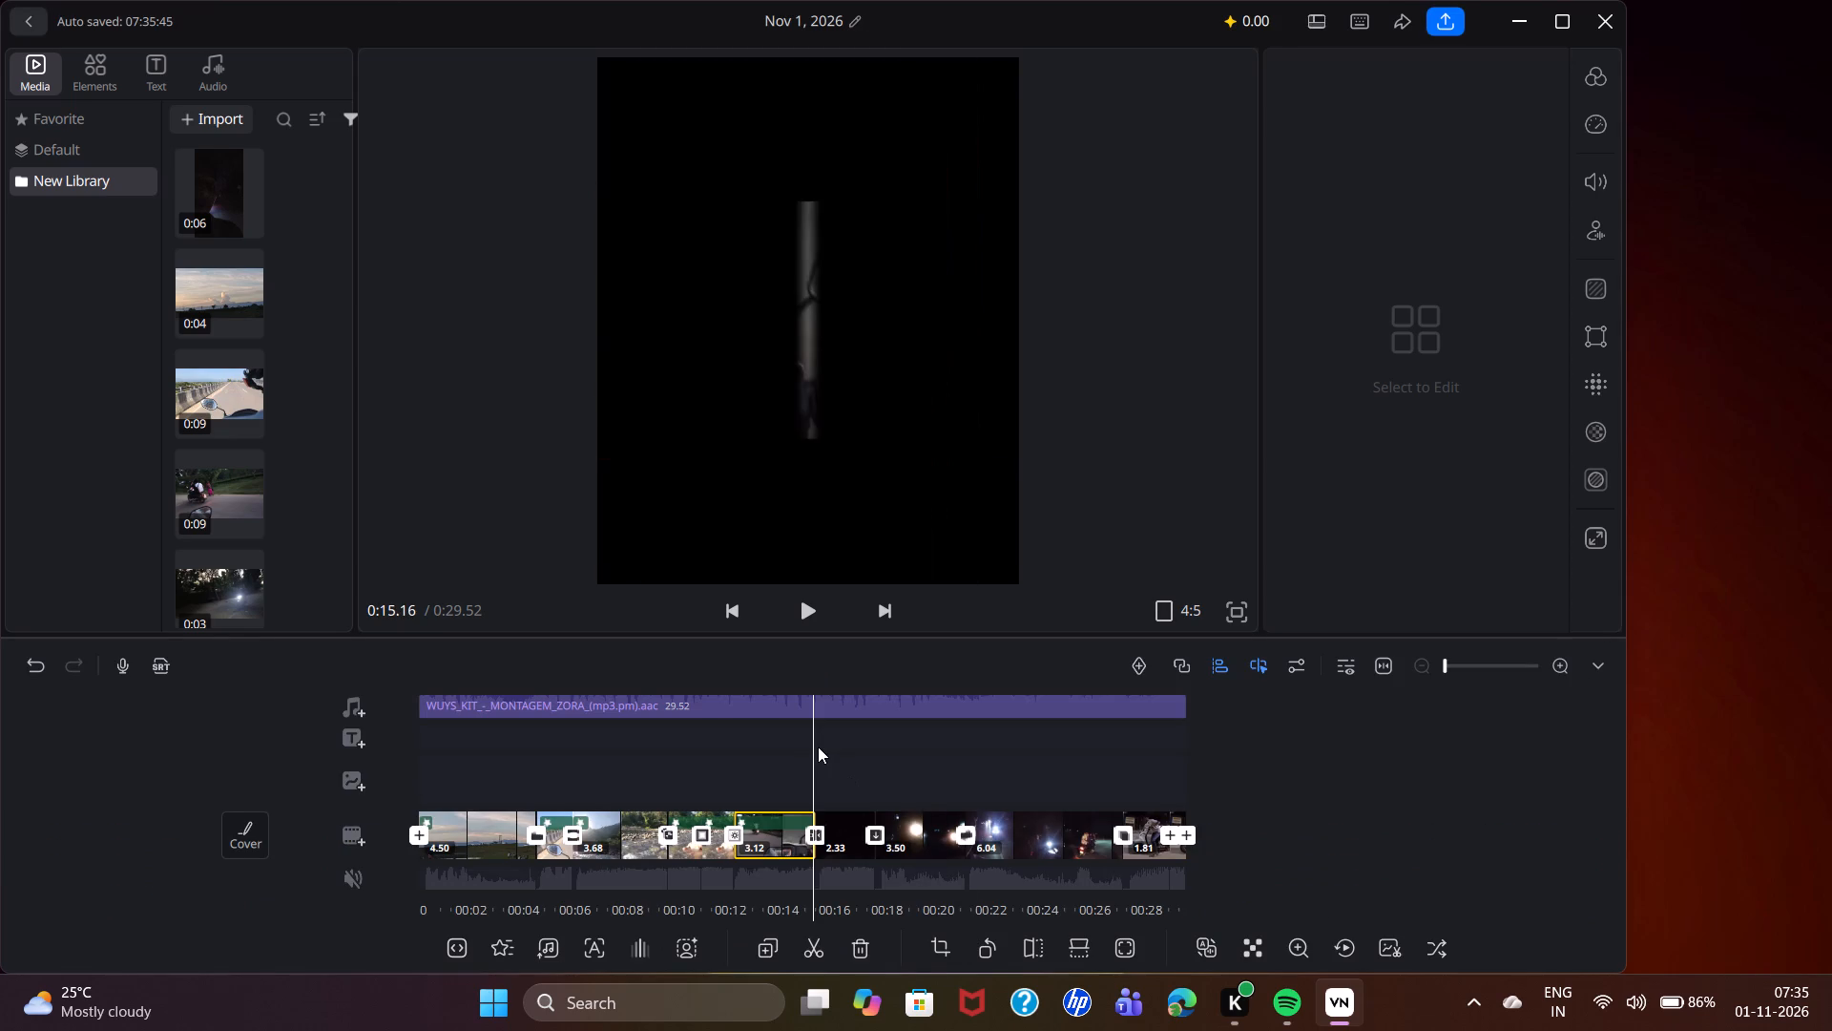
Scrub back through the sixth clip to review its Speed Line effect.
left_click_drag(820, 765, 890, 774)
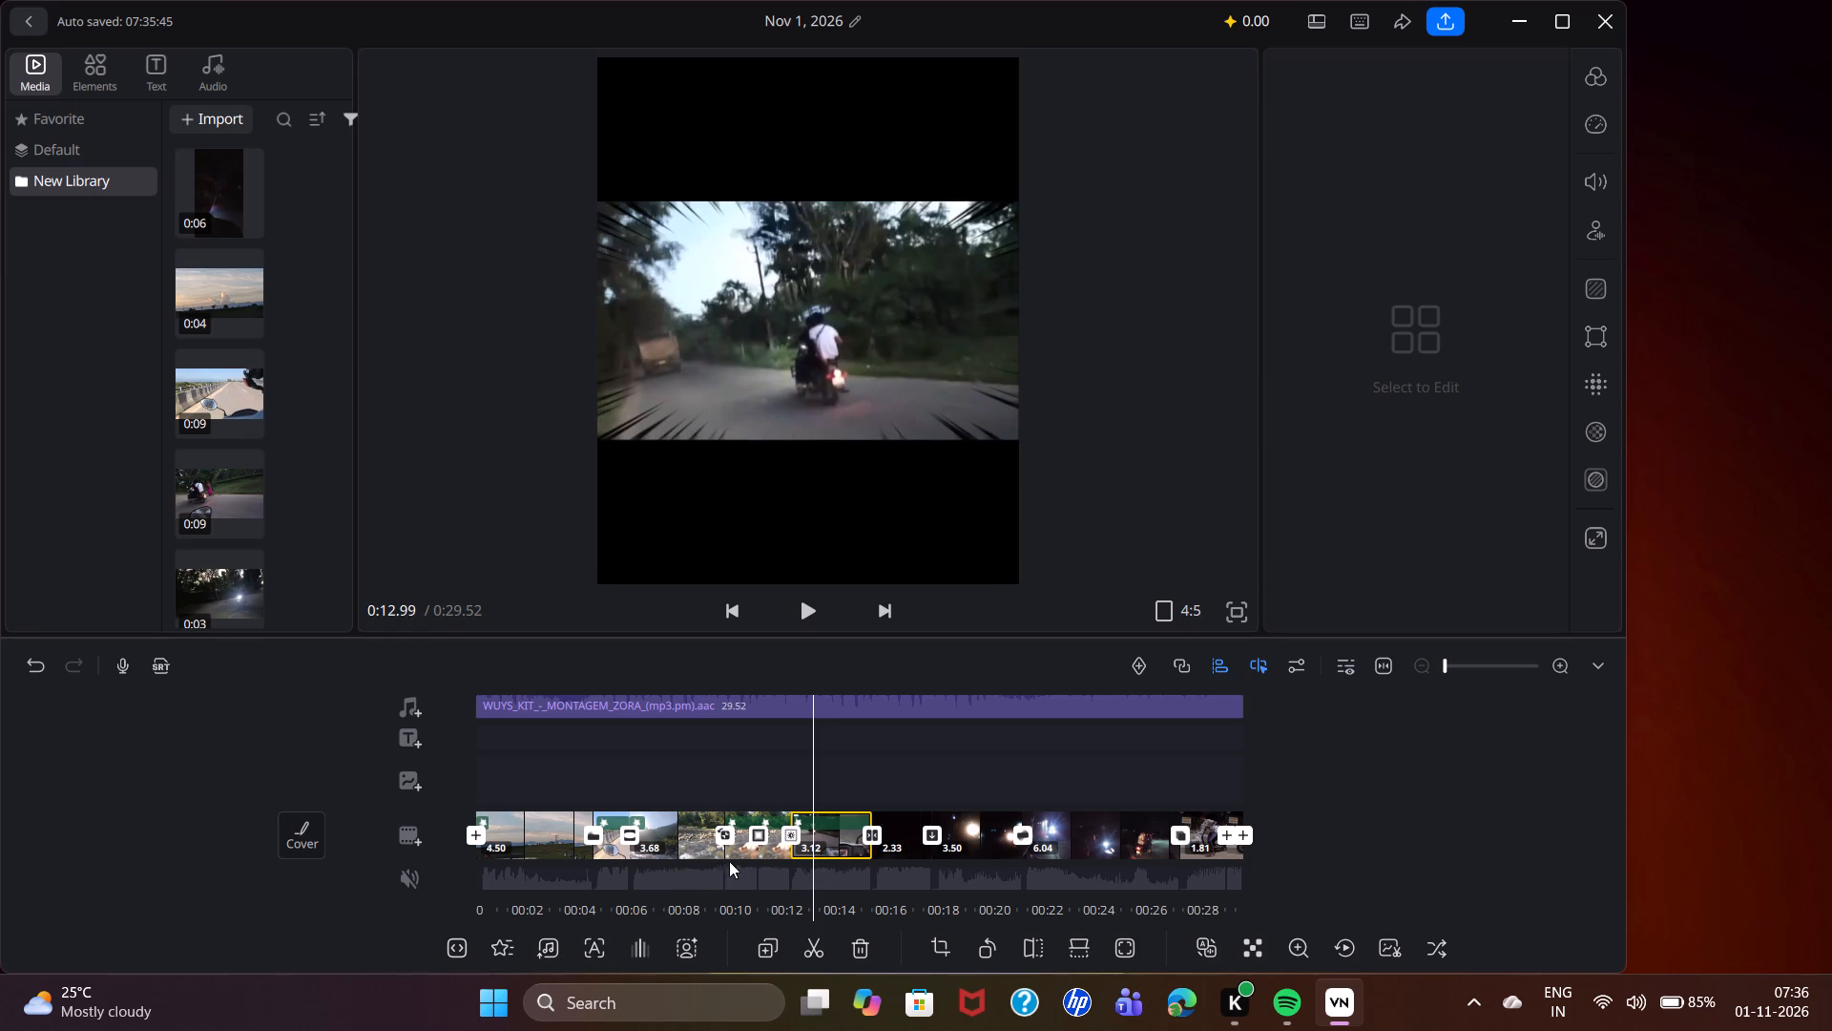
Scrub within the sixth clip and reopen its Speed Line effect to check the setting.
left_click_drag(717, 783, 739, 786)
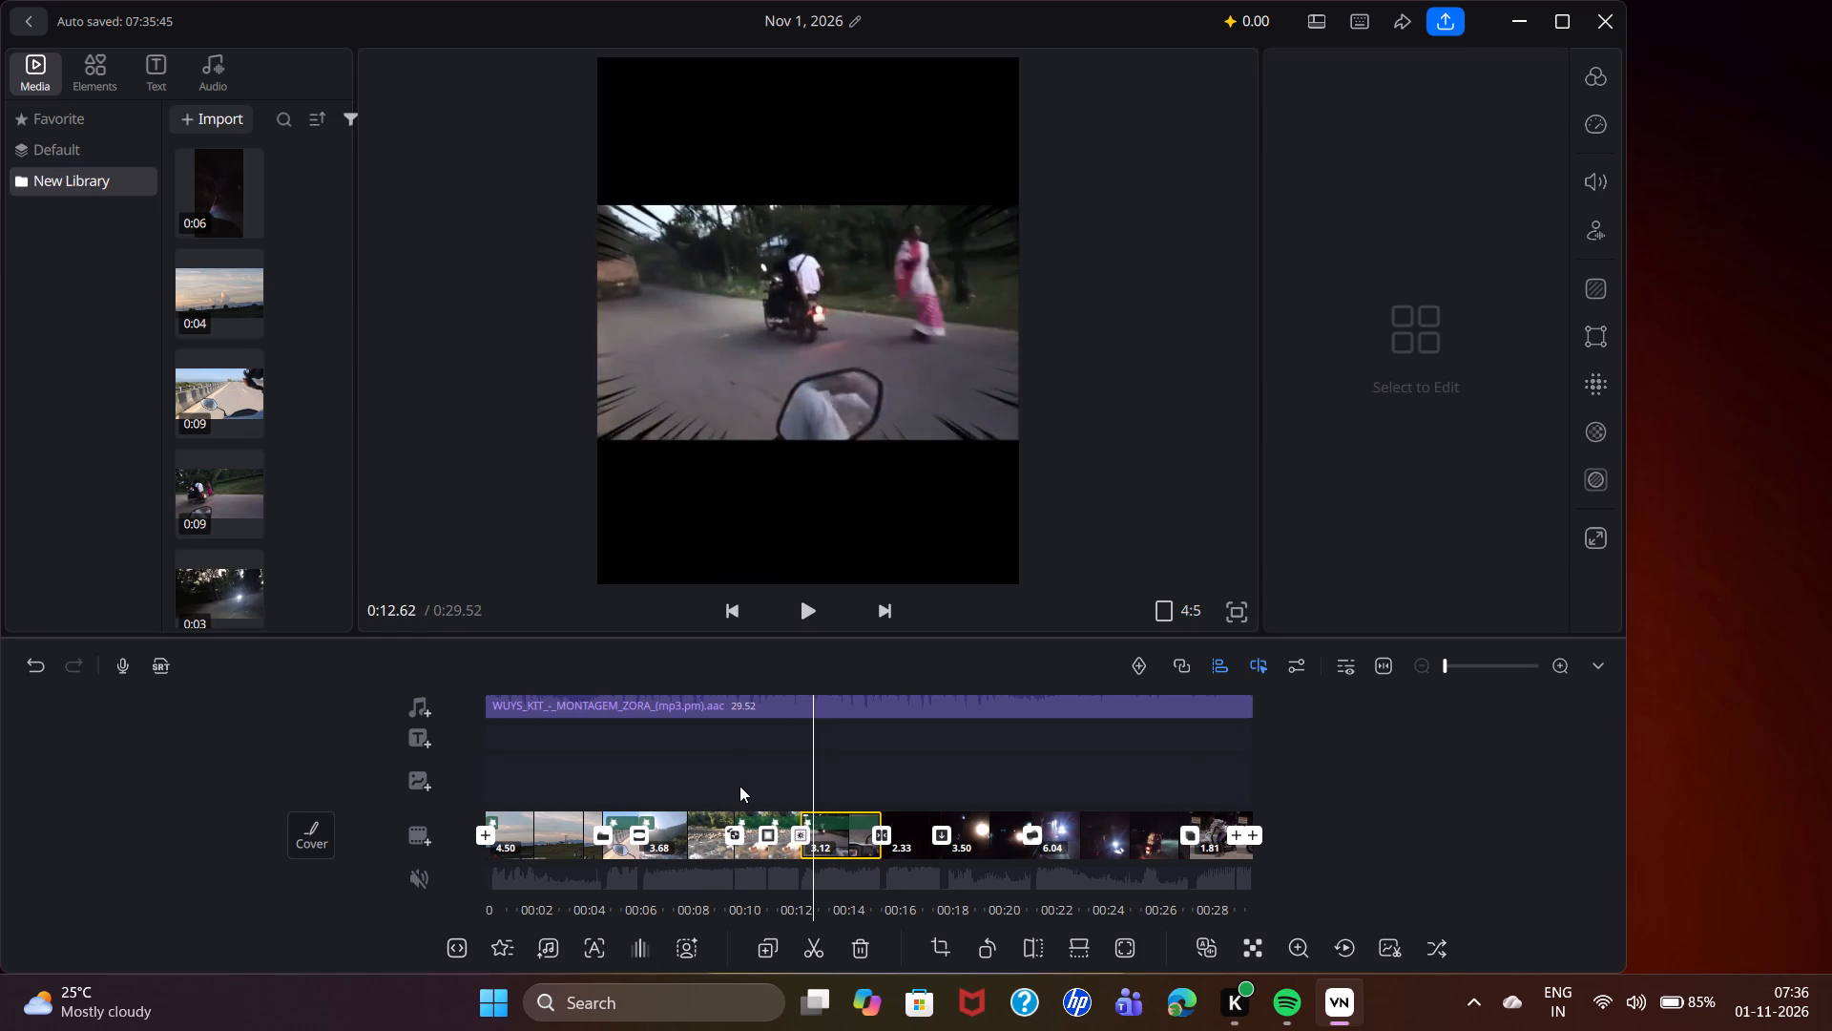
left_click_drag(739, 786, 738, 791)
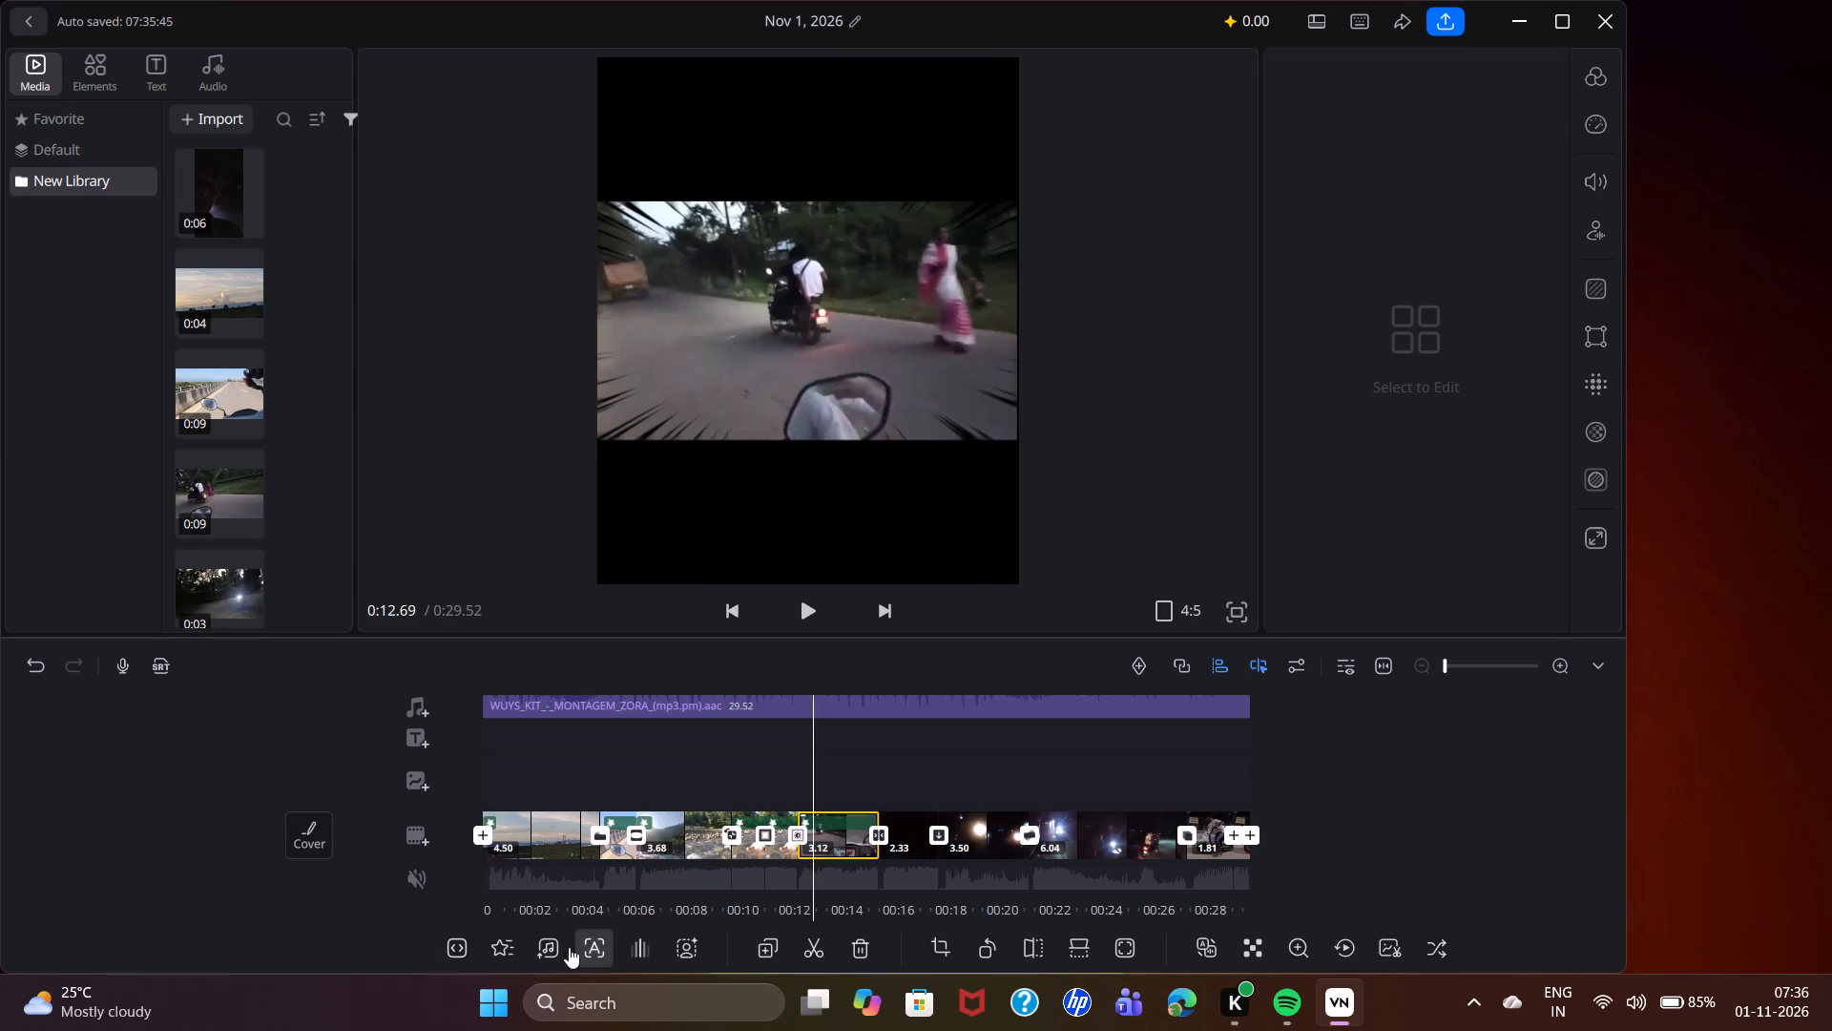
left_click(509, 944)
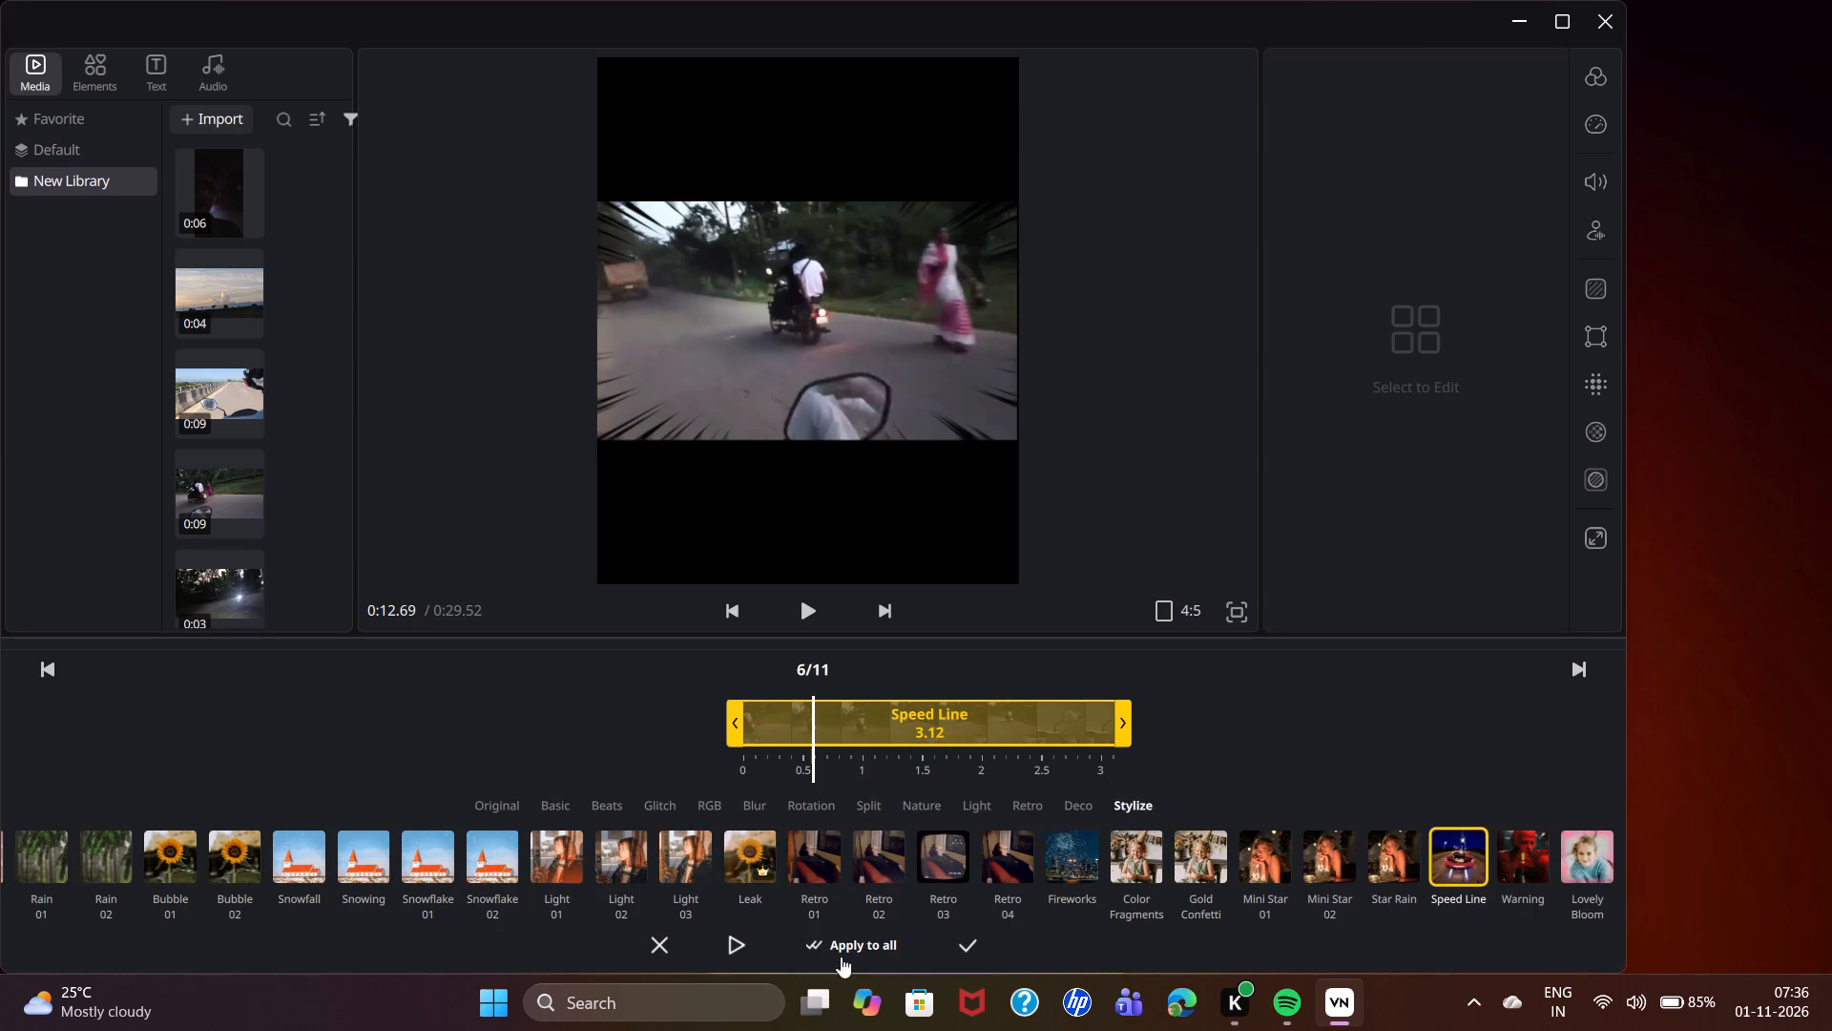
left_click(962, 937)
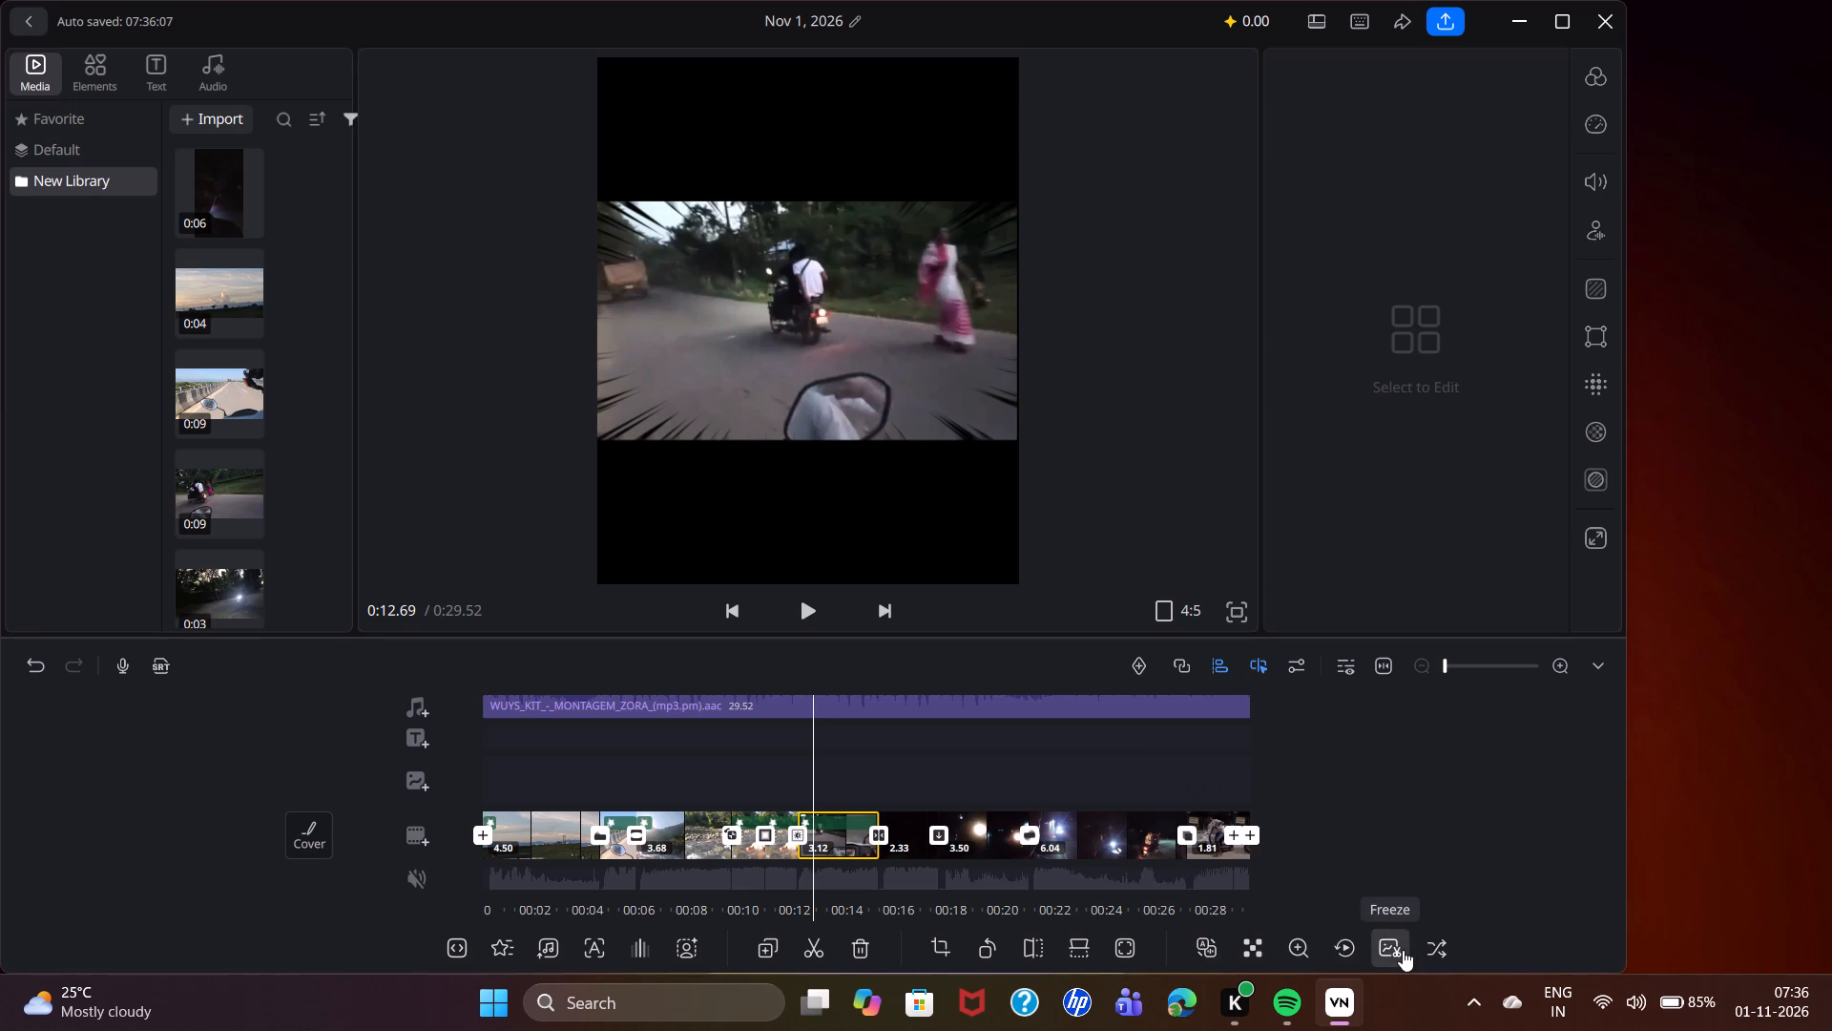
Play back the montage from before the sixth clip into the ninth clip.
left_click_drag(1080, 758, 1780, 849)
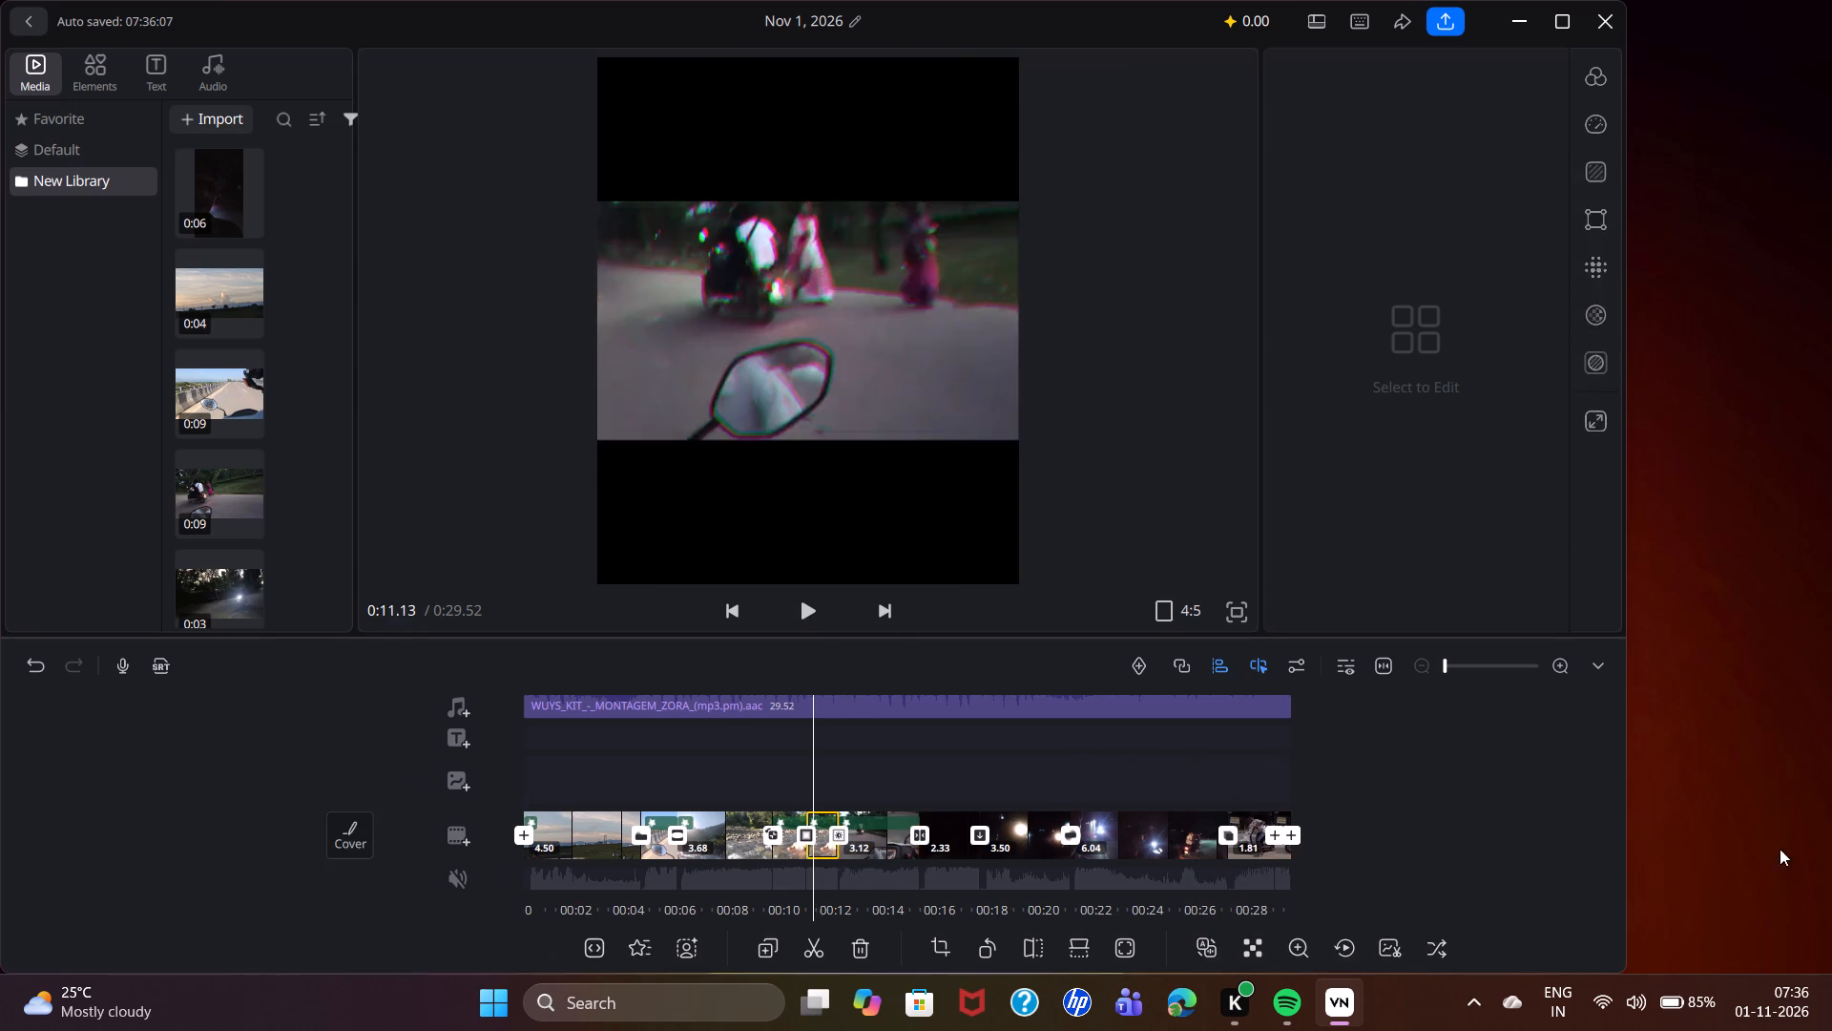
left_click_drag(1780, 849, 1831, 909)
left_click(820, 608)
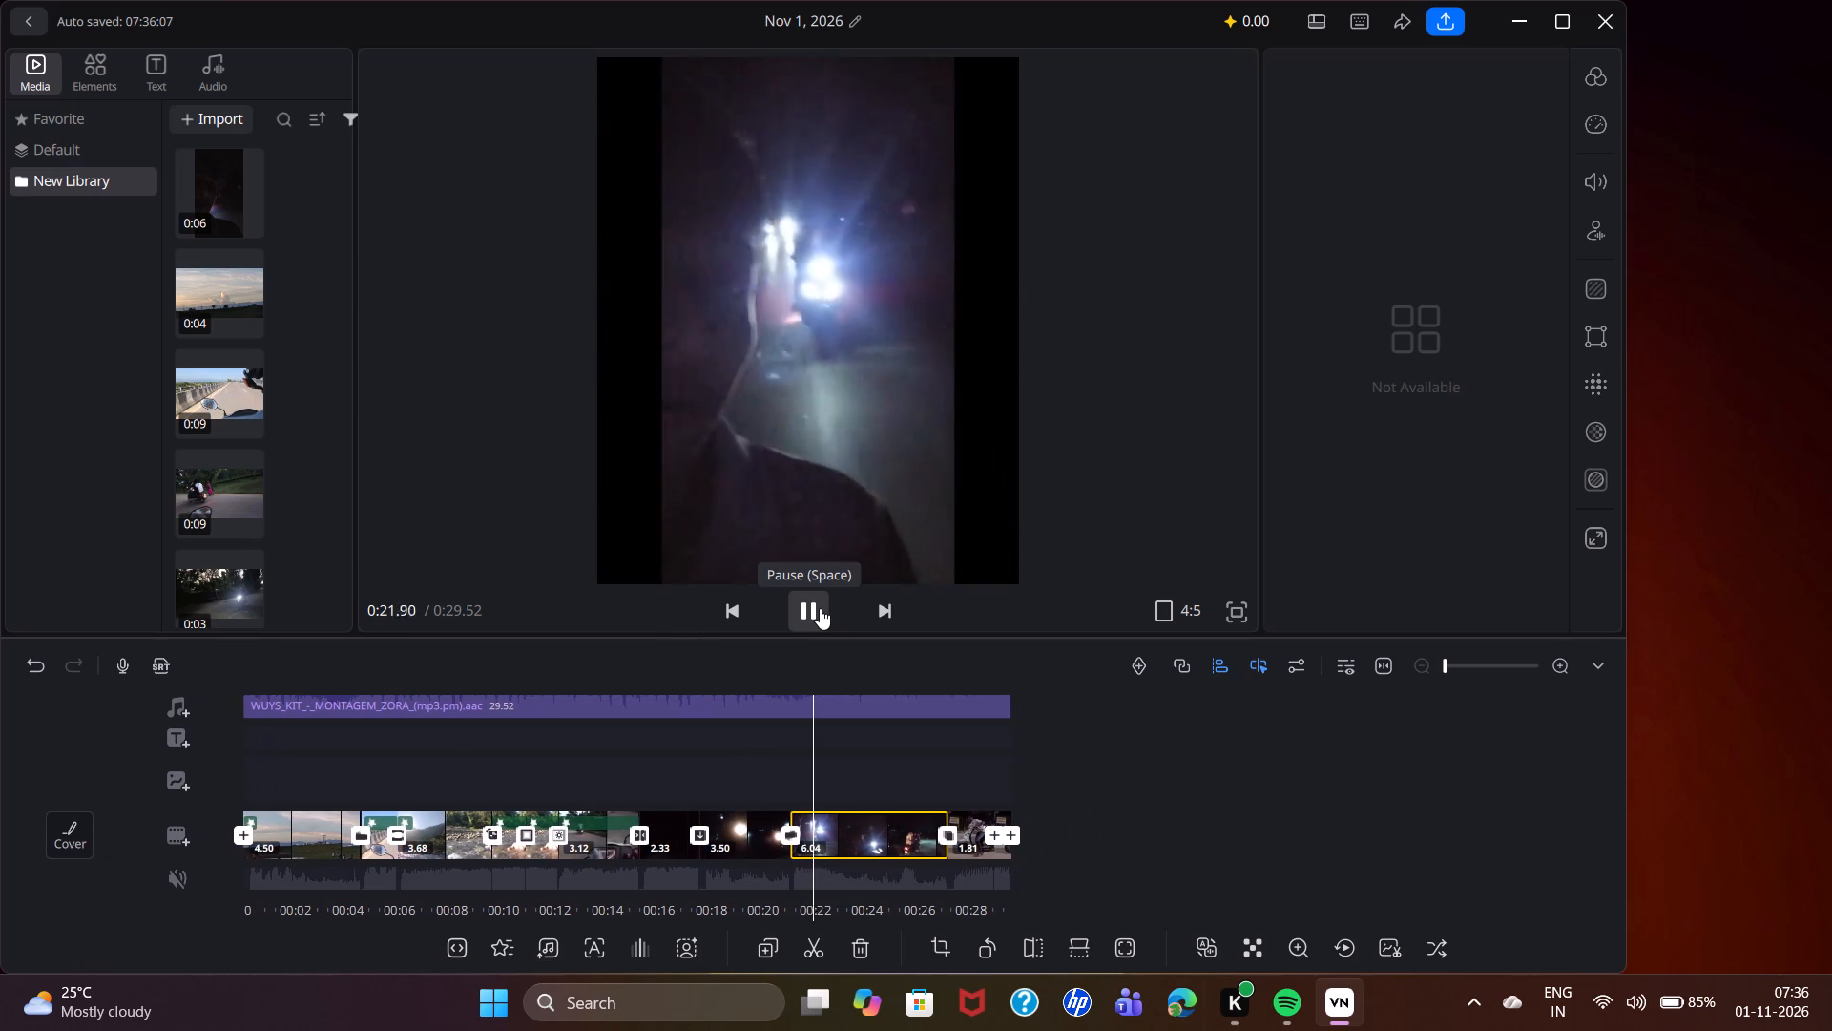
left_click(820, 608)
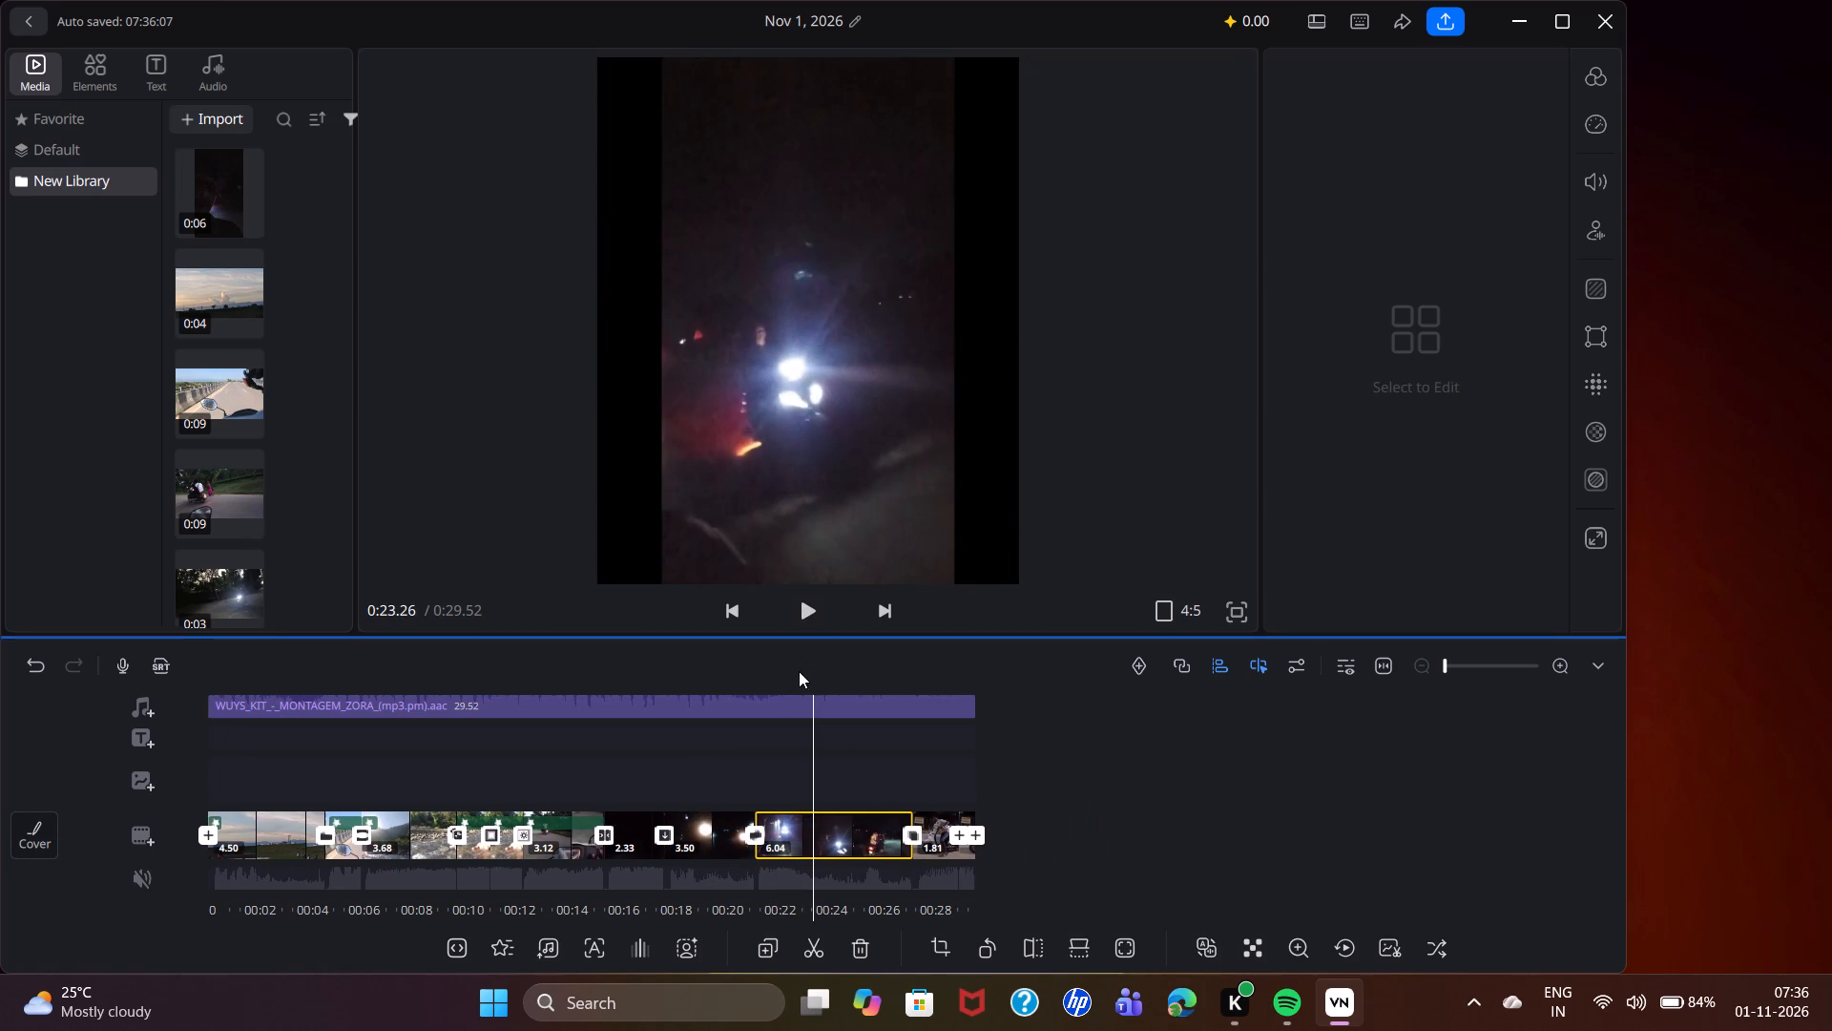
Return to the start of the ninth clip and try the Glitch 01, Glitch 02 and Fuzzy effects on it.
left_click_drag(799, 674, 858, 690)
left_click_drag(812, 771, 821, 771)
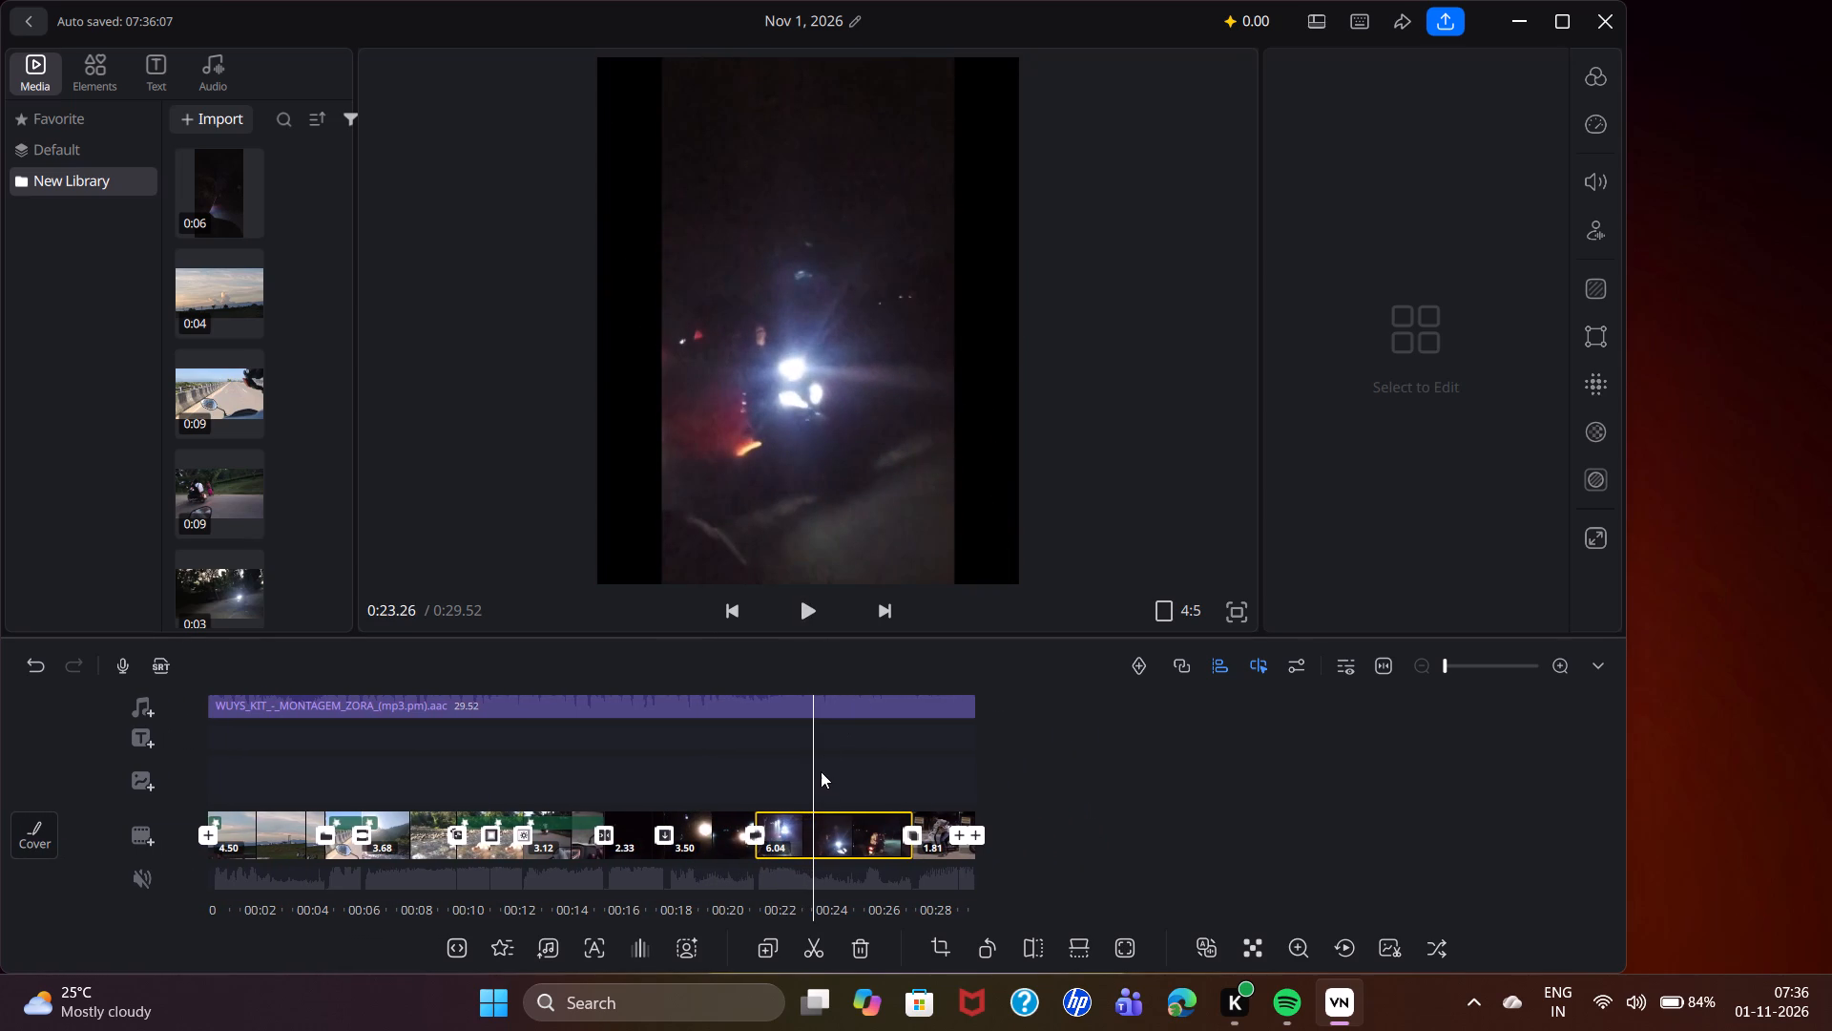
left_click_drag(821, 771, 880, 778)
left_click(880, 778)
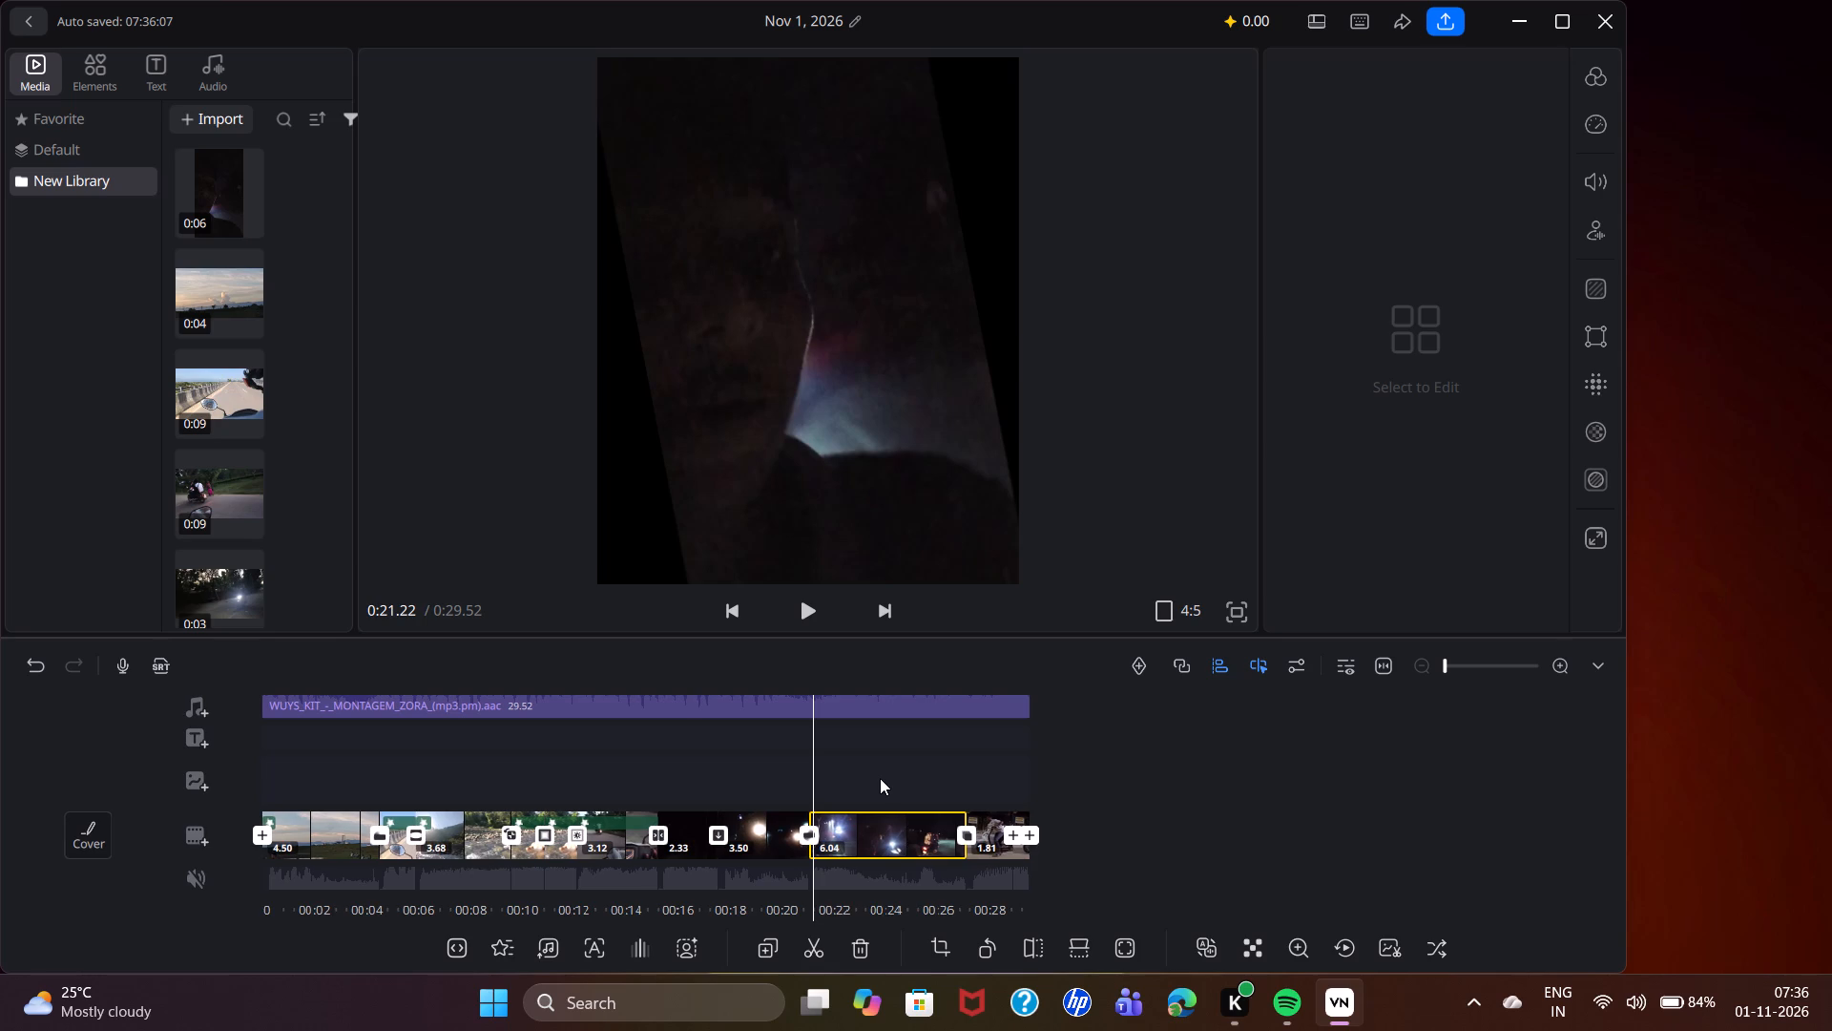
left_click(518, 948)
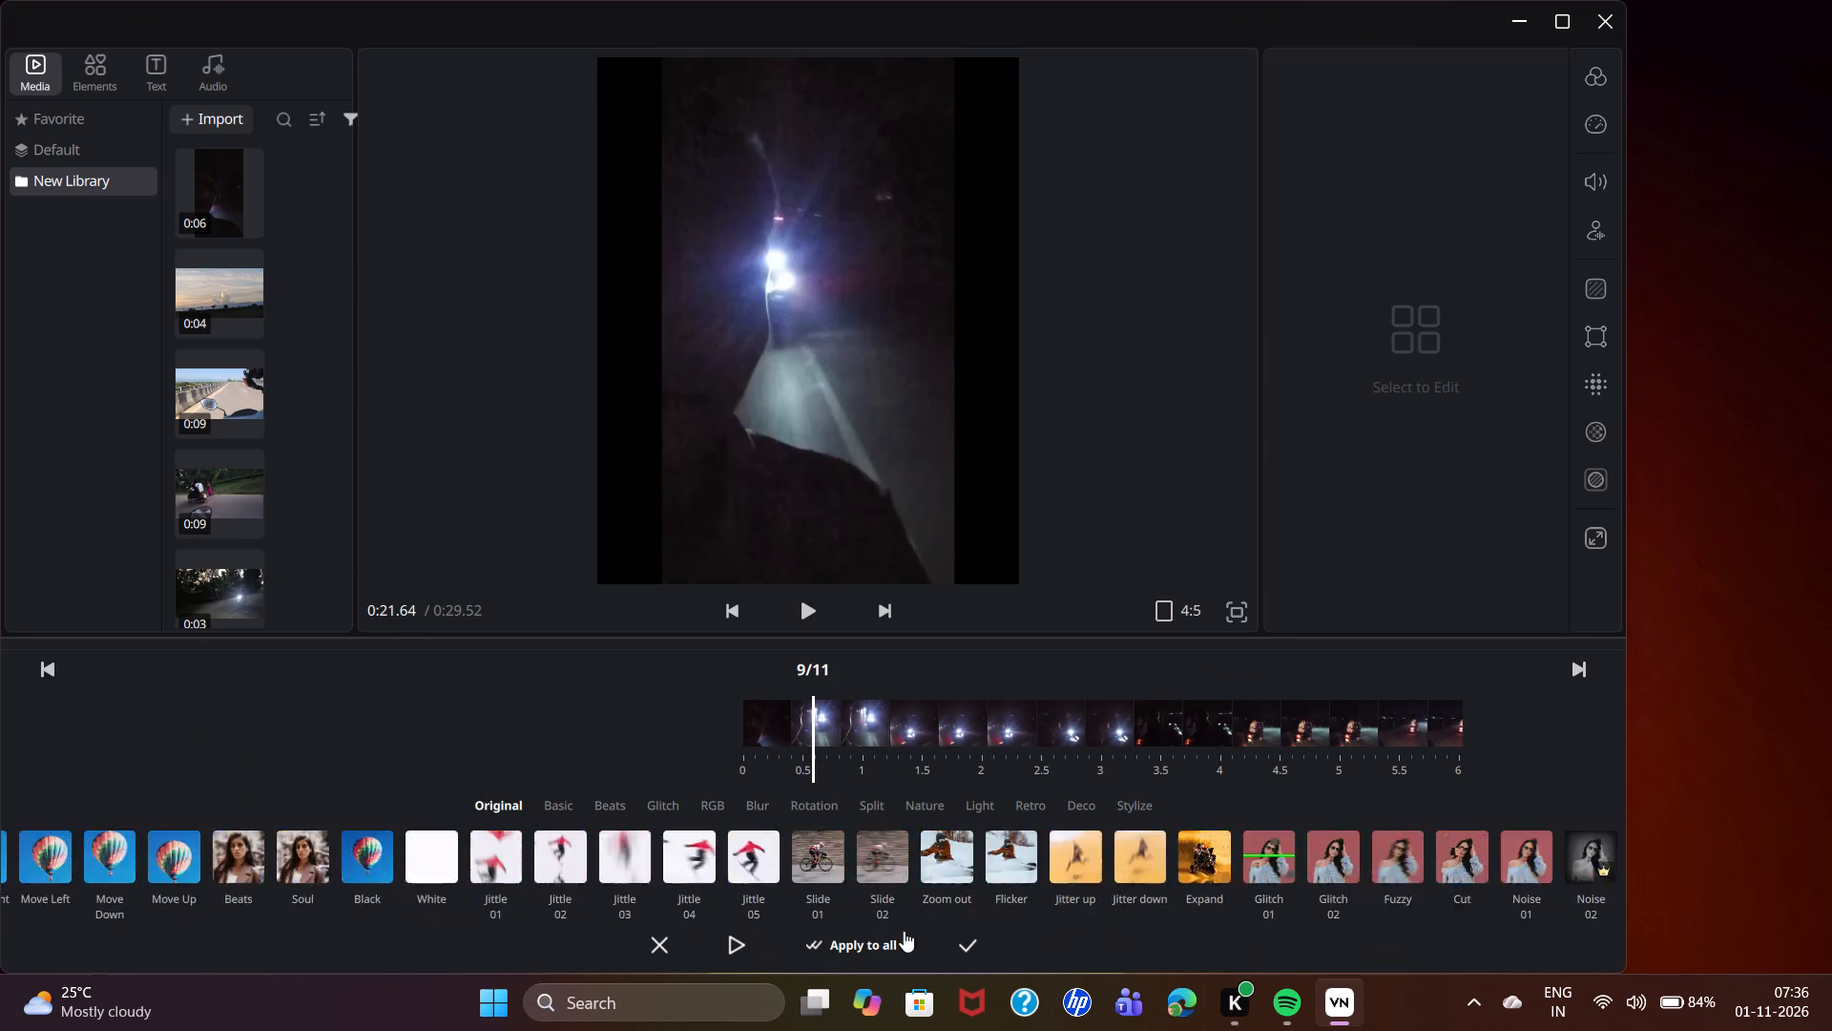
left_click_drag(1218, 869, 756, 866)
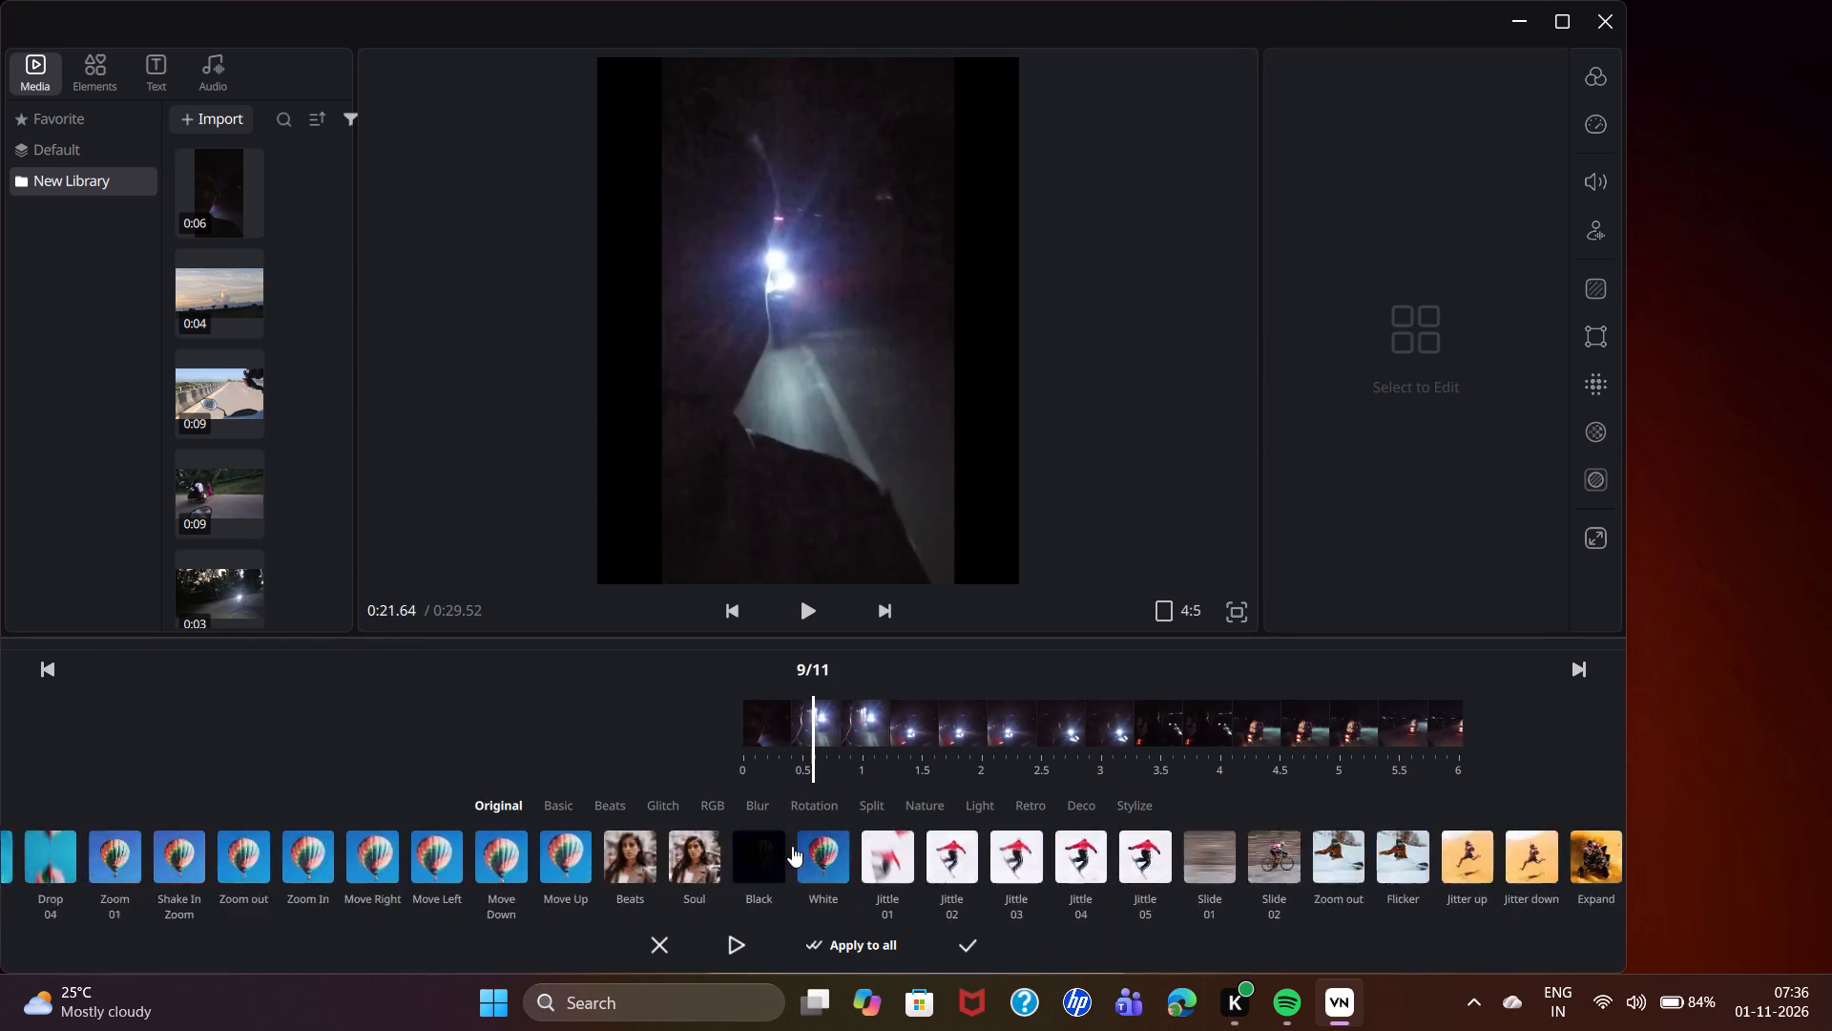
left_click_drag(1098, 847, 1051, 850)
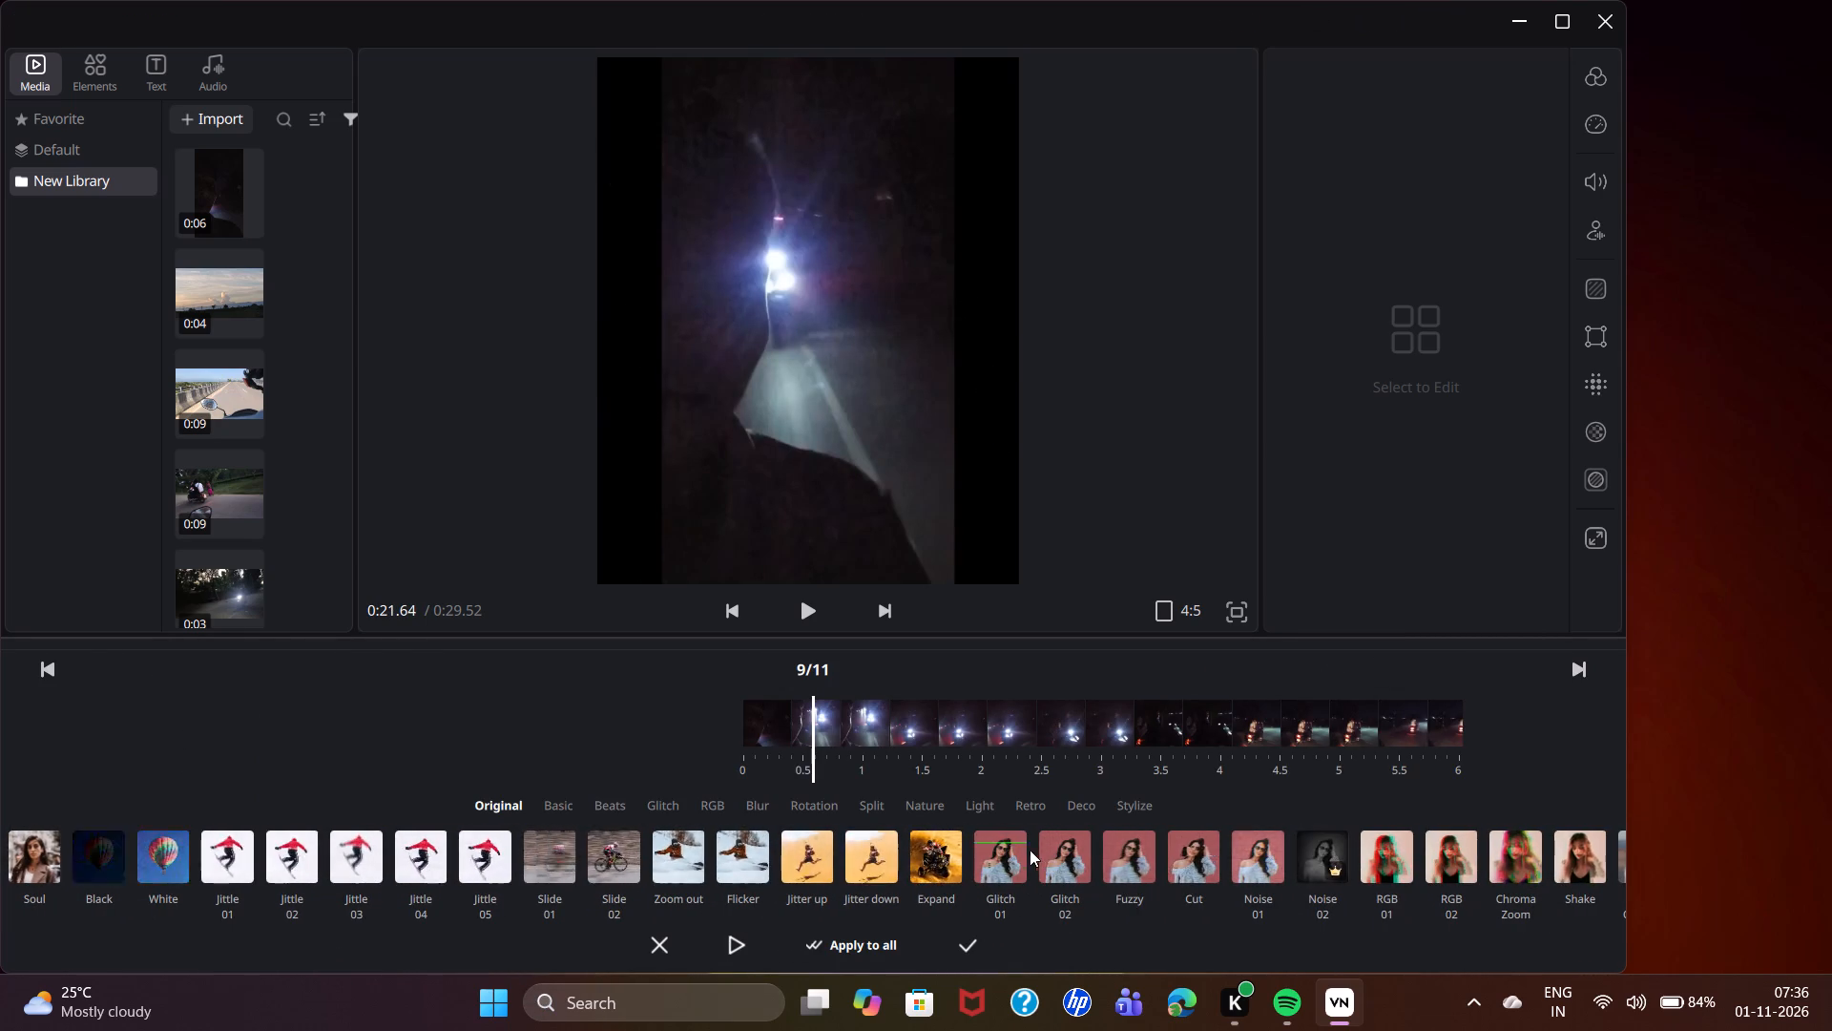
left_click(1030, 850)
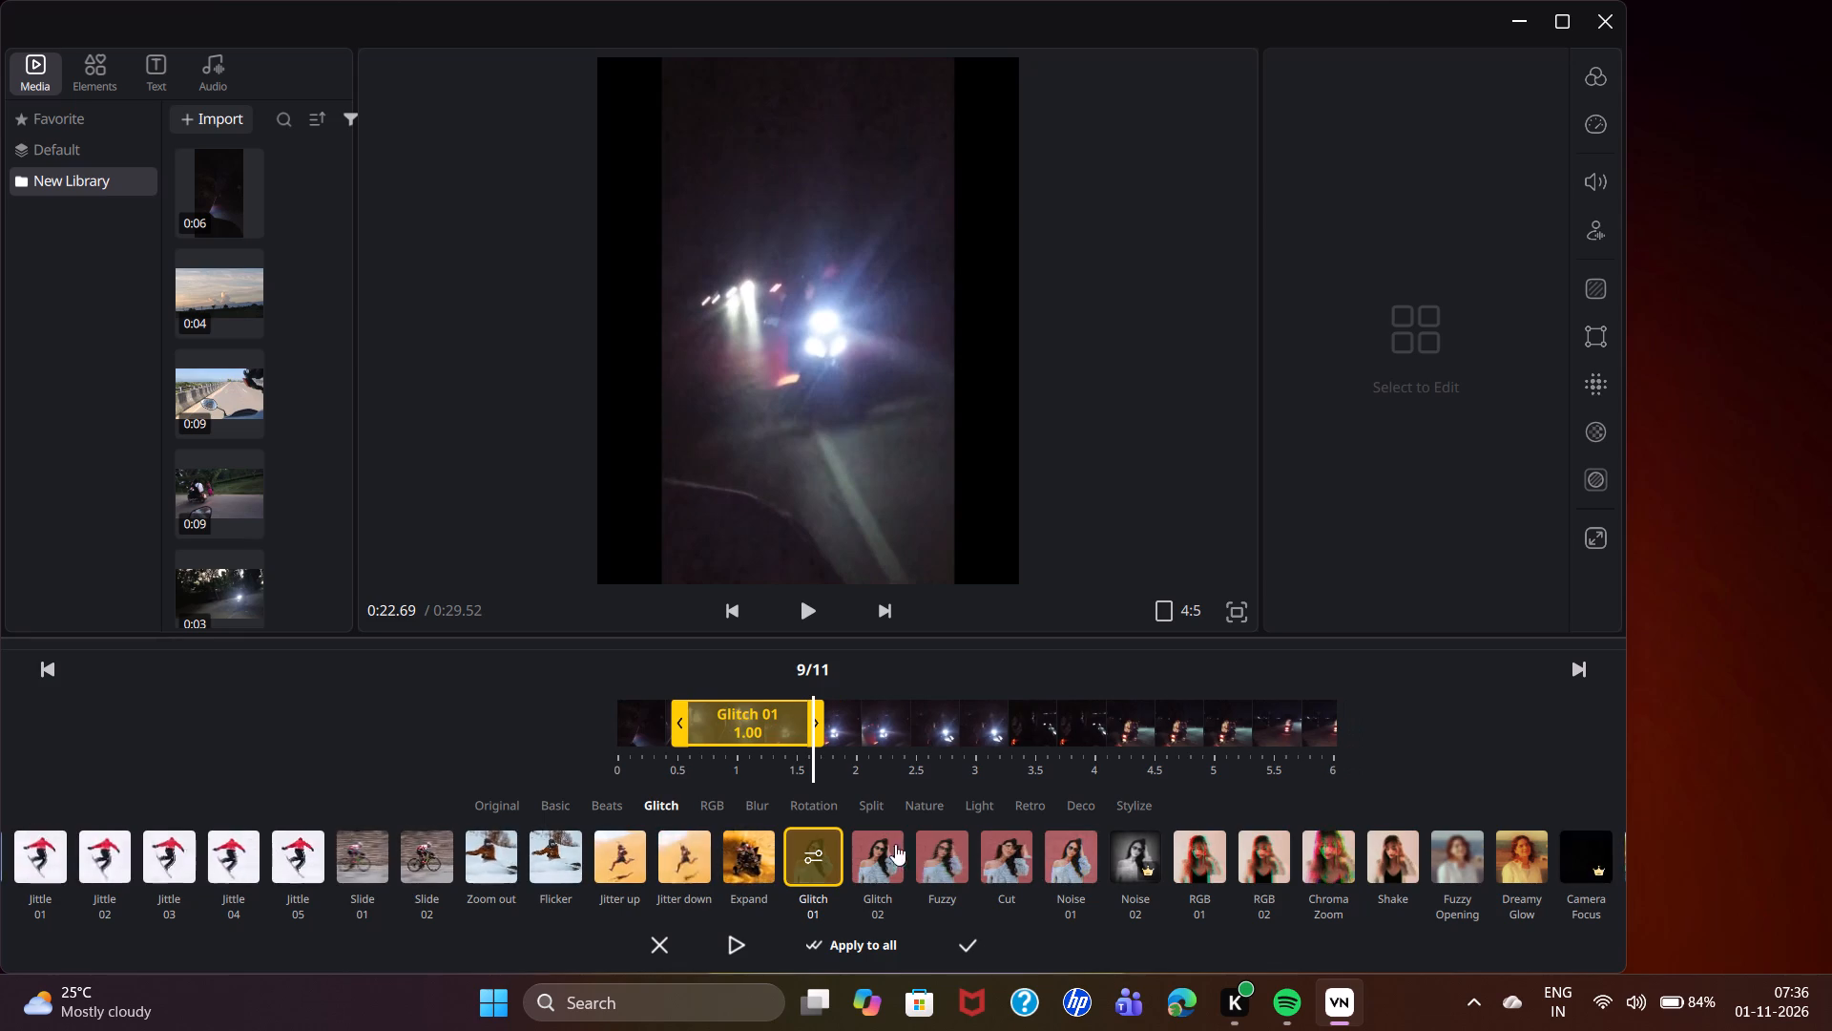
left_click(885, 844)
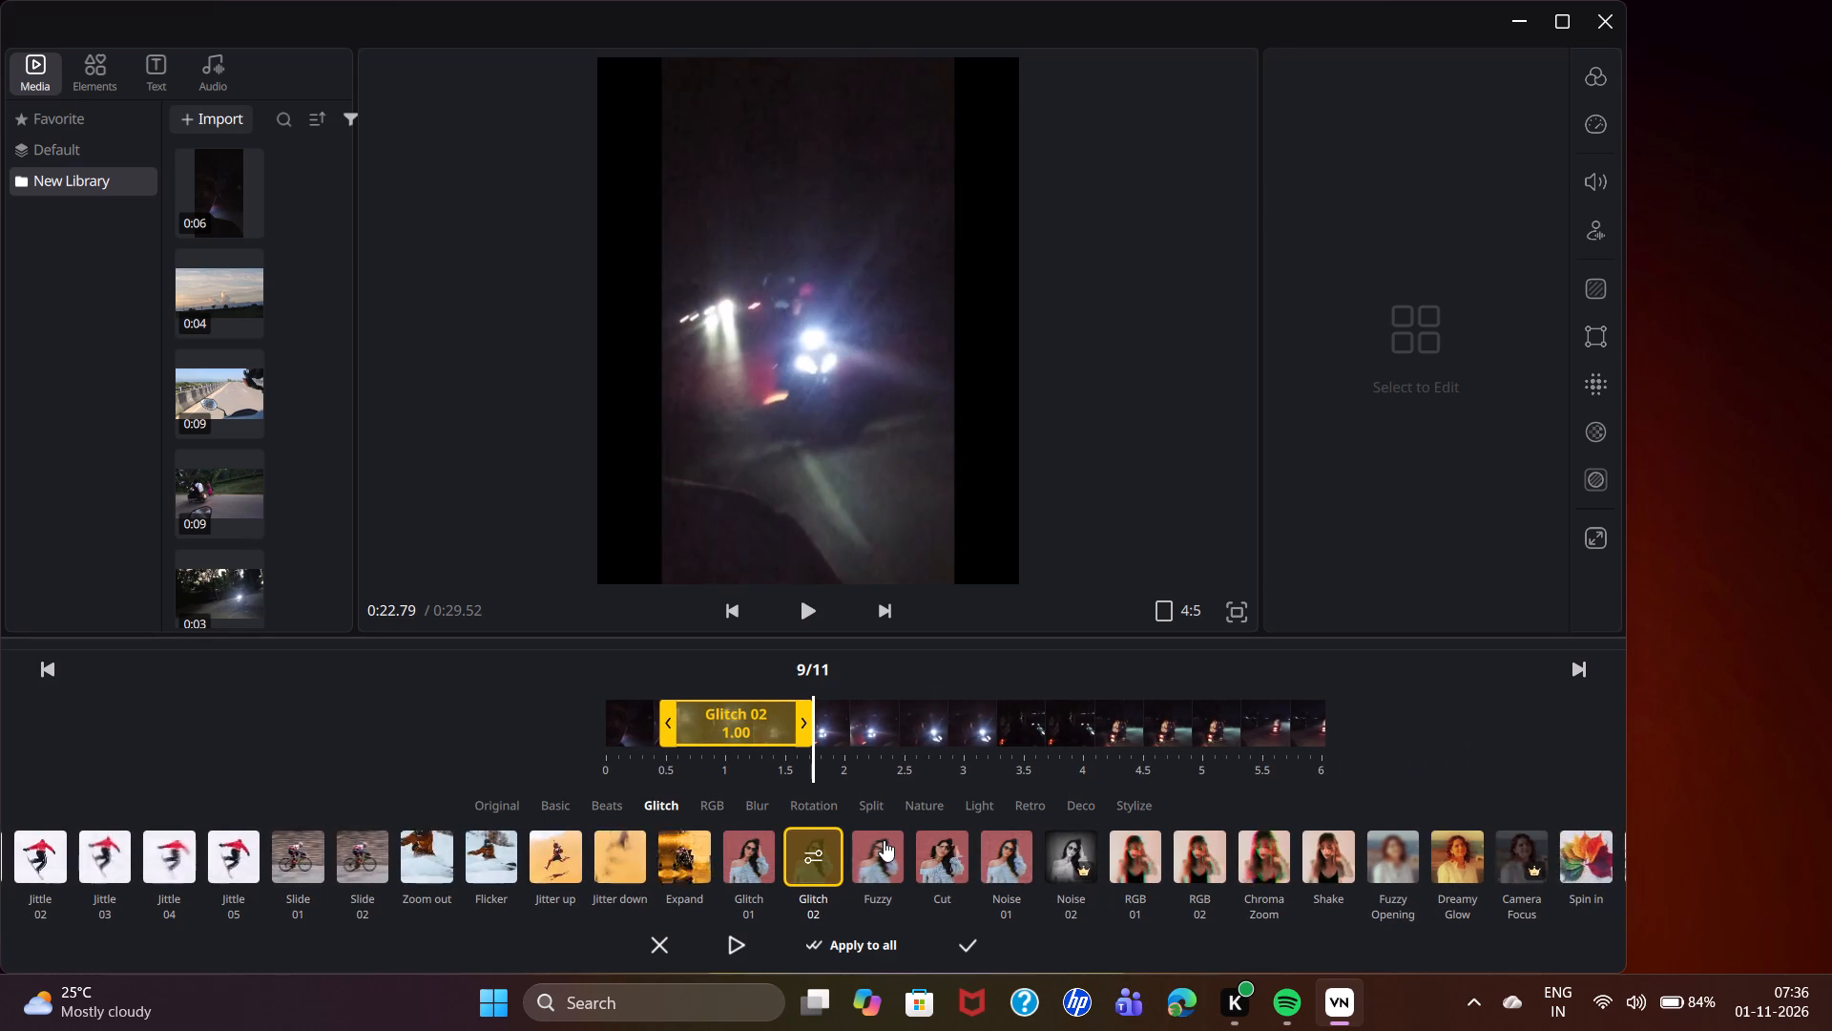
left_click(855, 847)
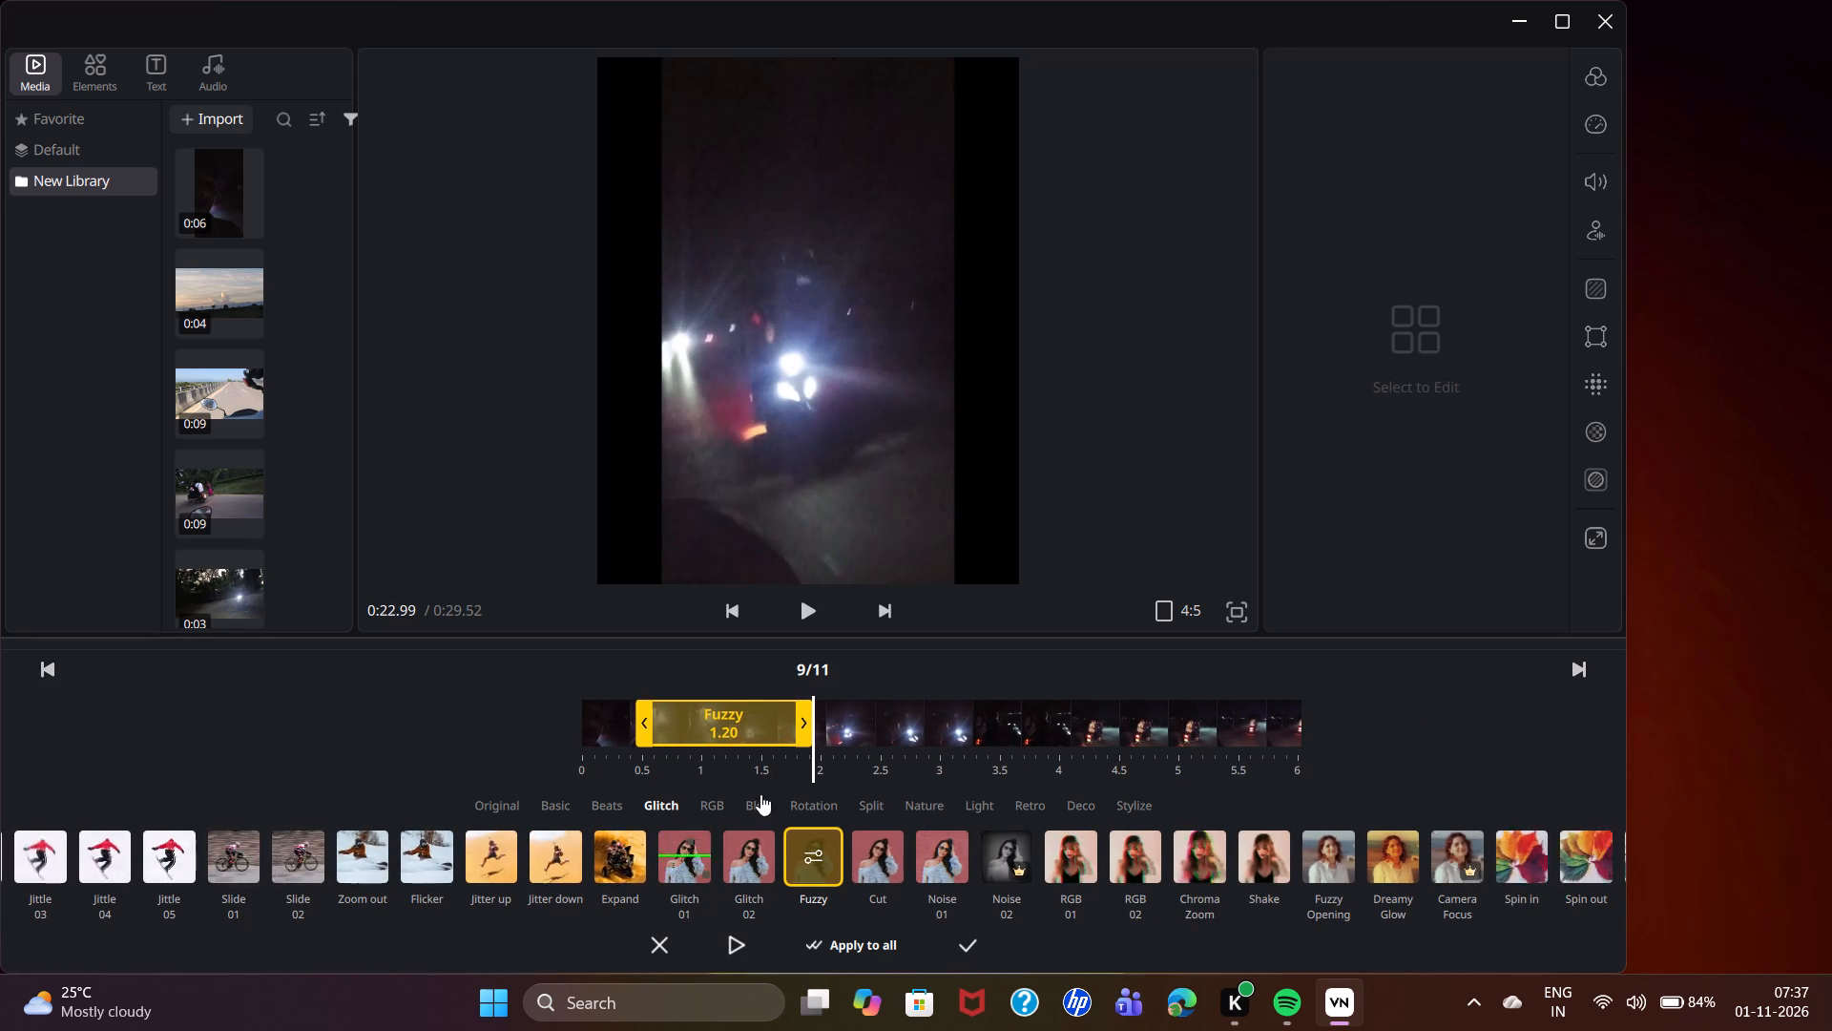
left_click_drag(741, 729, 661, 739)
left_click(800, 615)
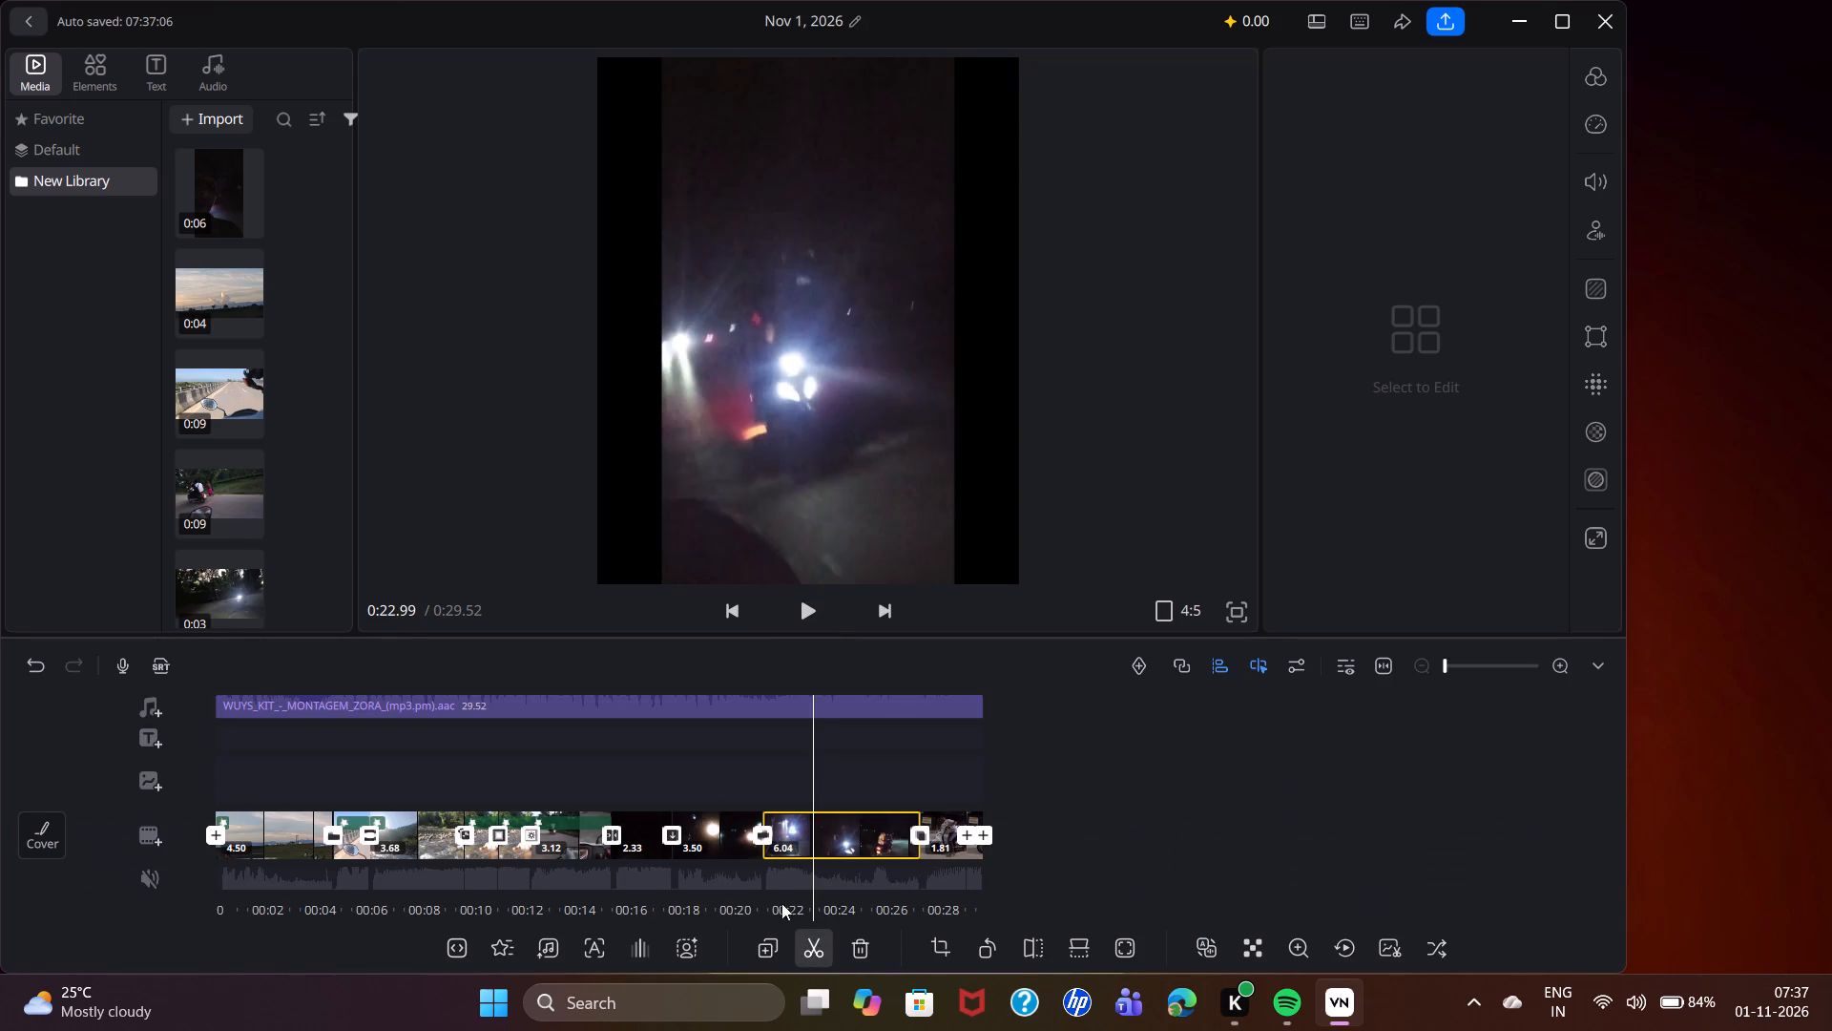
Go back to the eighth clip, audition the Noise 02 and Noise 01 effects, and apply Glitch 02 instead.
left_click_drag(846, 772, 883, 772)
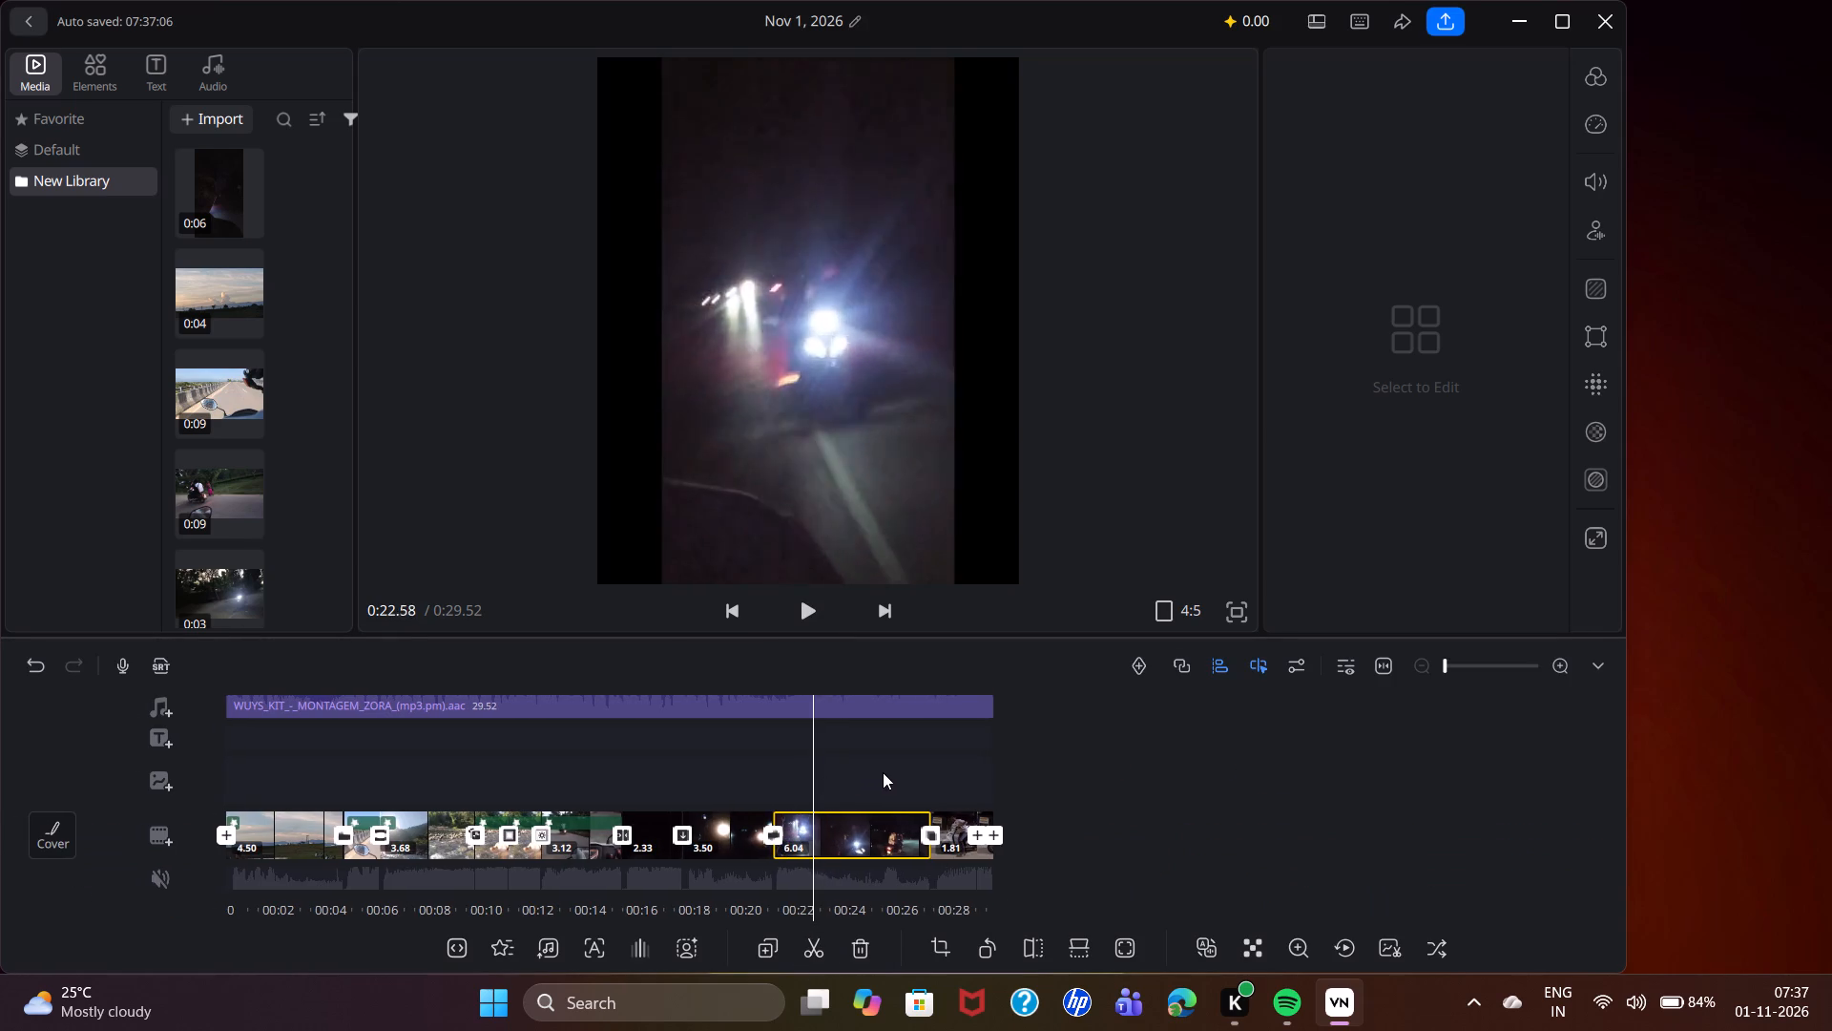
left_click_drag(883, 772, 946, 784)
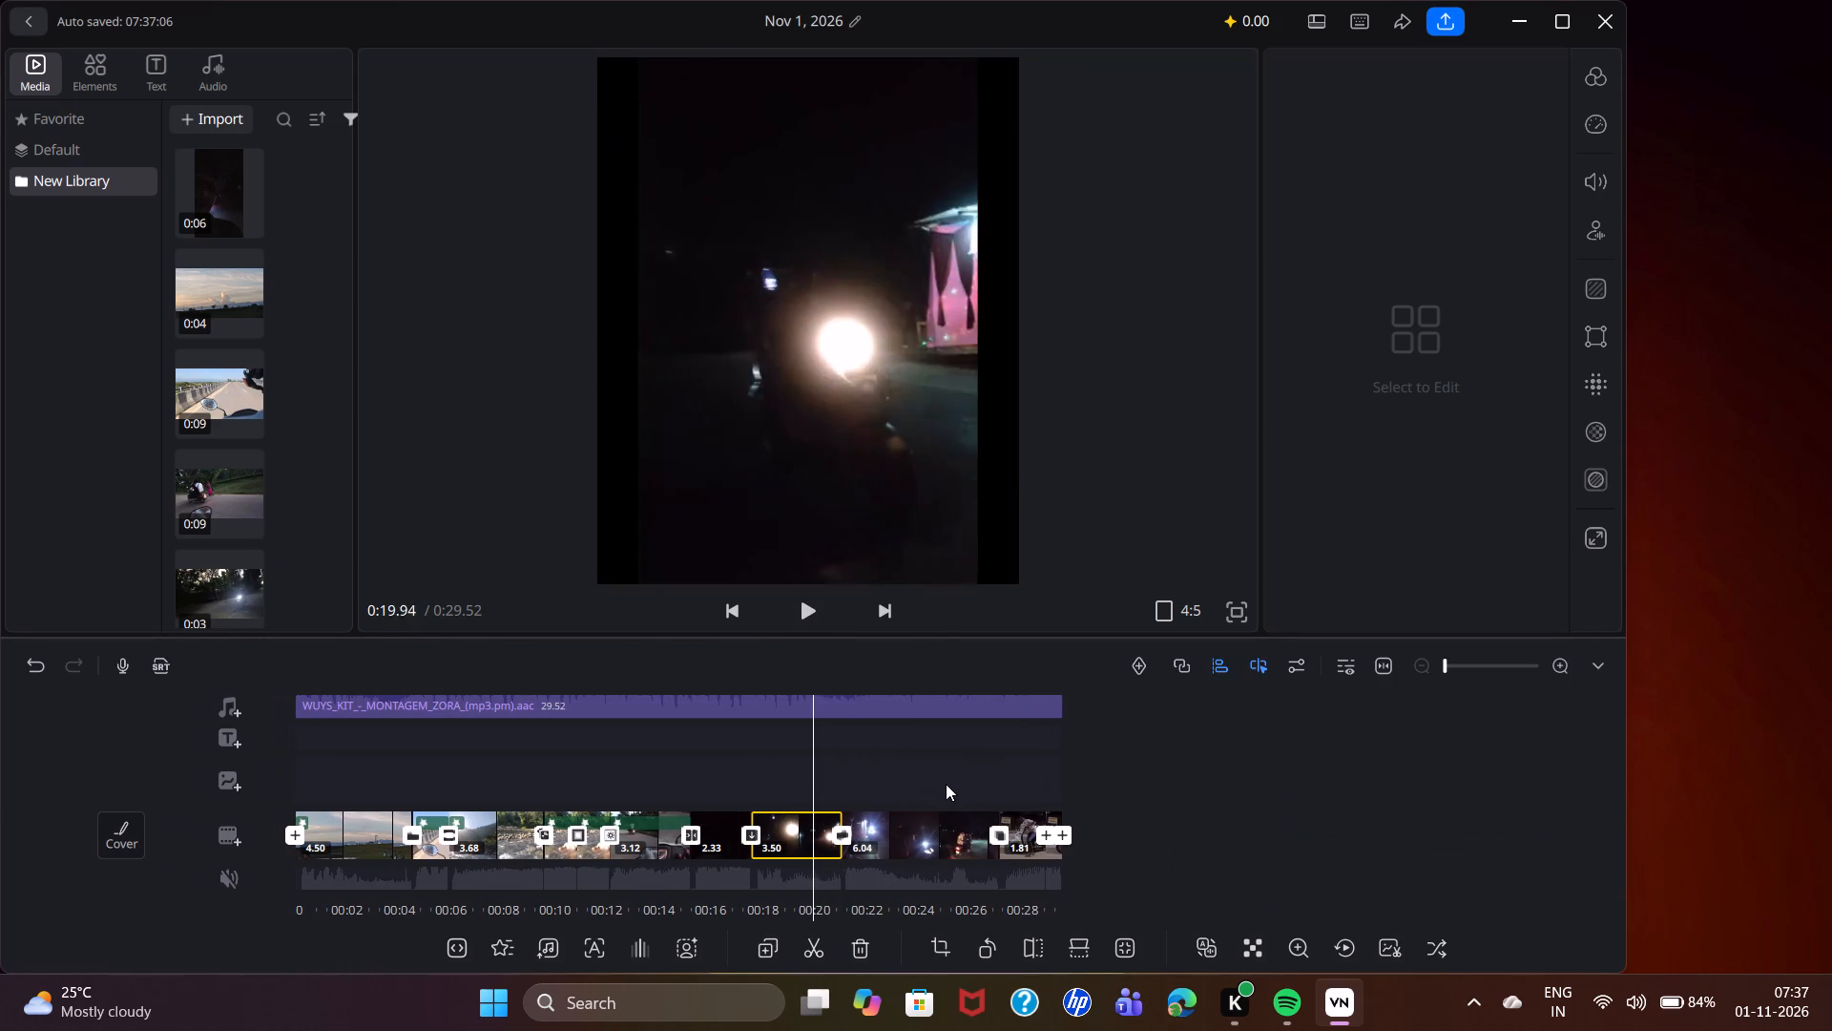
left_click_drag(946, 784, 987, 793)
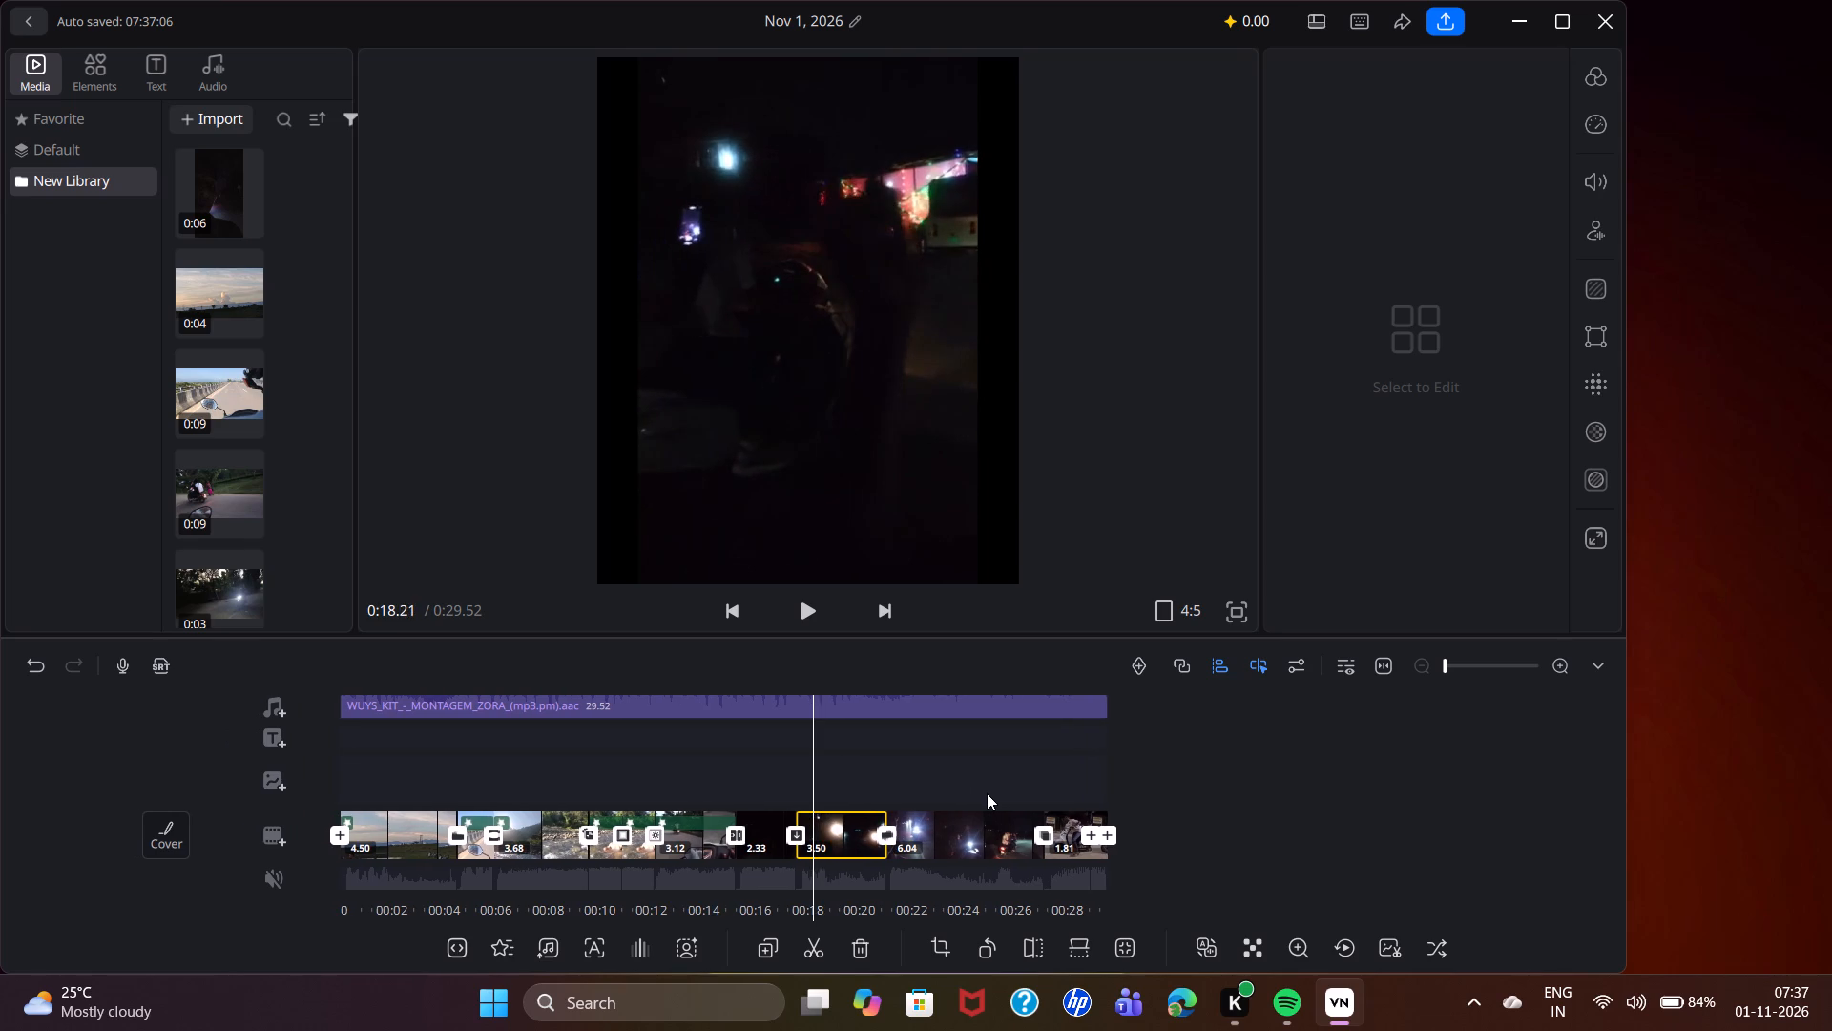
left_click_drag(987, 793, 990, 793)
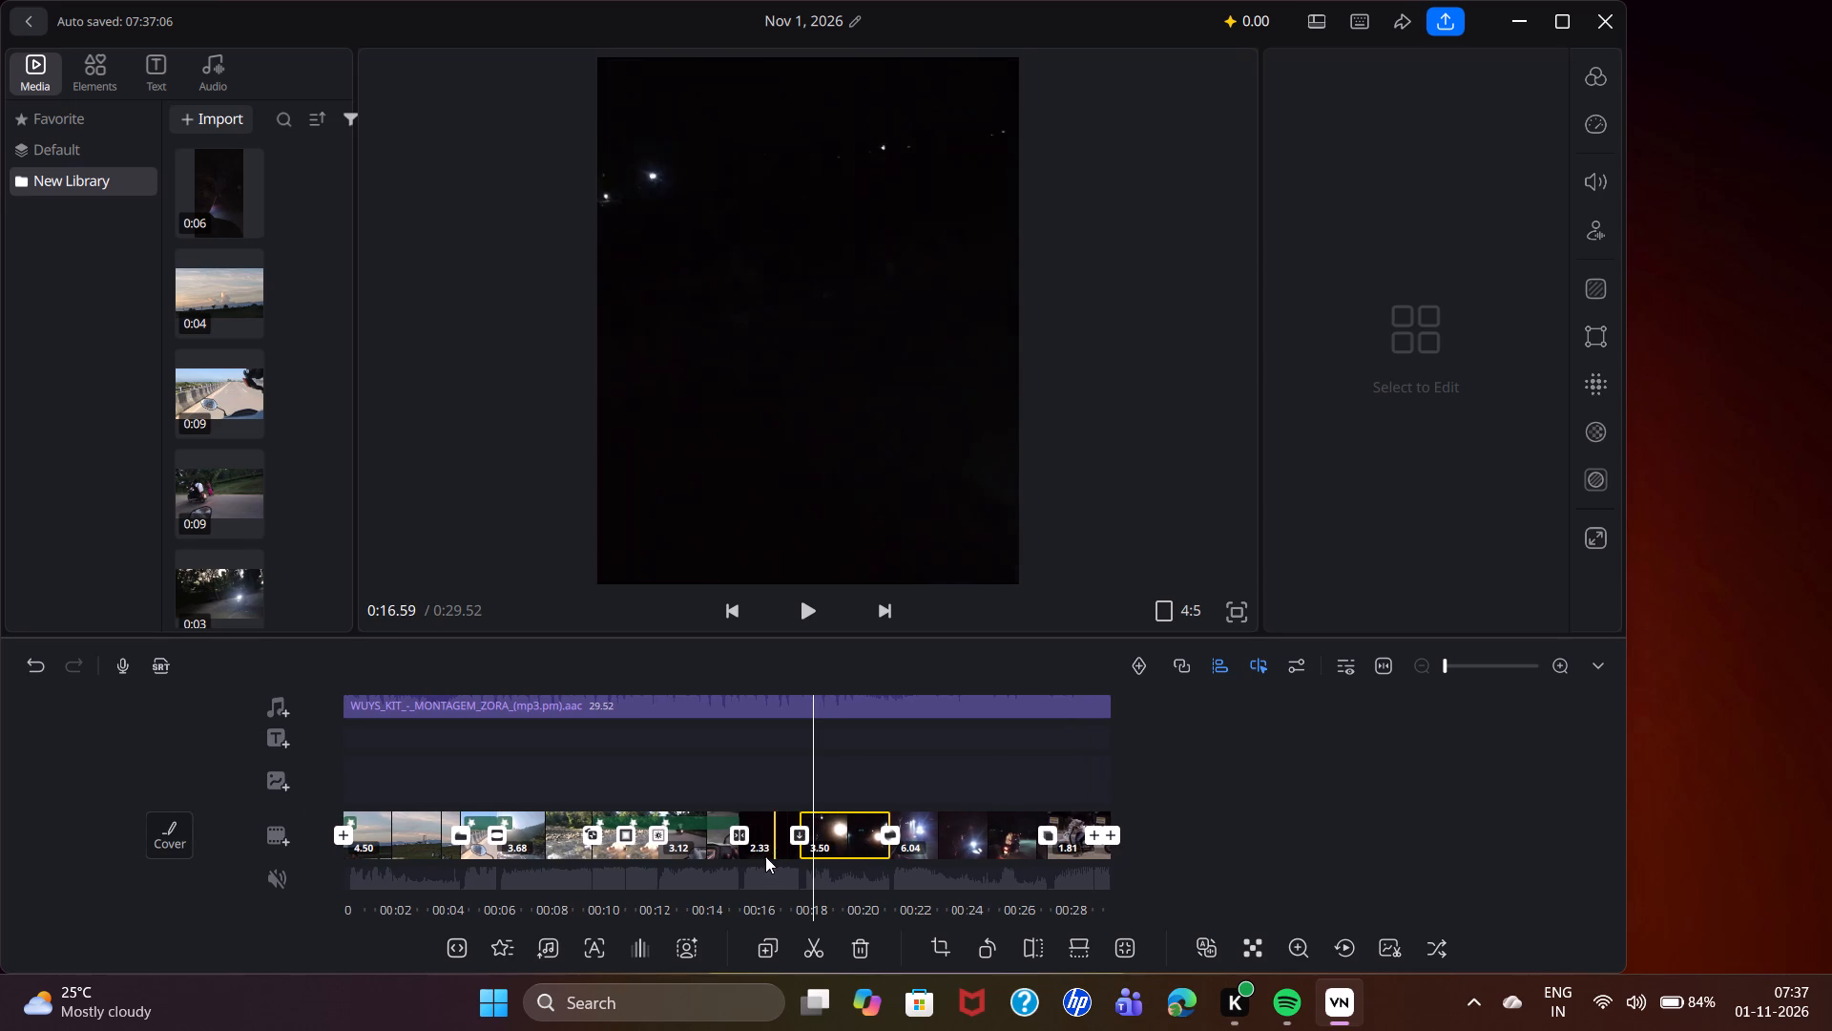
left_click(495, 943)
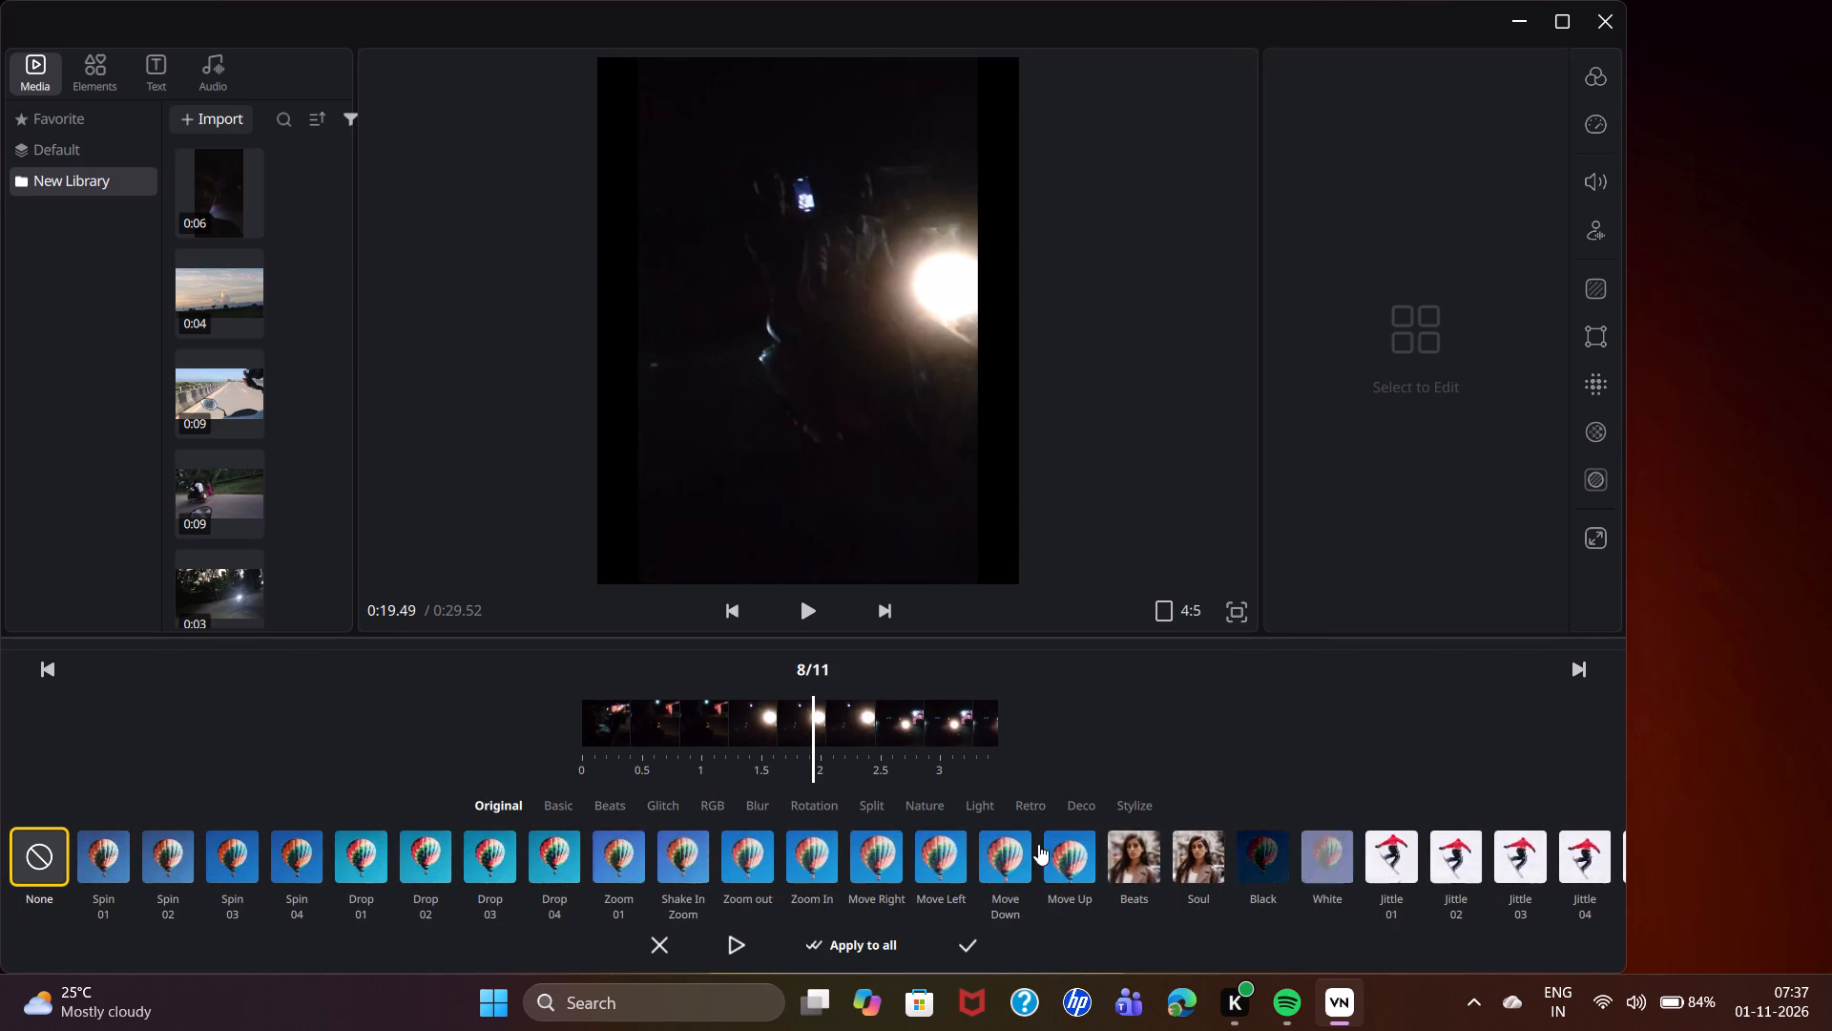
left_click_drag(1142, 863, 686, 842)
left_click_drag(1251, 869, 720, 773)
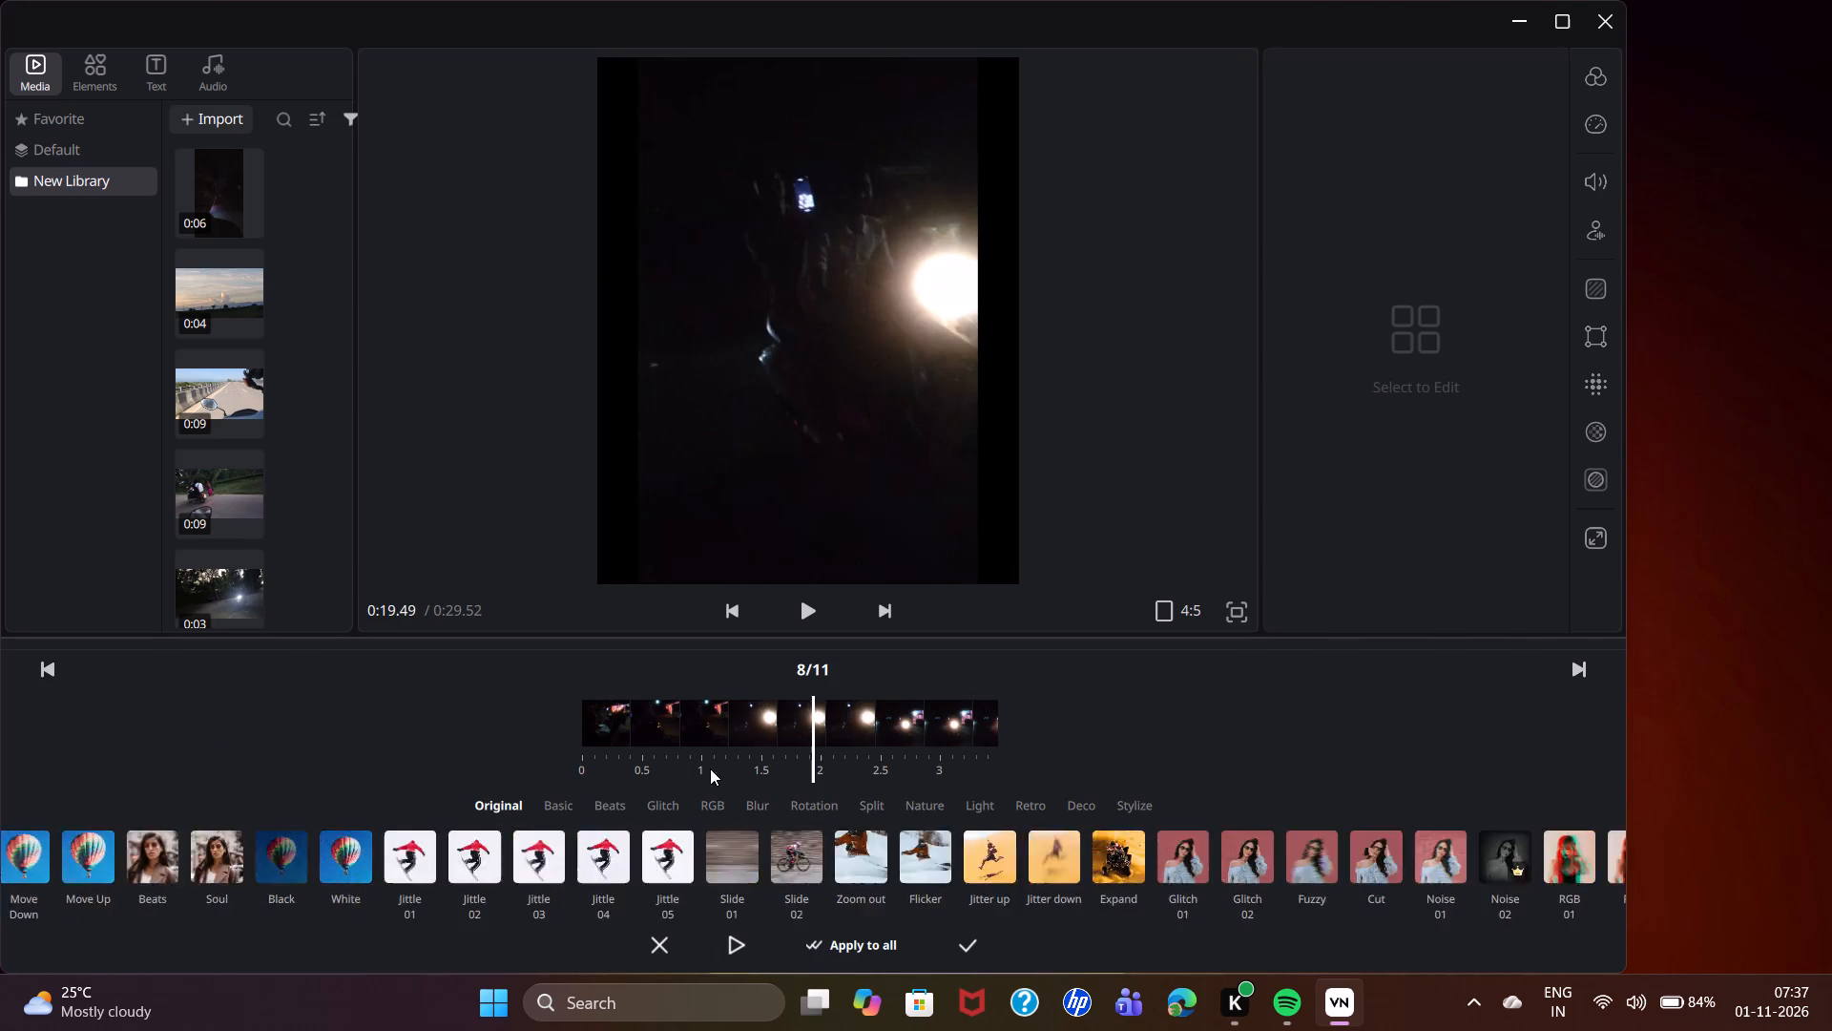
left_click_drag(1250, 838, 1014, 833)
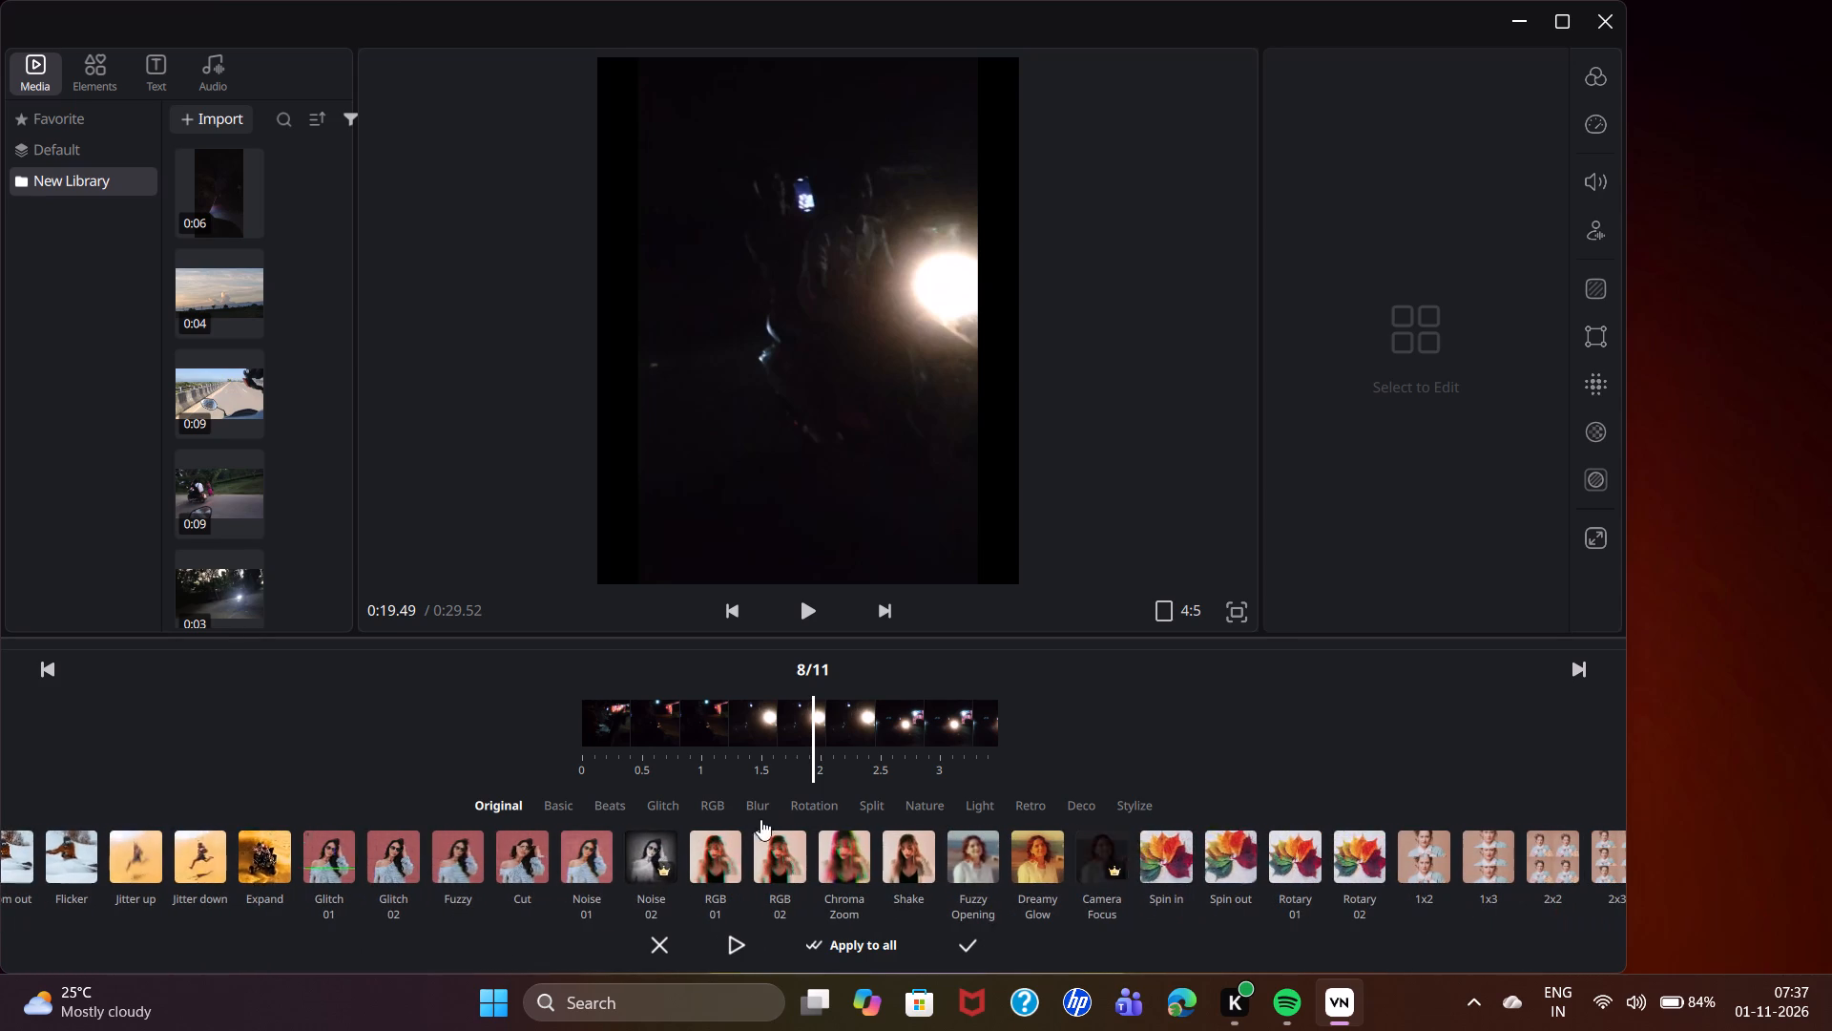
left_click(680, 838)
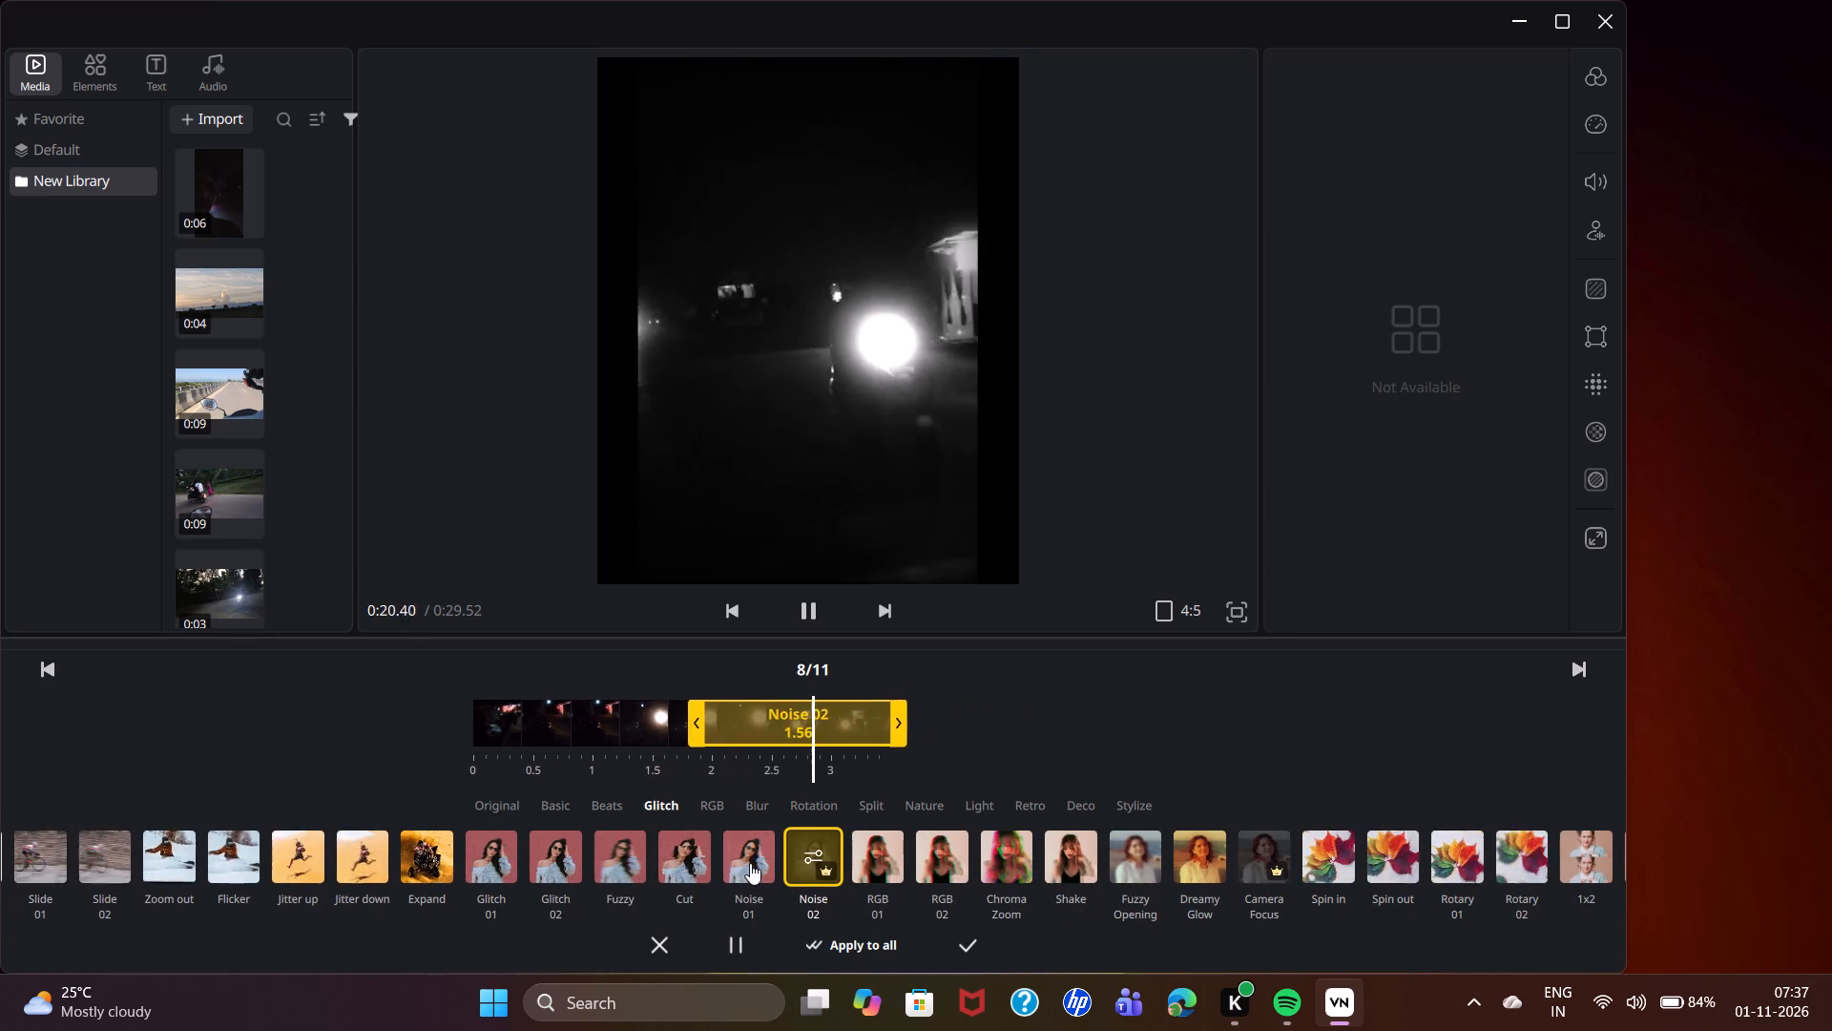
left_click(750, 863)
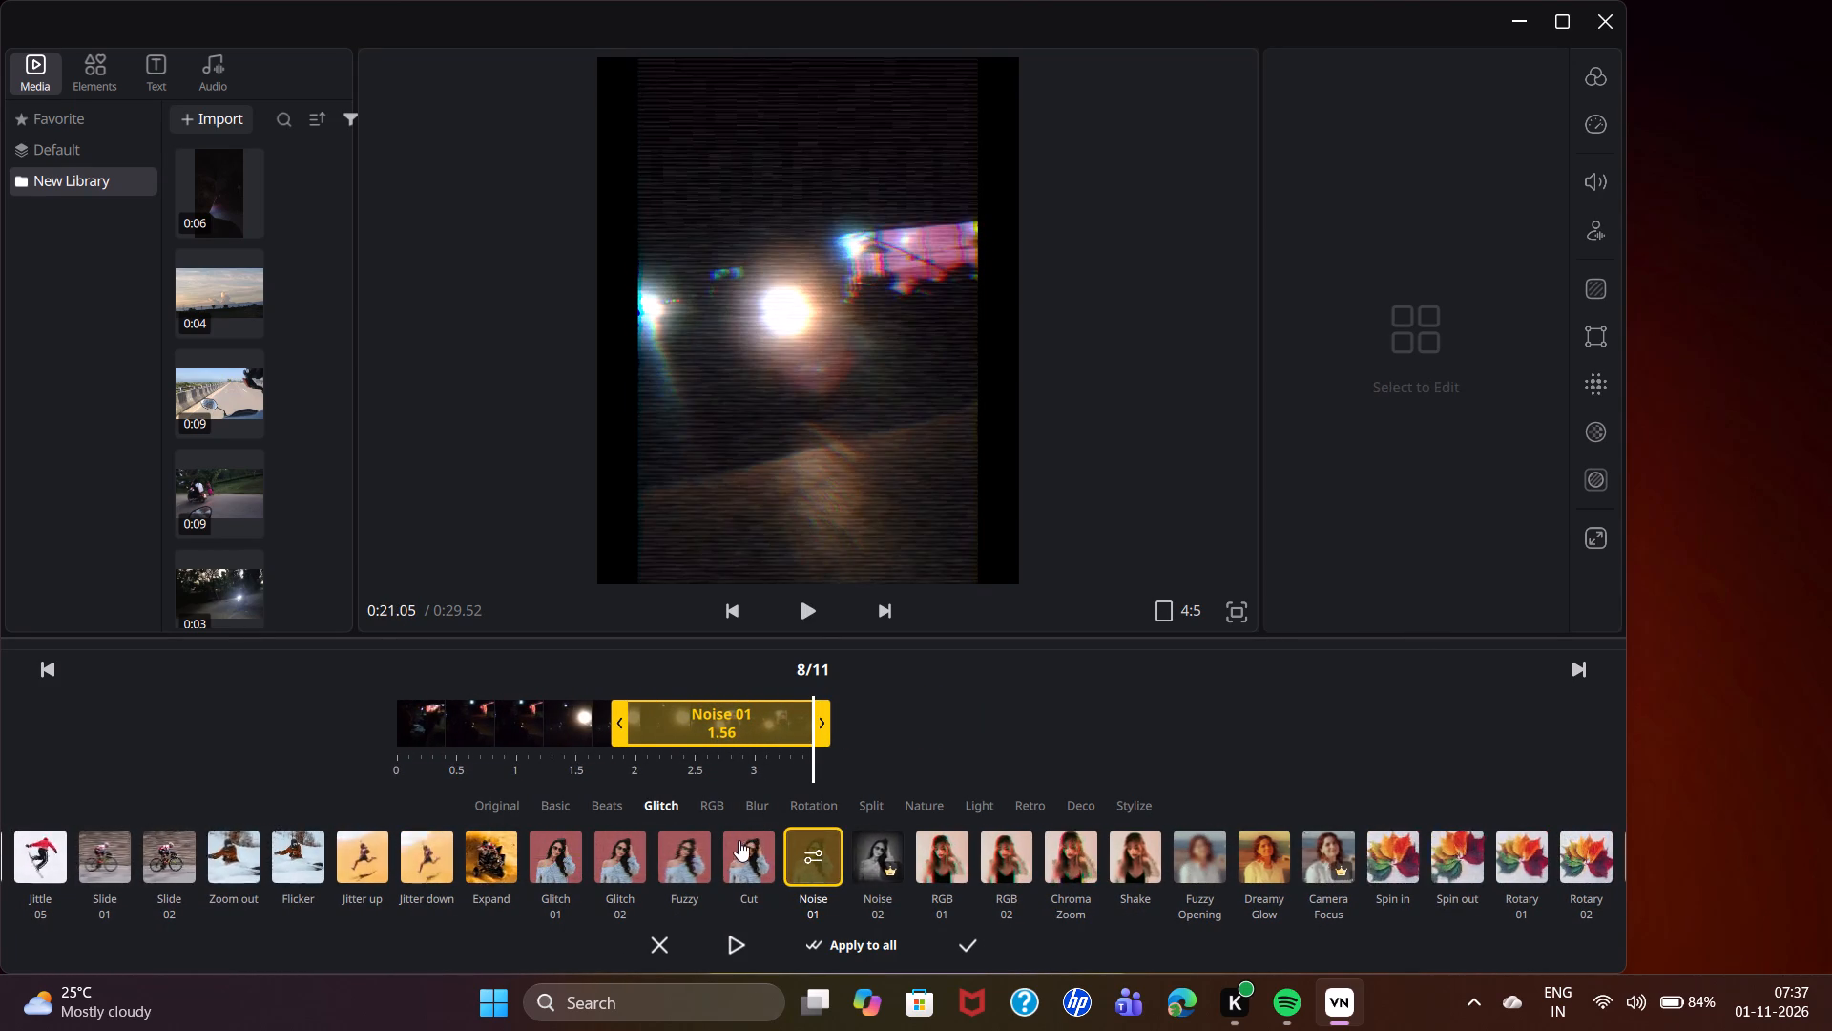
left_click(617, 847)
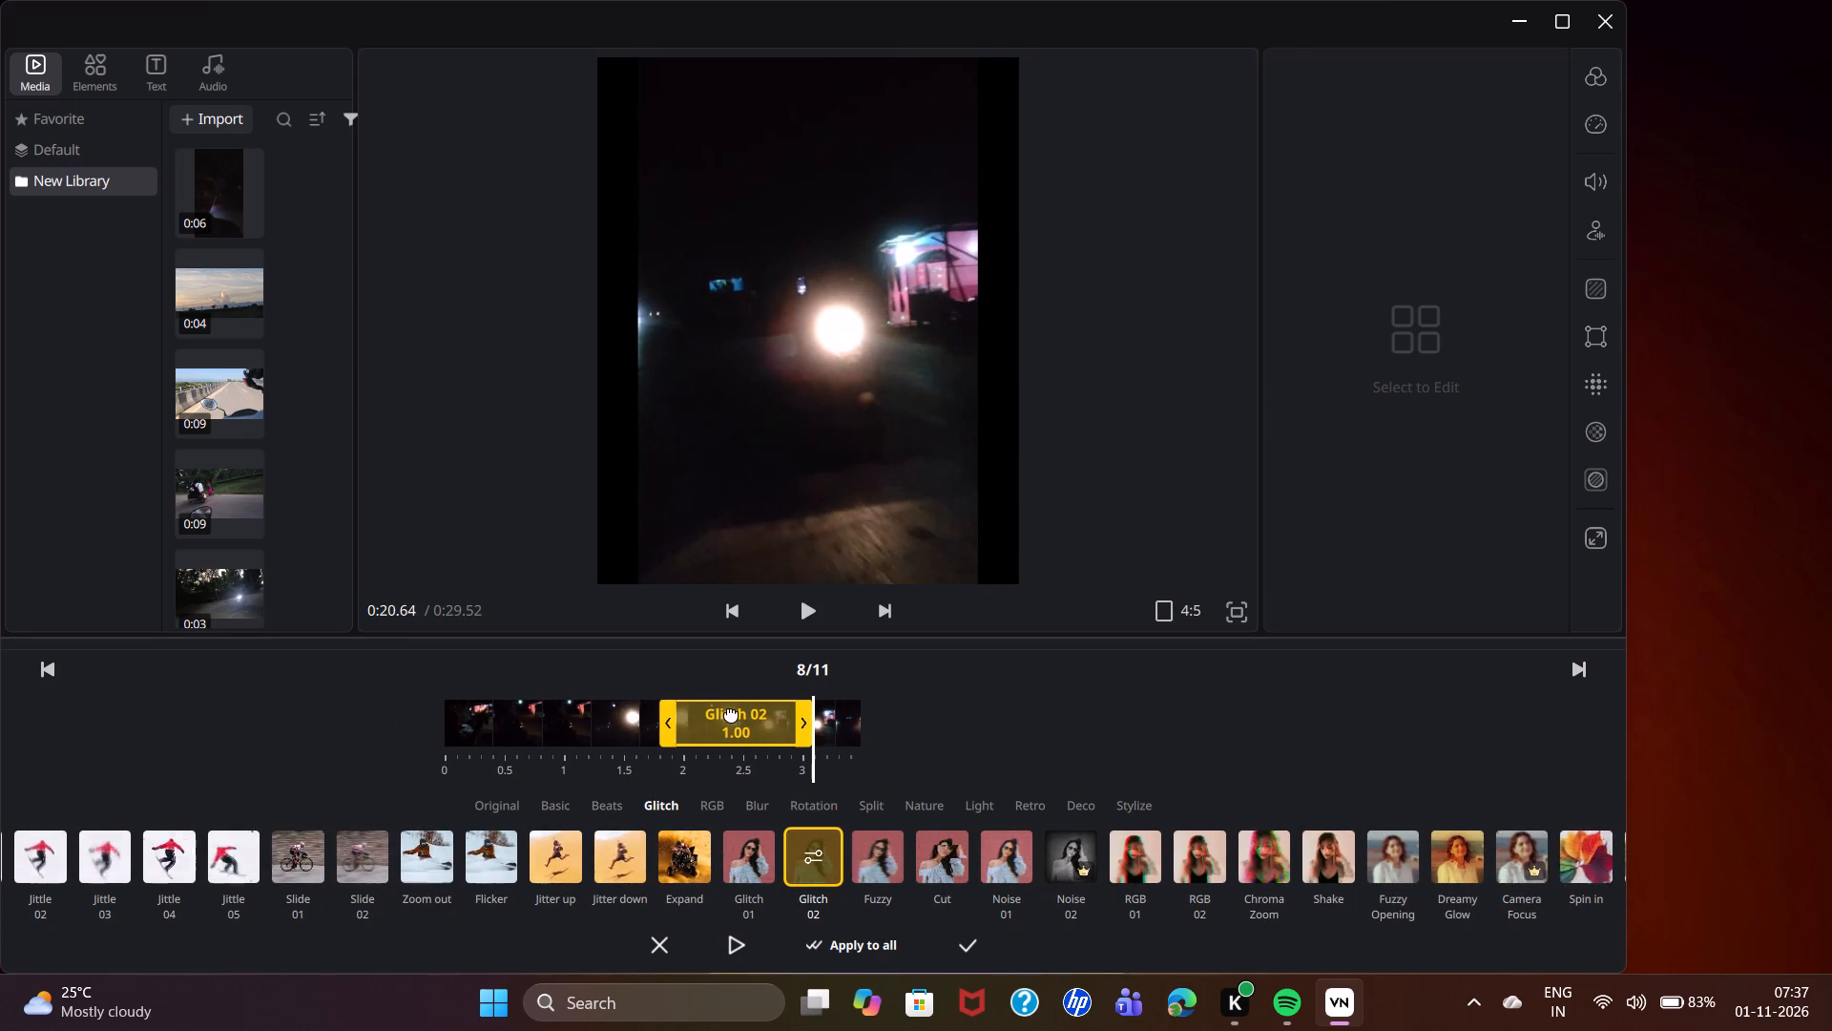
Extend the Glitch 02 effect in both directions over the whole eighth clip to 3.44 s.
left_click_drag(748, 726, 755, 751)
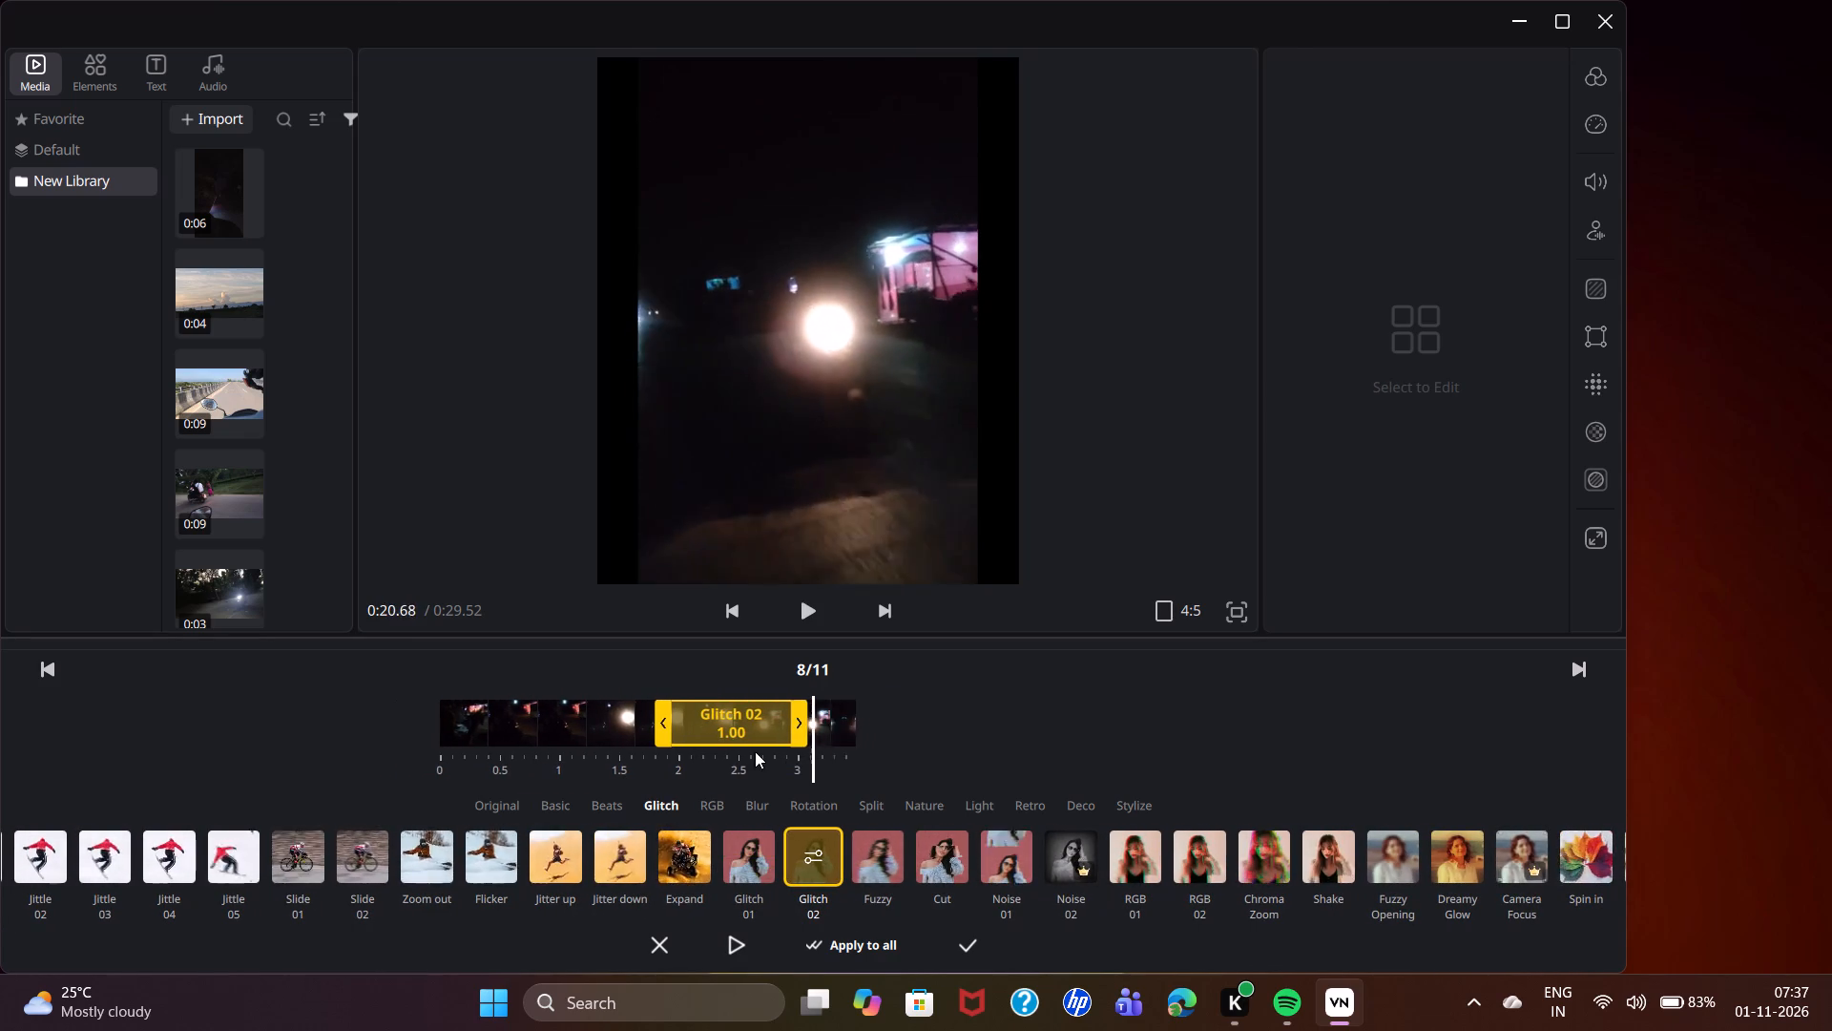
left_click_drag(755, 751, 859, 772)
left_click_drag(866, 723, 828, 726)
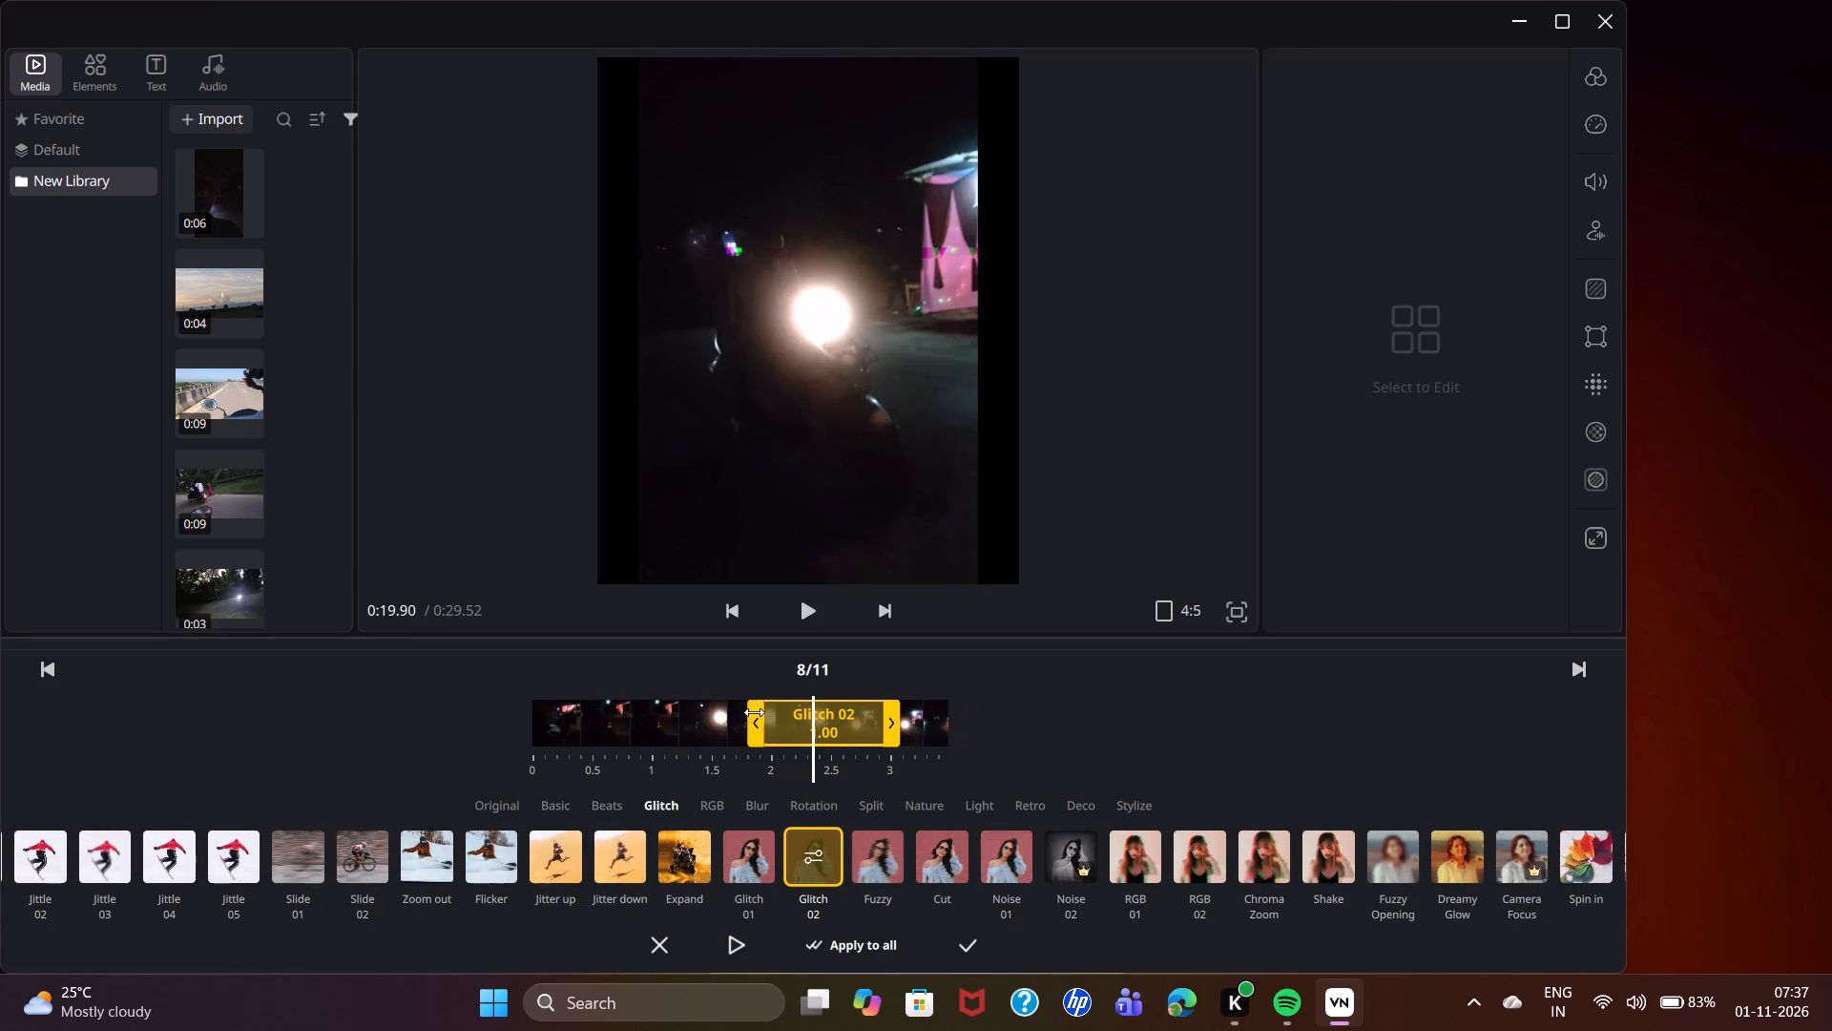
left_click_drag(754, 712, 499, 731)
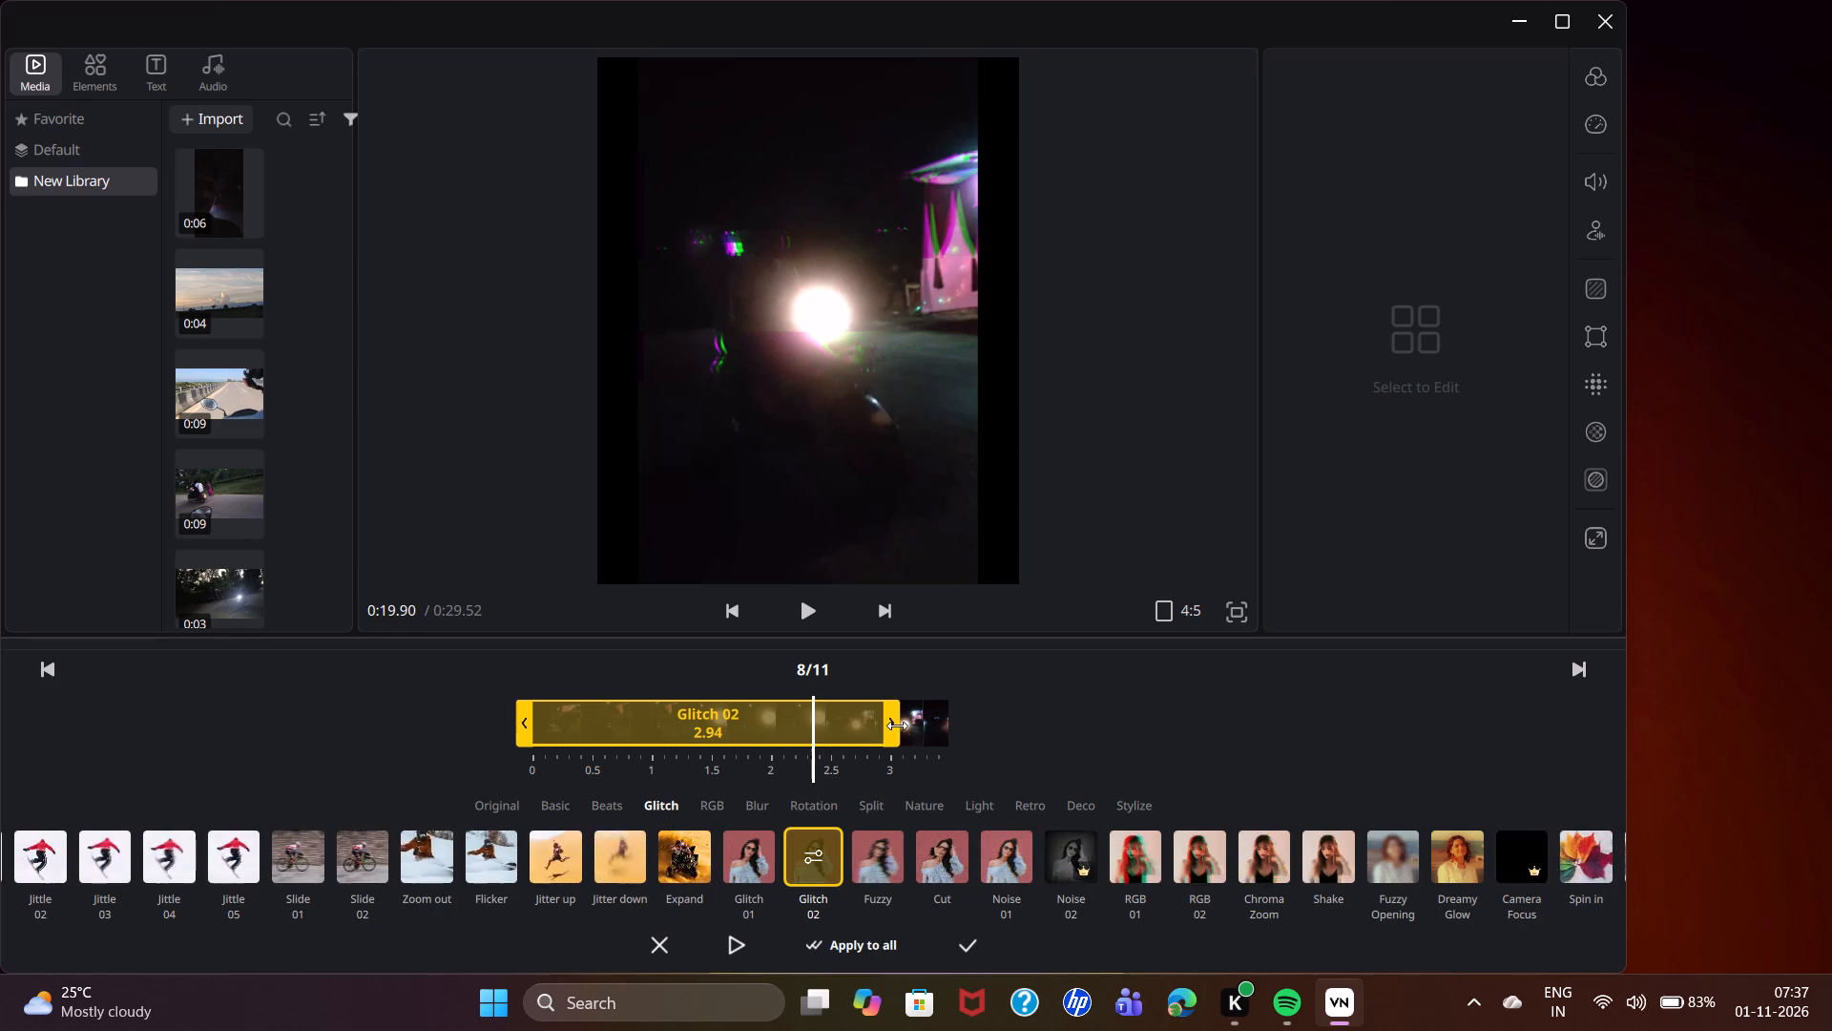
left_click_drag(897, 726, 957, 734)
Scrub back towards the start of the eighth clip, preview its Glitch 02 effect to the end and accept it.
left_click_drag(833, 776, 1045, 800)
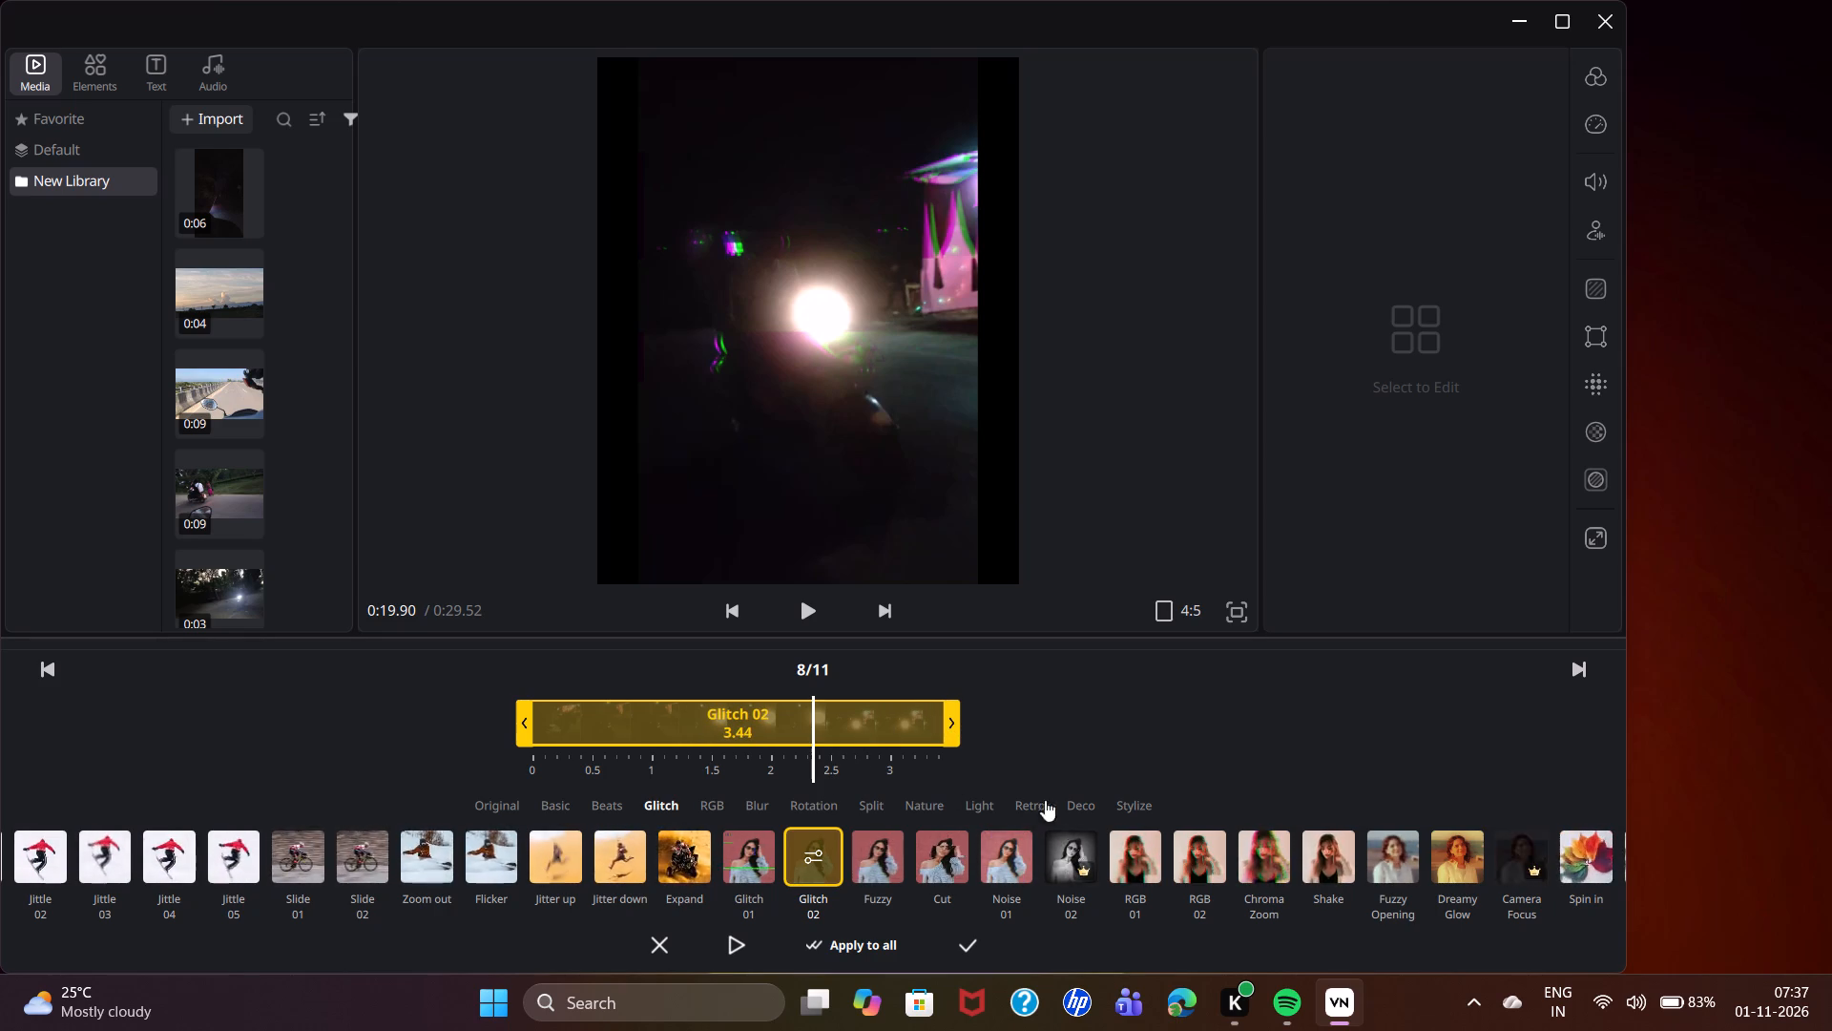
left_click_drag(1045, 800, 1046, 800)
left_click_drag(1025, 709, 1277, 741)
left_click_drag(947, 667, 968, 664)
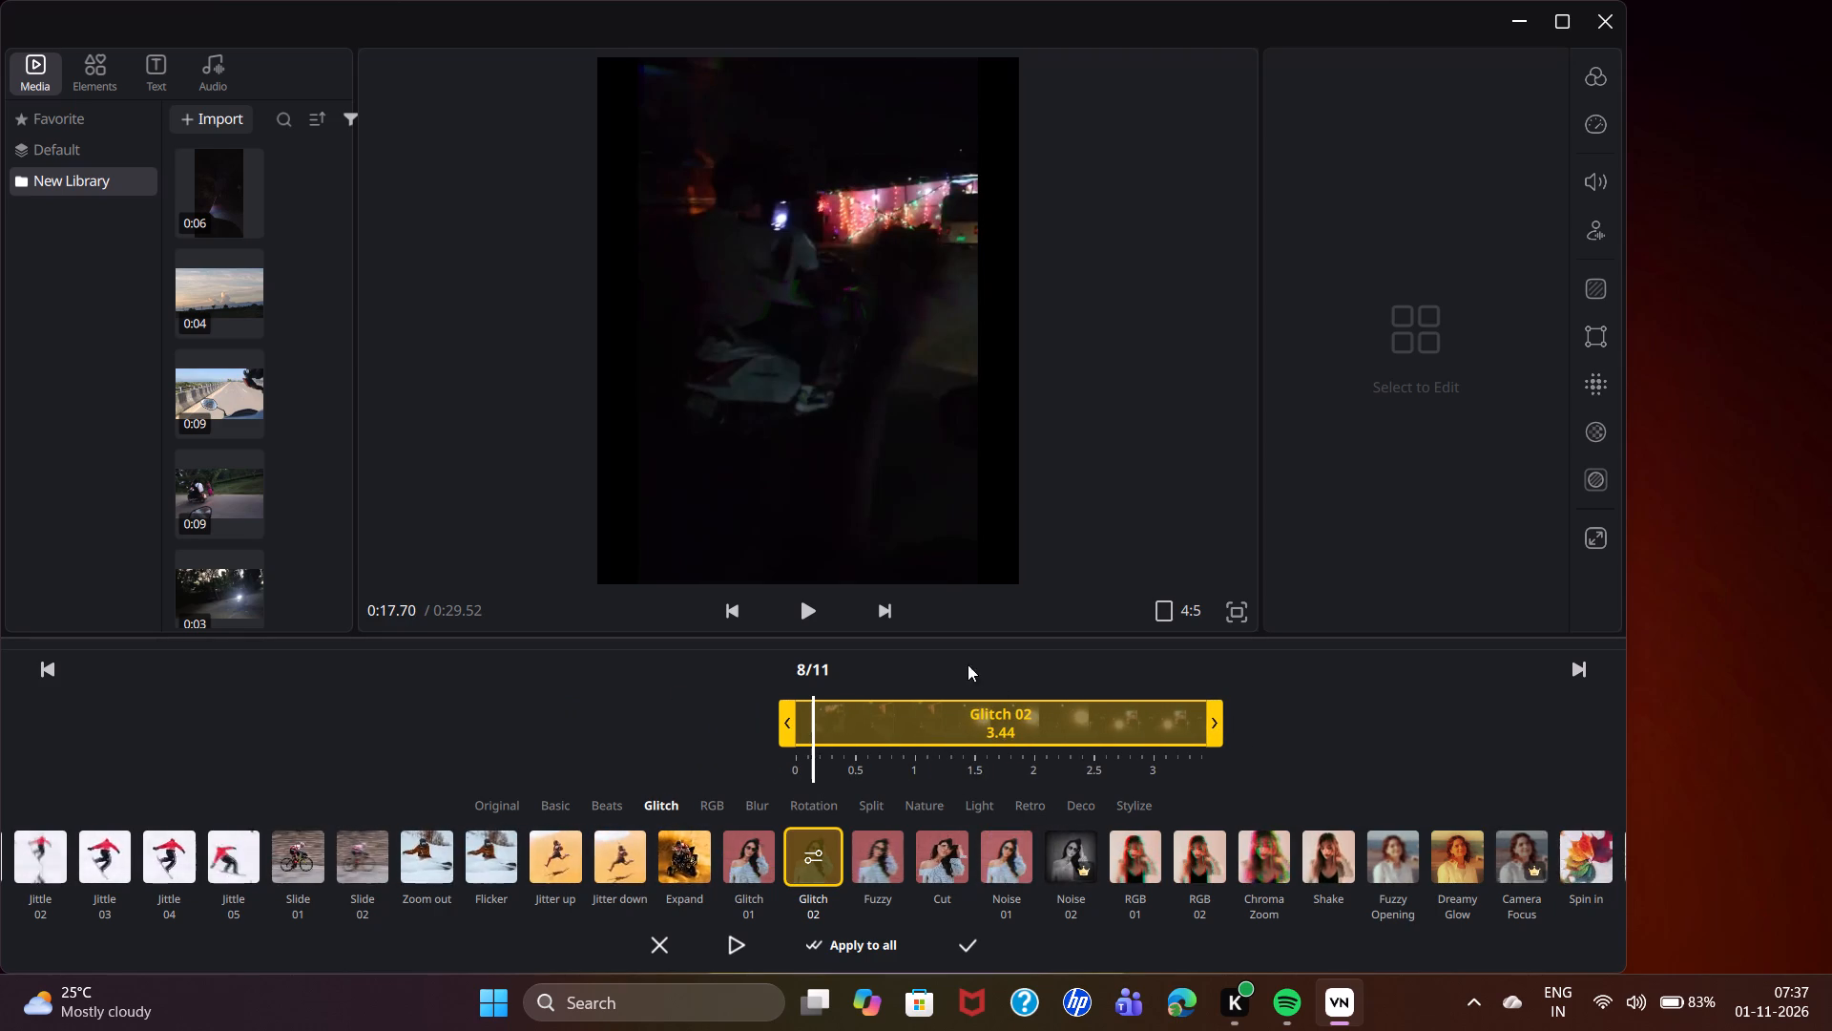
left_click_drag(968, 664, 981, 666)
left_click_drag(813, 699, 828, 698)
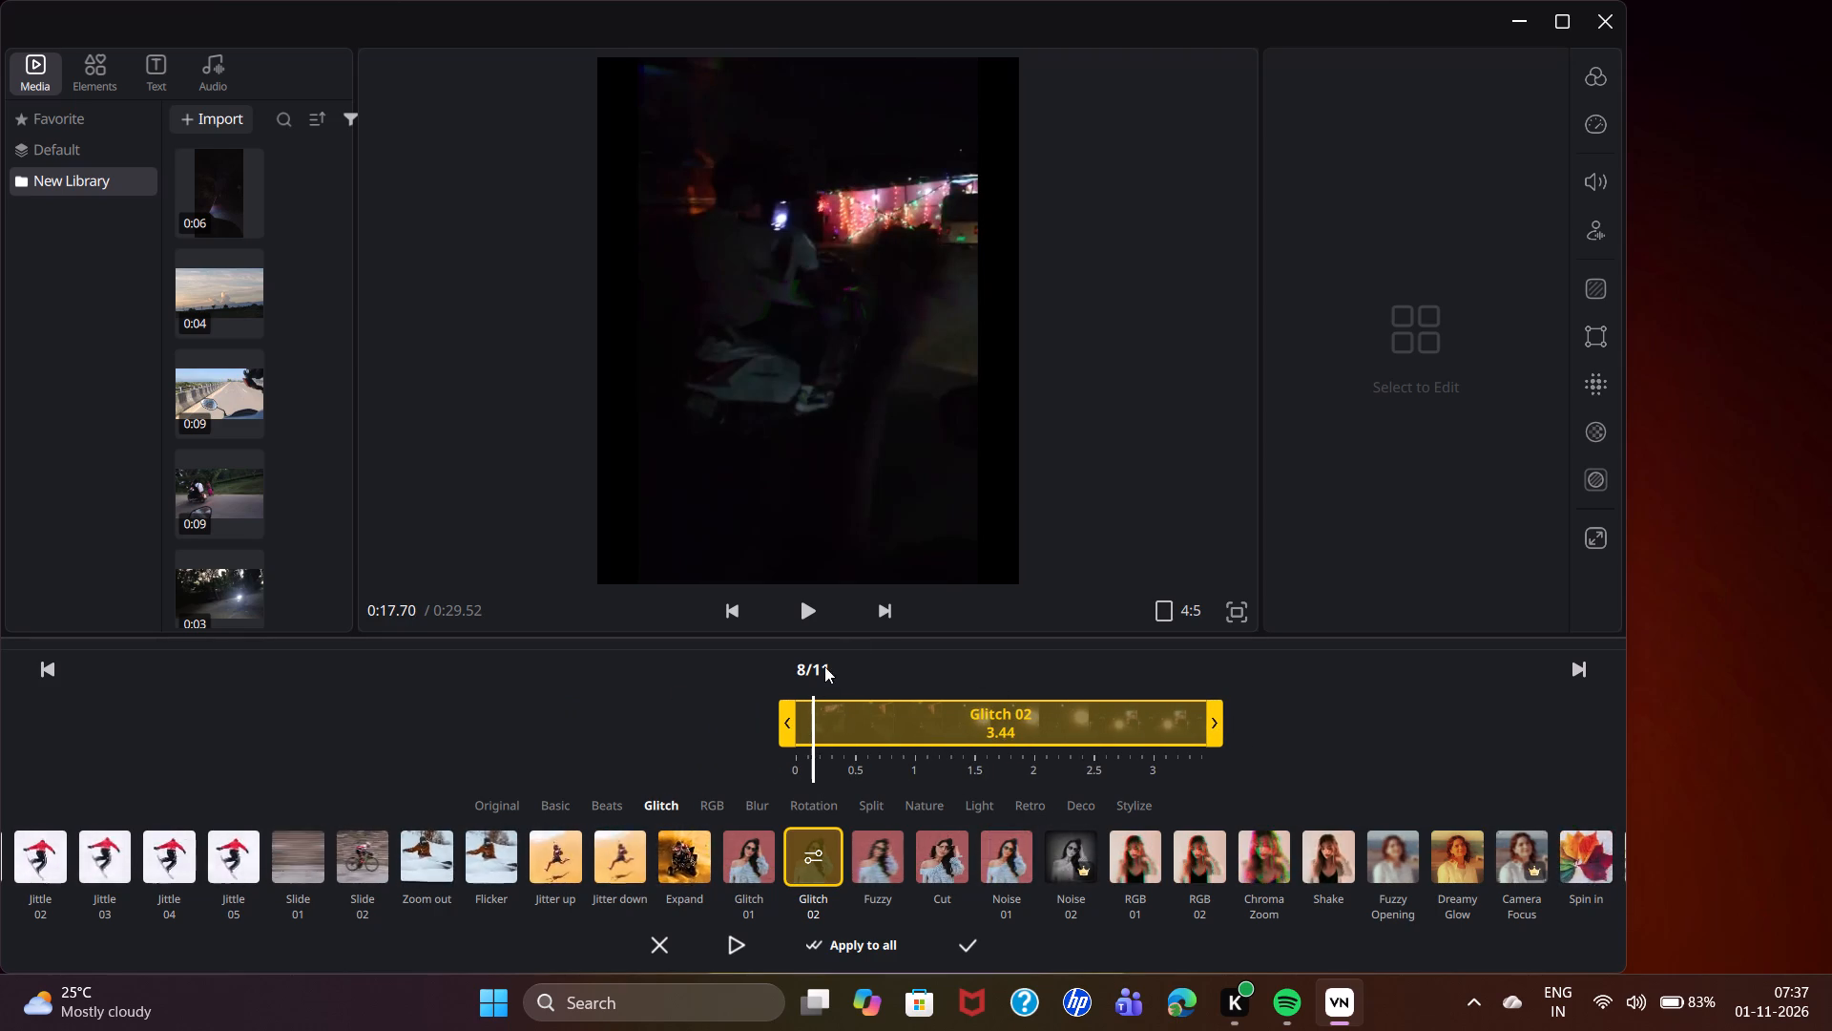
left_click_drag(824, 665, 877, 672)
left_click_drag(877, 672, 910, 679)
left_click(721, 937)
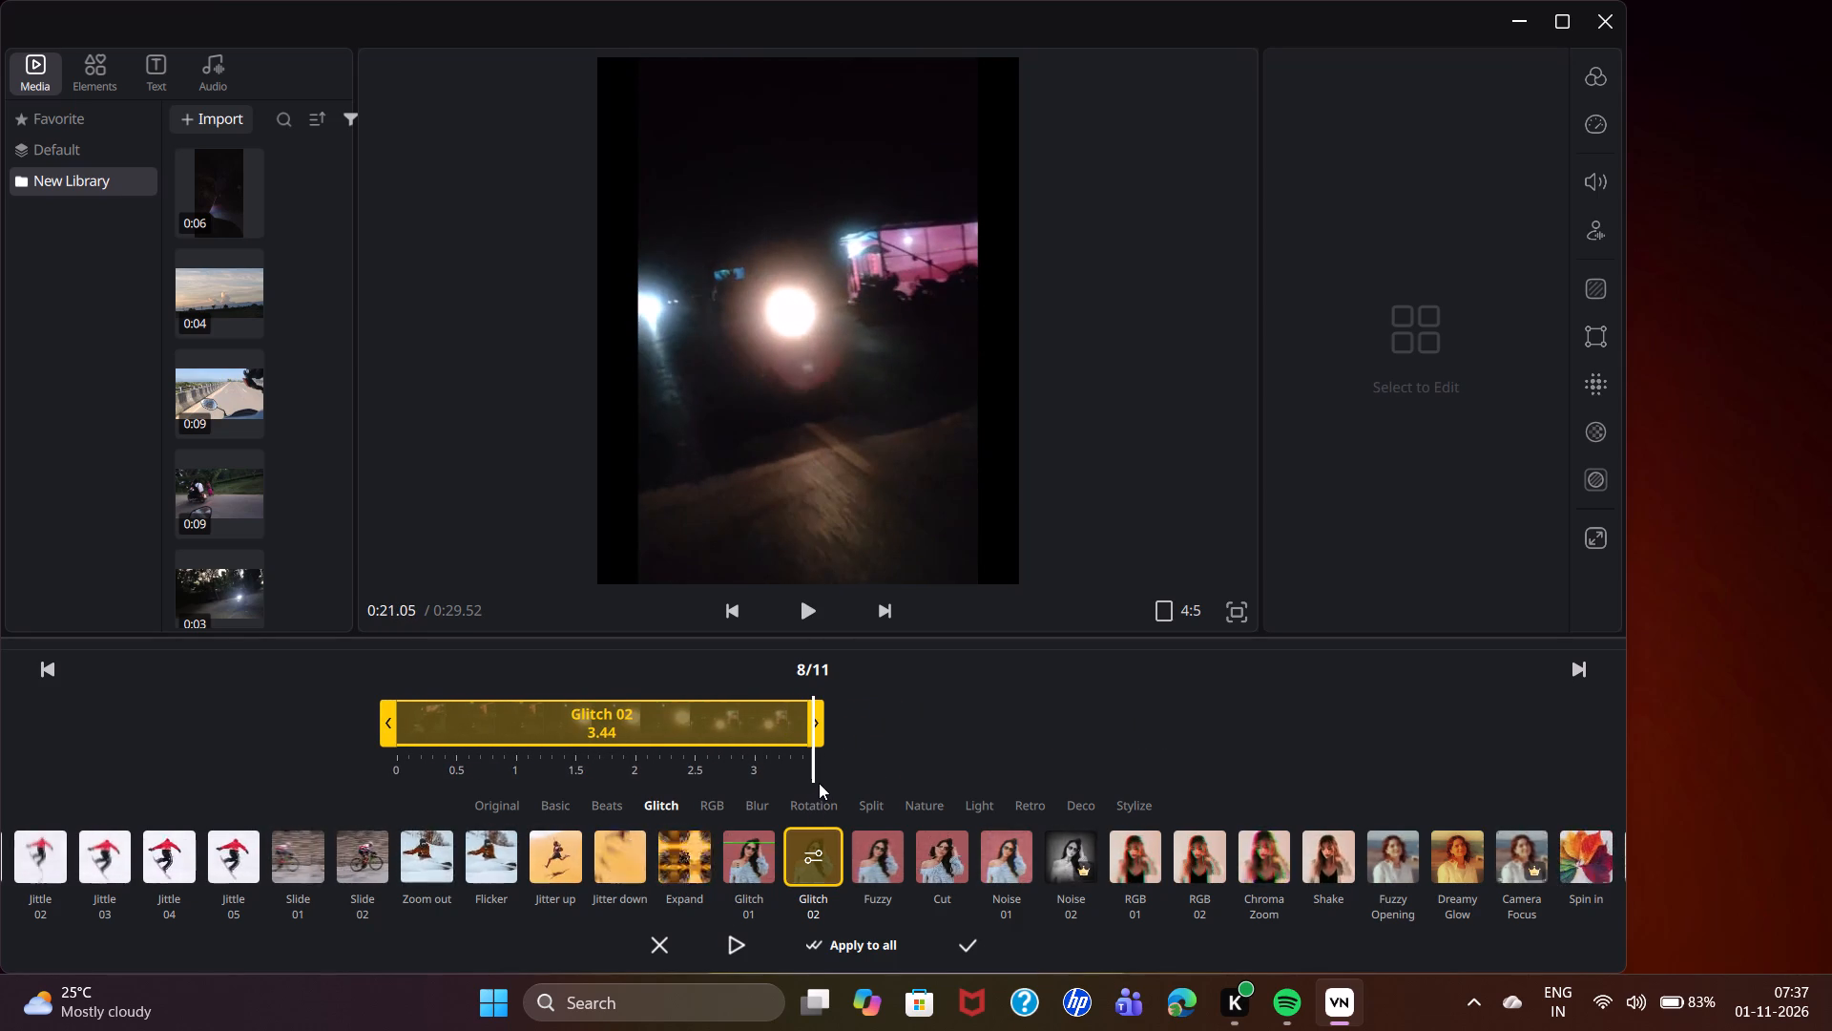
left_click(966, 940)
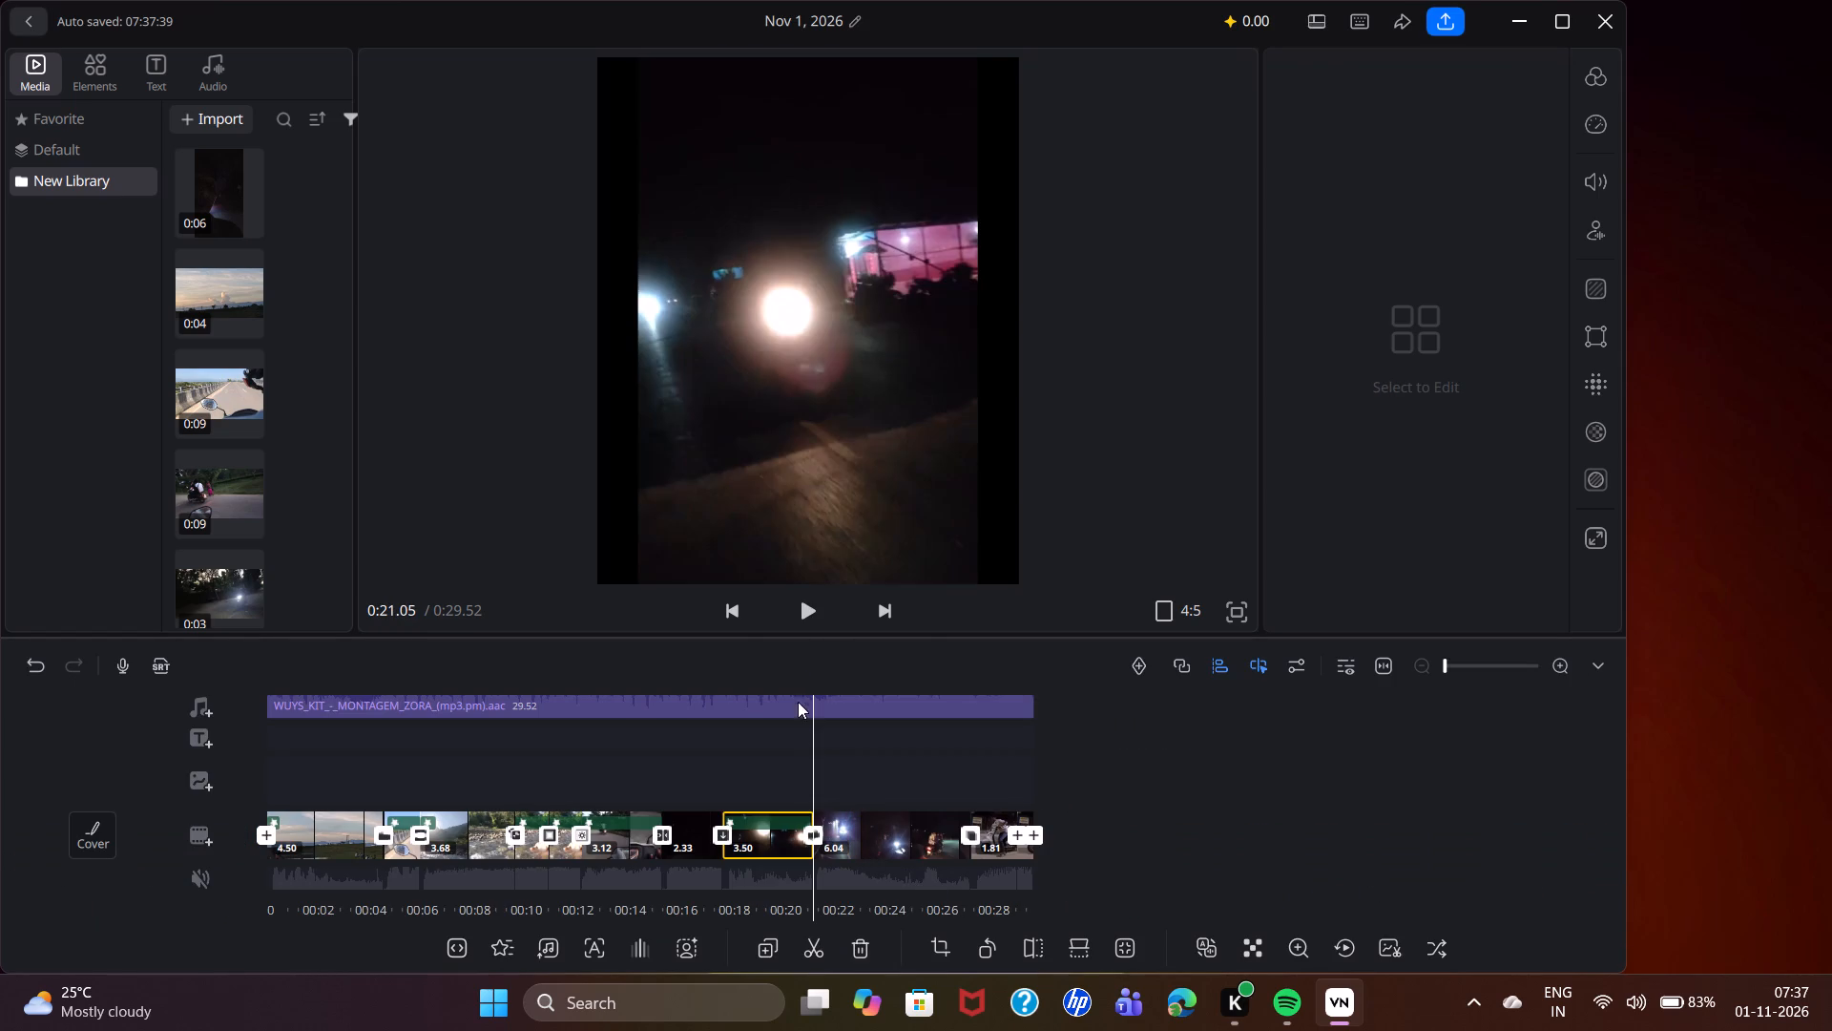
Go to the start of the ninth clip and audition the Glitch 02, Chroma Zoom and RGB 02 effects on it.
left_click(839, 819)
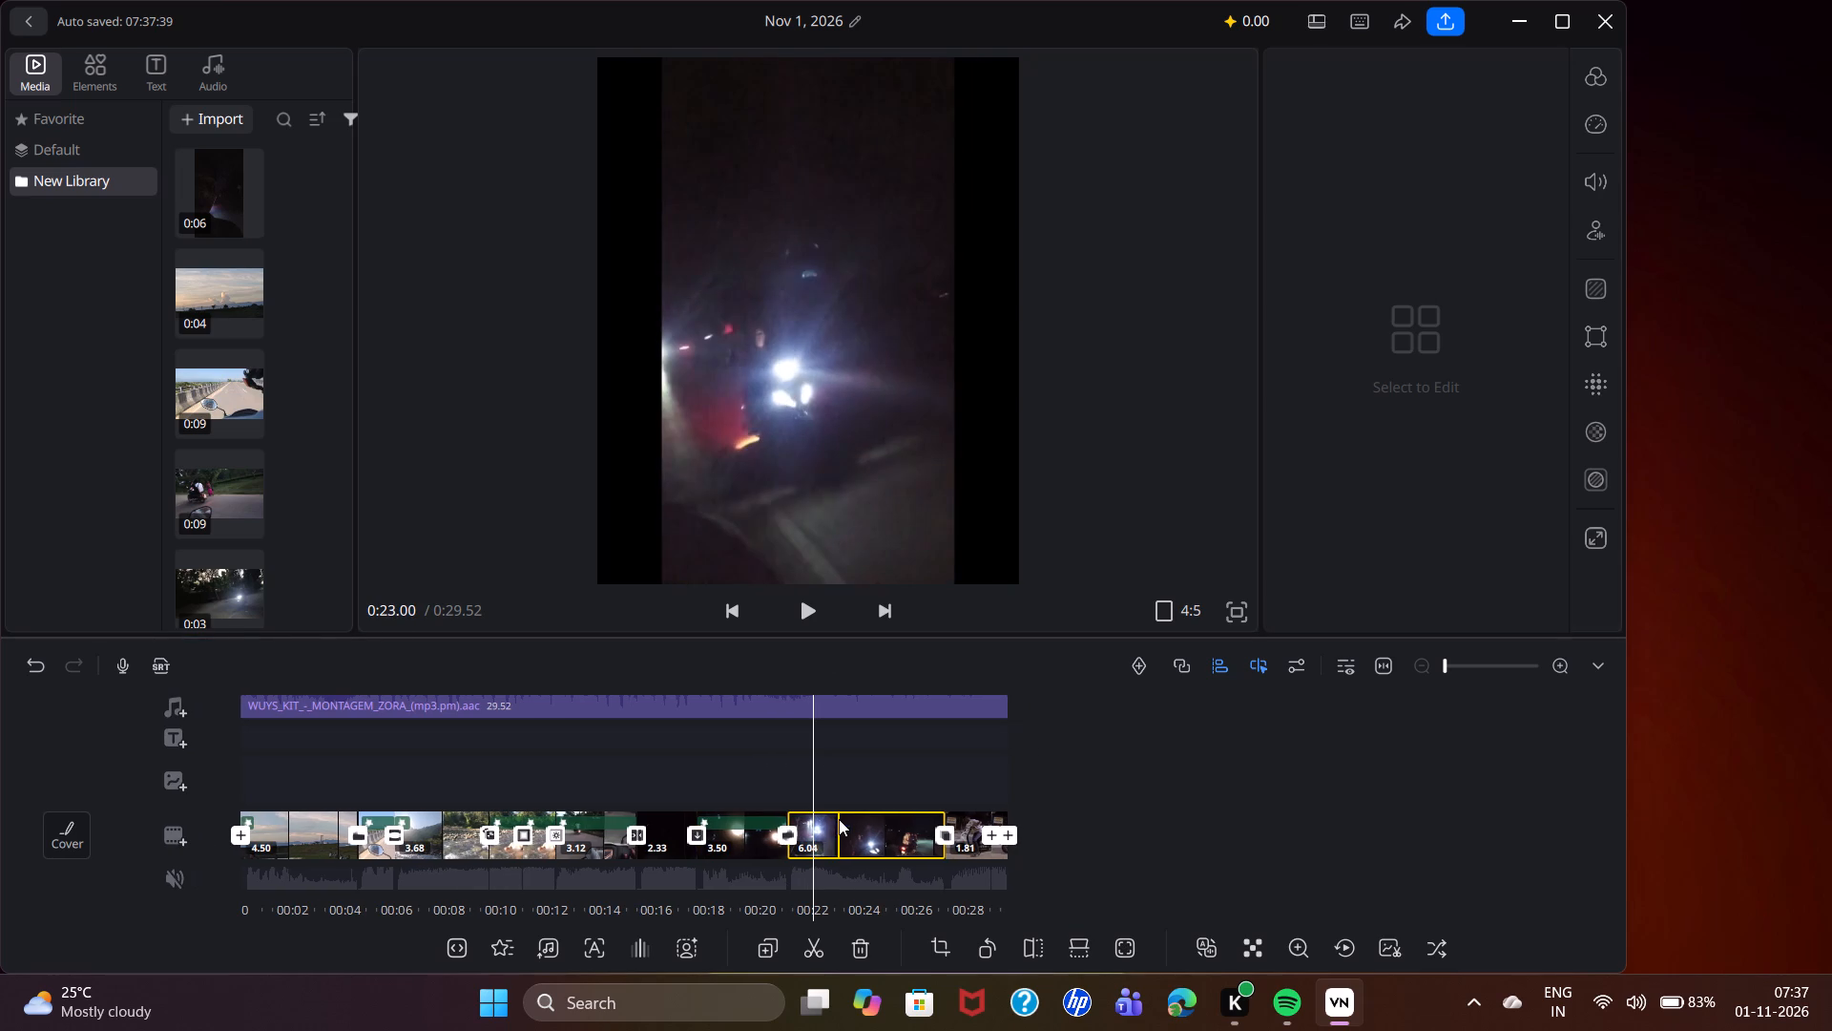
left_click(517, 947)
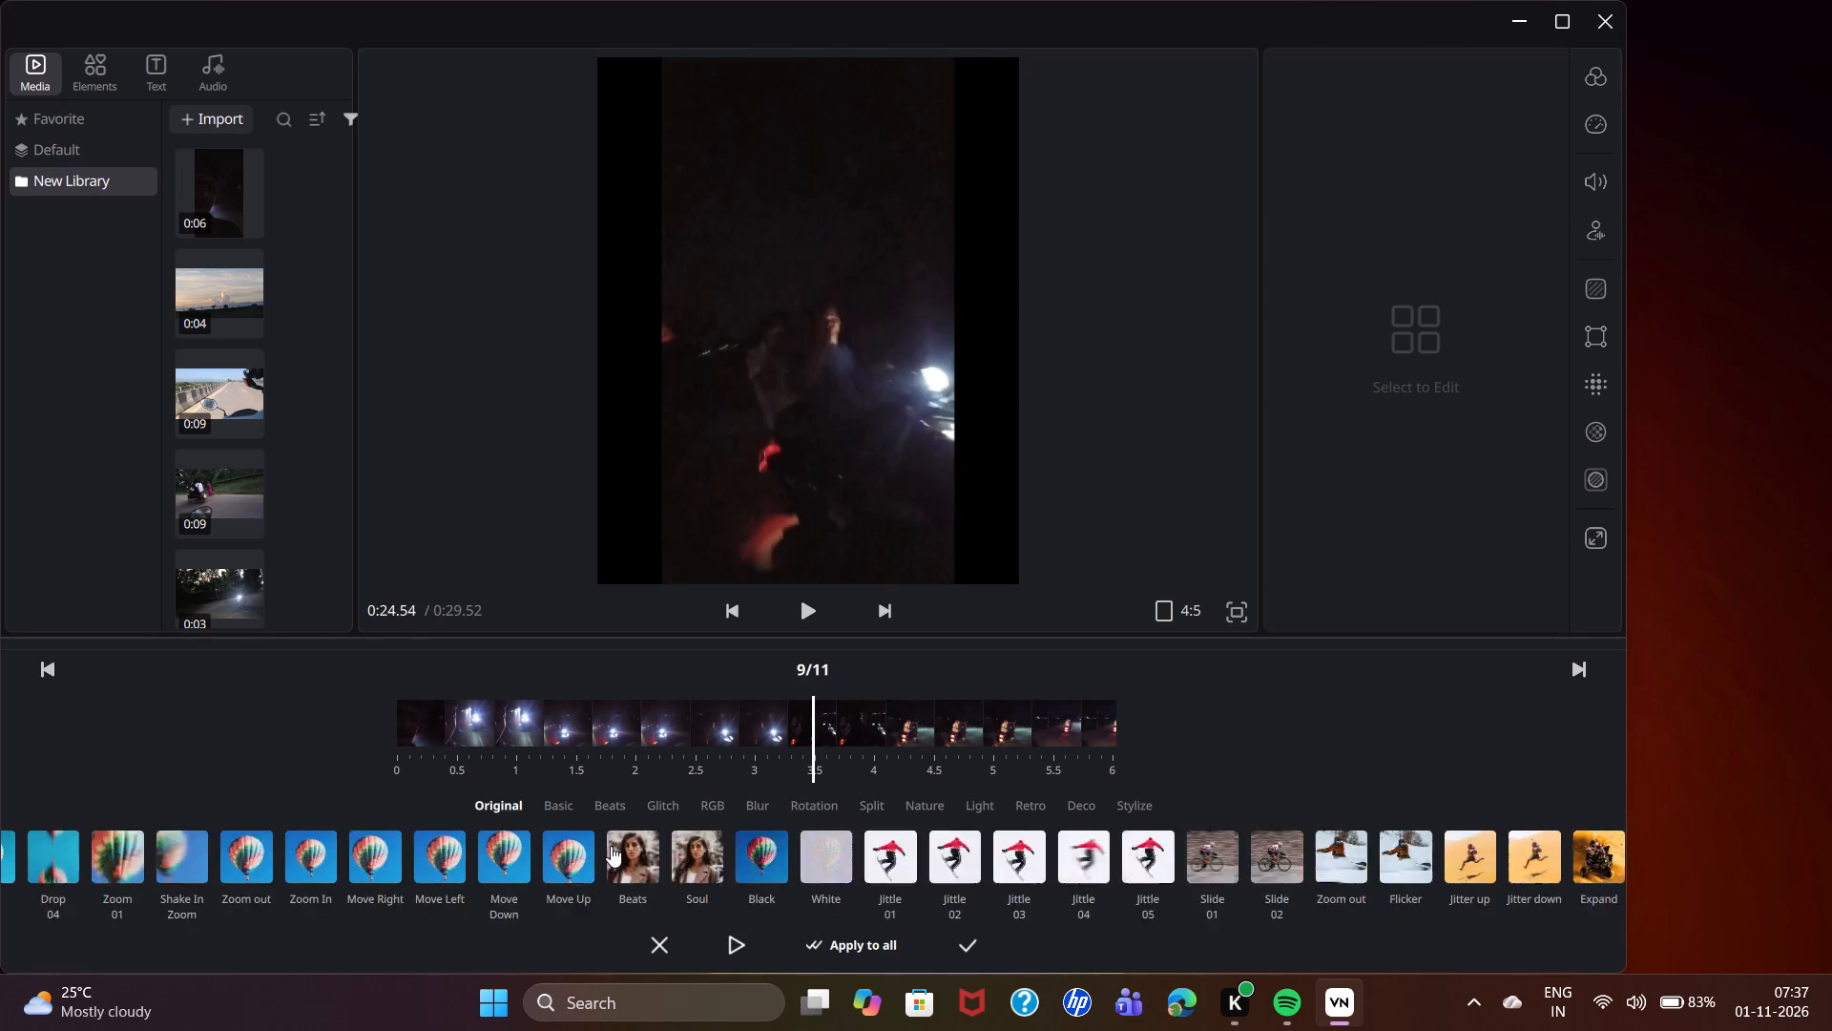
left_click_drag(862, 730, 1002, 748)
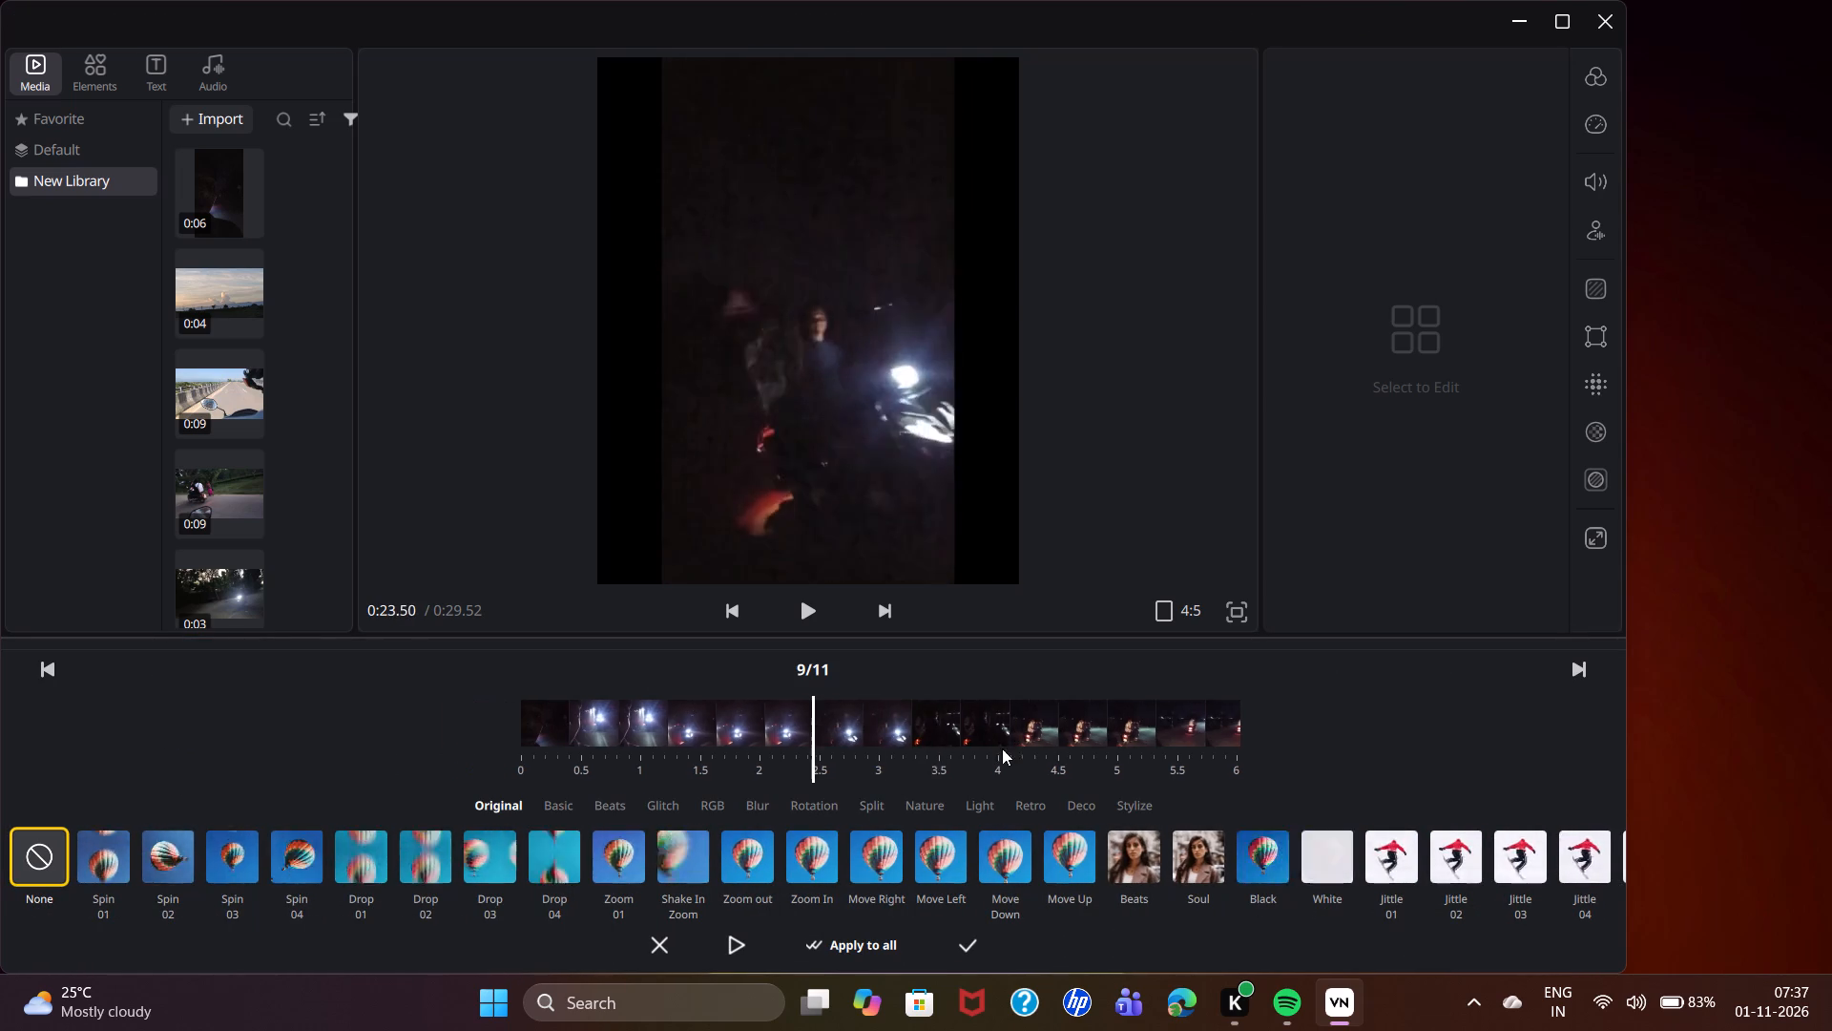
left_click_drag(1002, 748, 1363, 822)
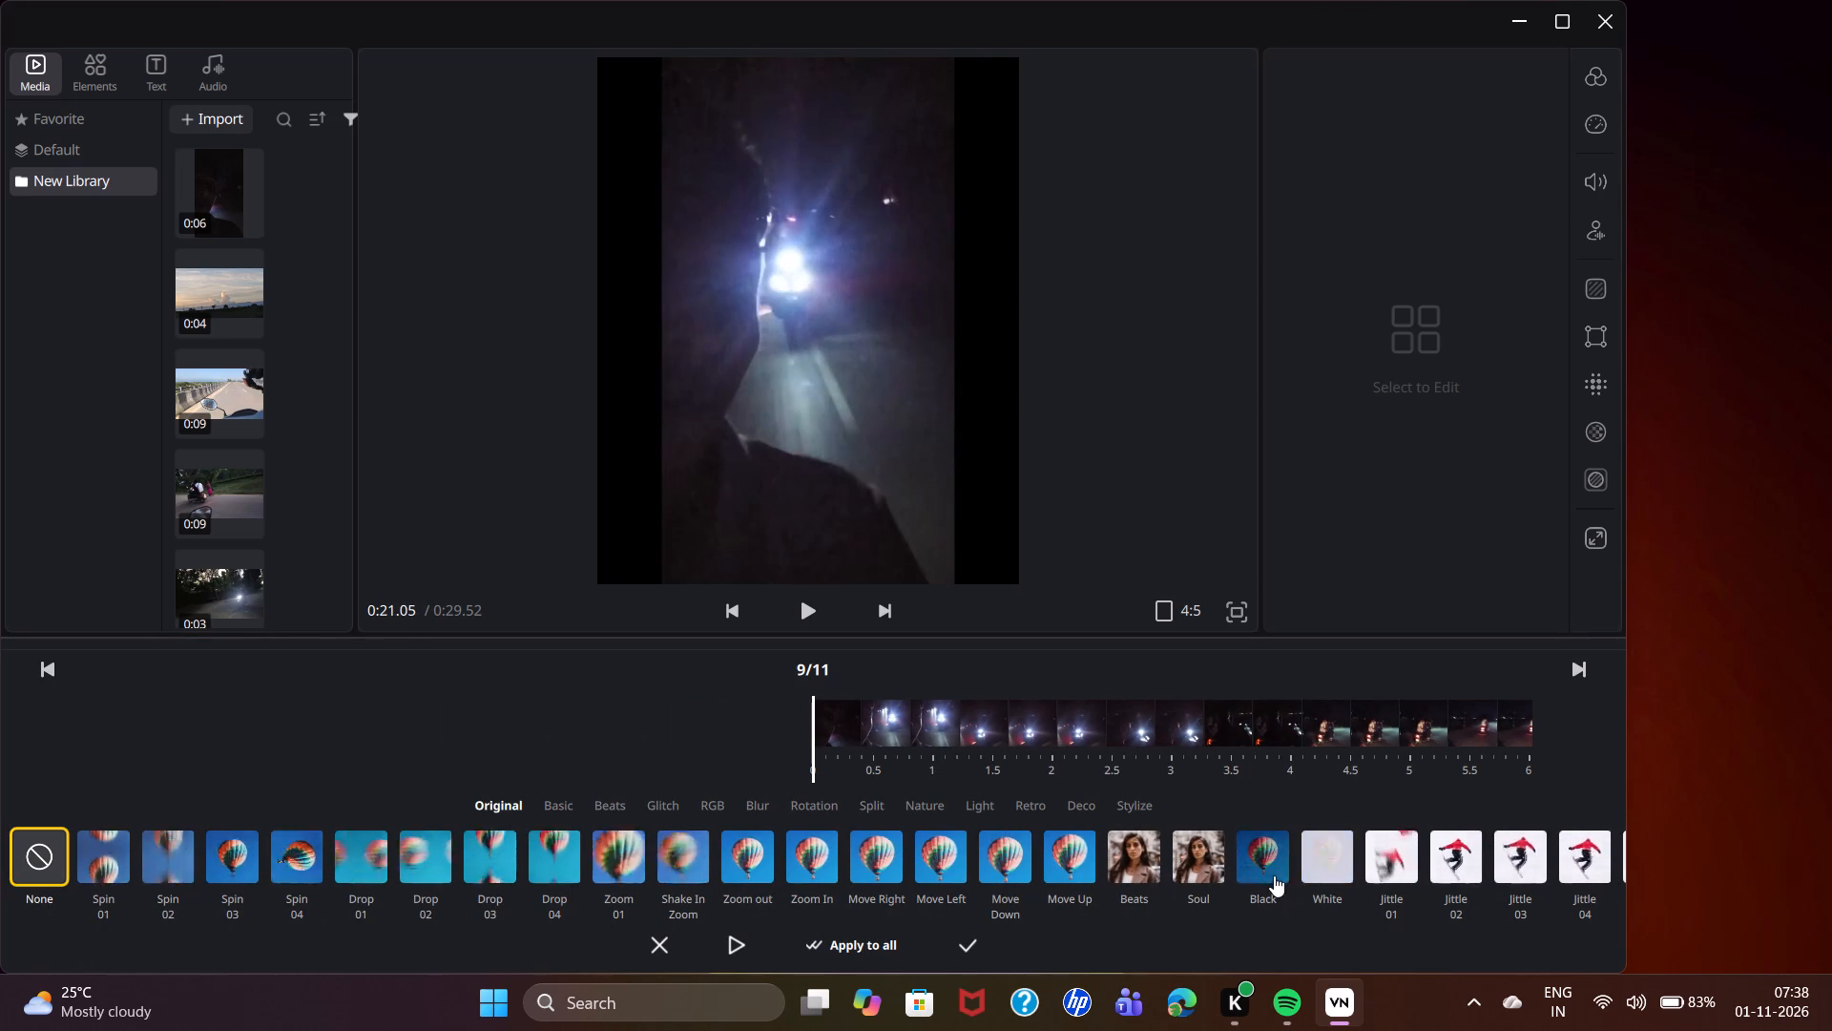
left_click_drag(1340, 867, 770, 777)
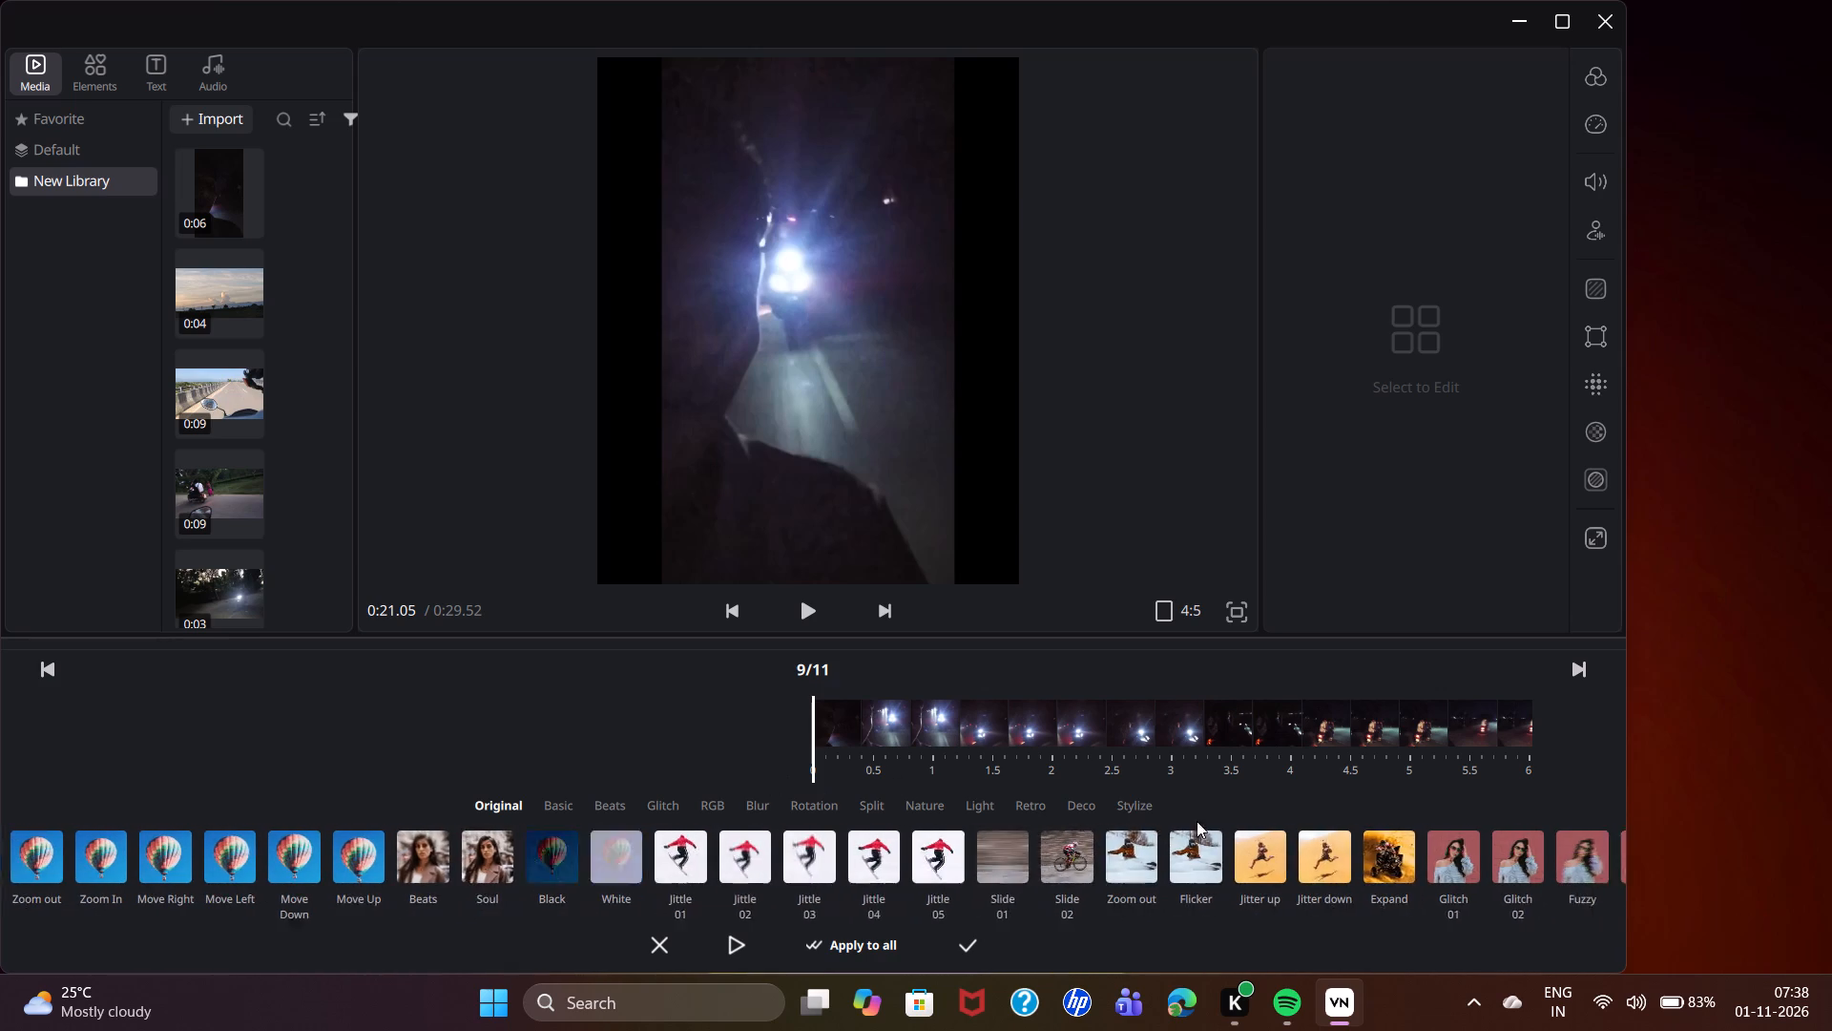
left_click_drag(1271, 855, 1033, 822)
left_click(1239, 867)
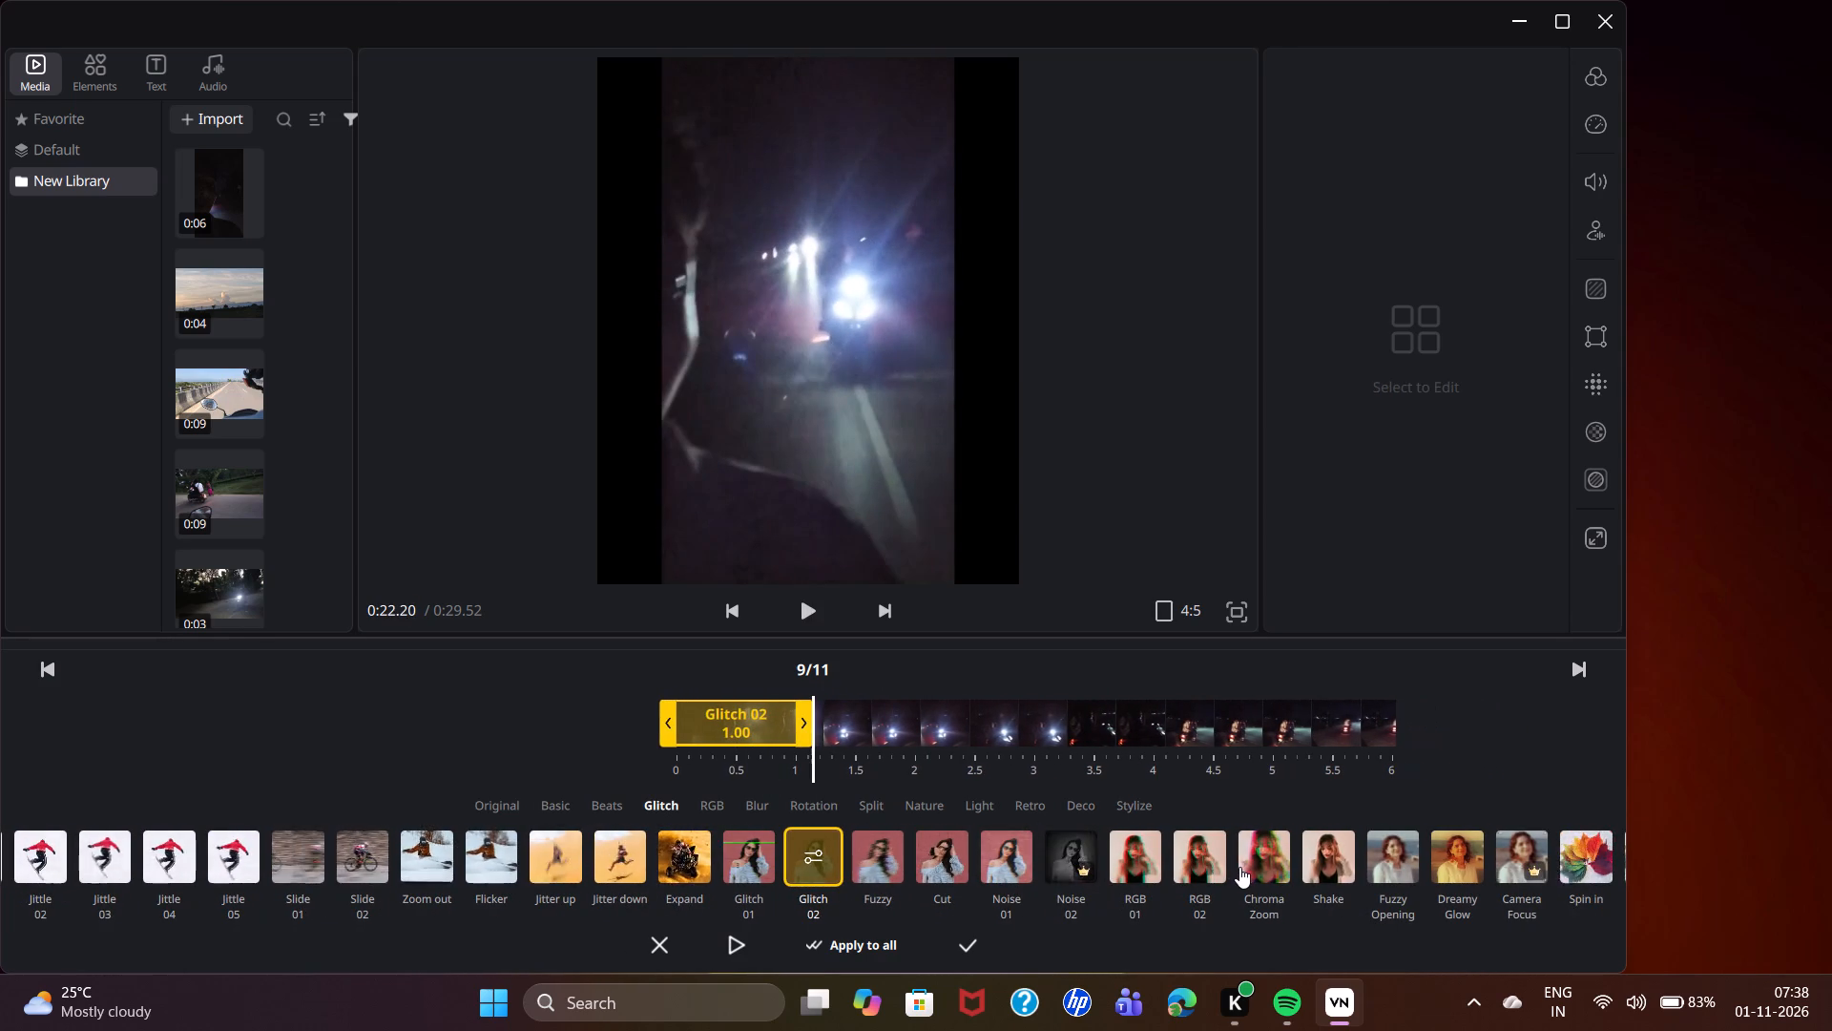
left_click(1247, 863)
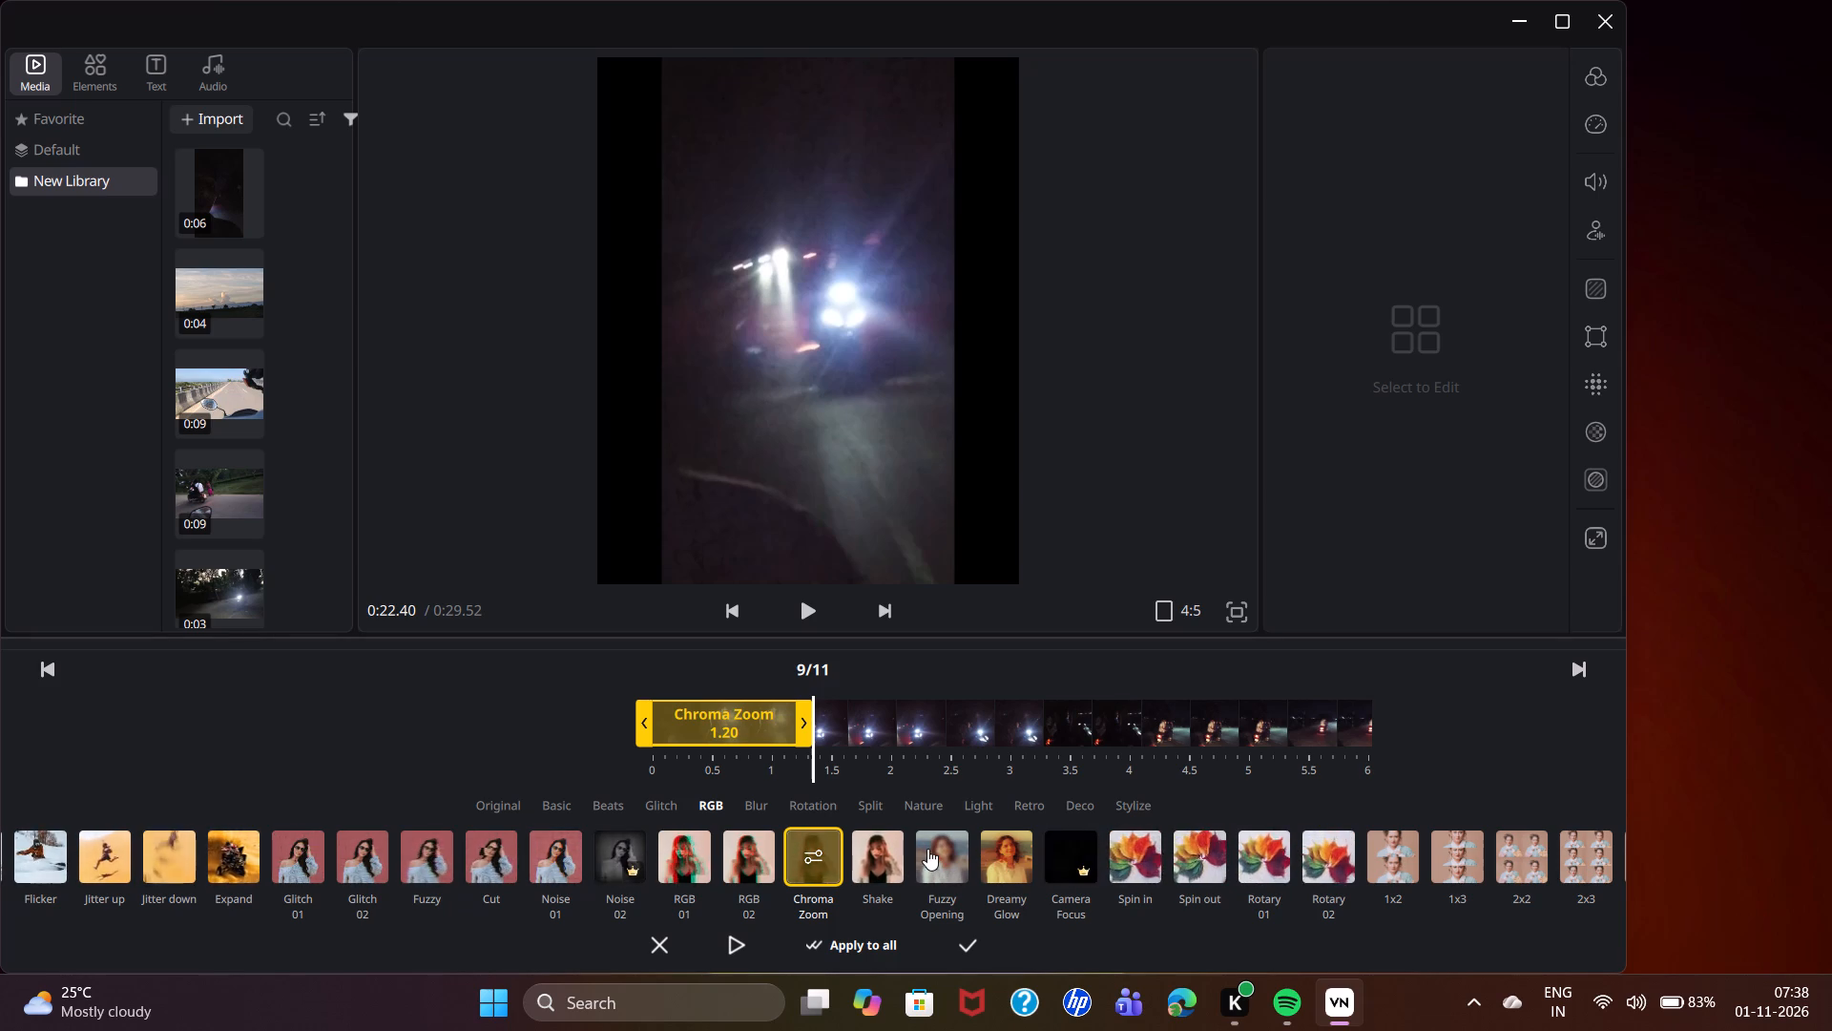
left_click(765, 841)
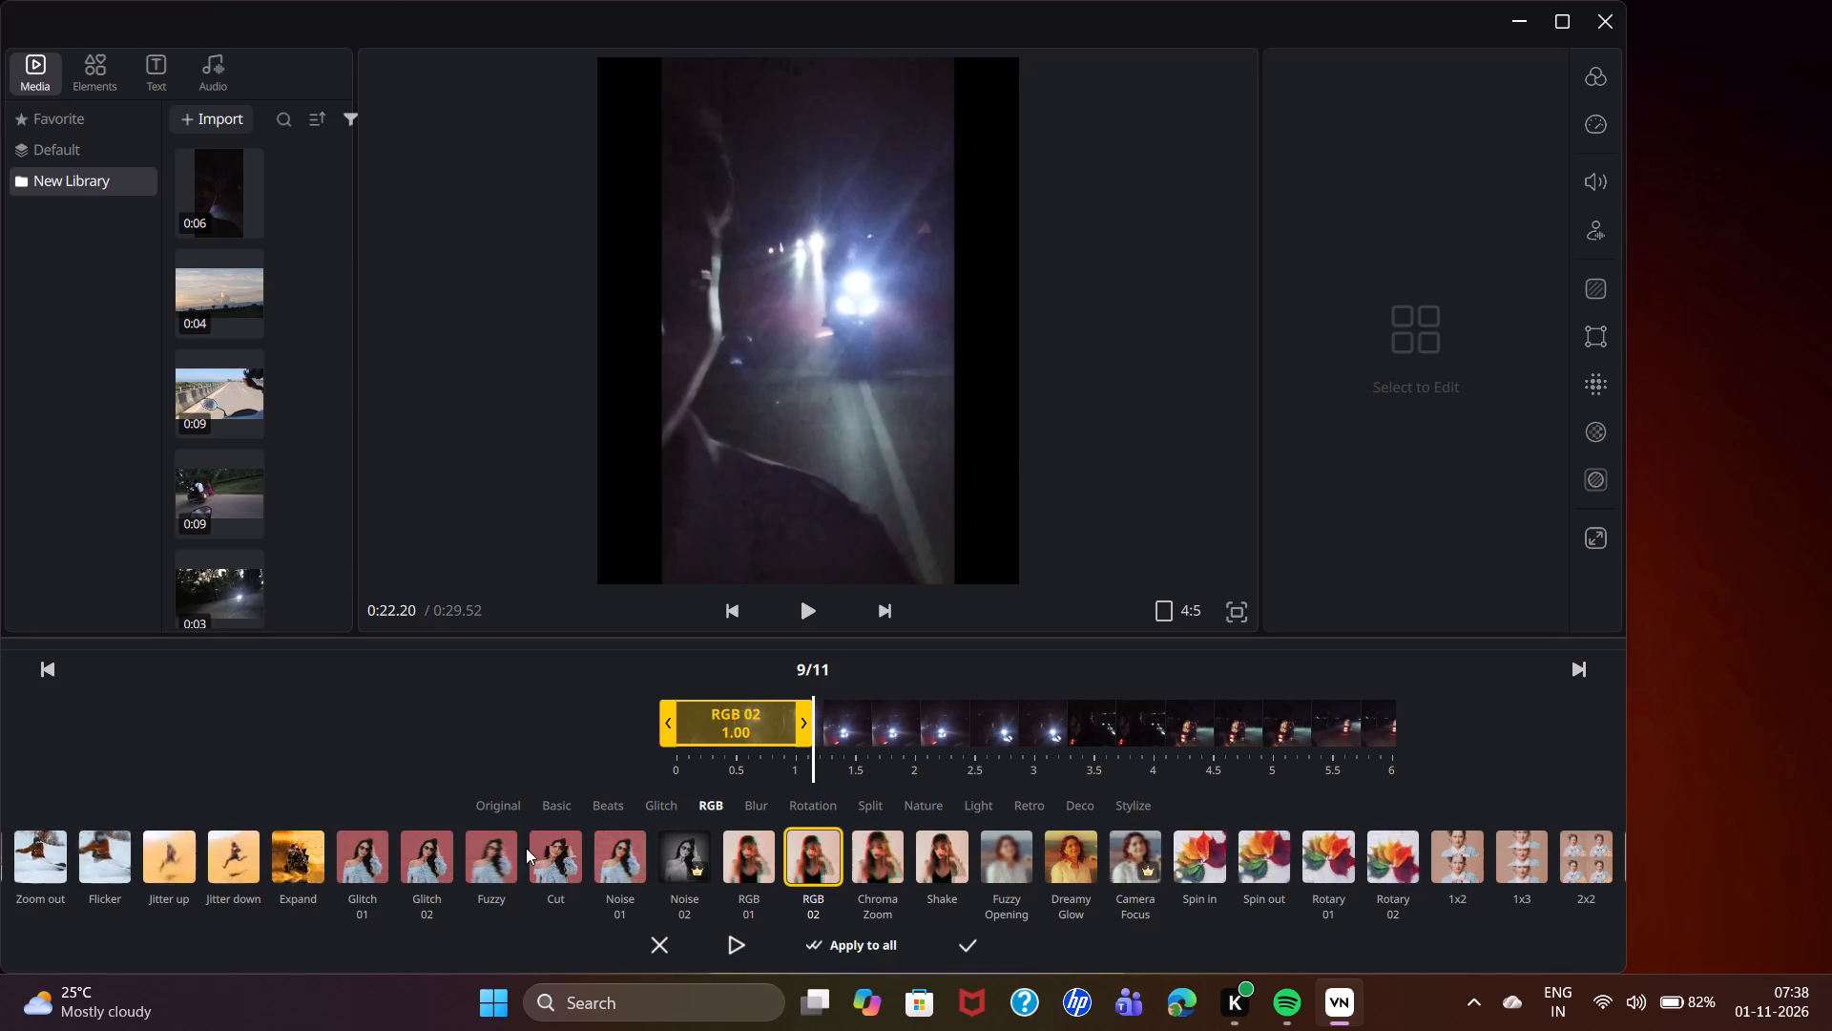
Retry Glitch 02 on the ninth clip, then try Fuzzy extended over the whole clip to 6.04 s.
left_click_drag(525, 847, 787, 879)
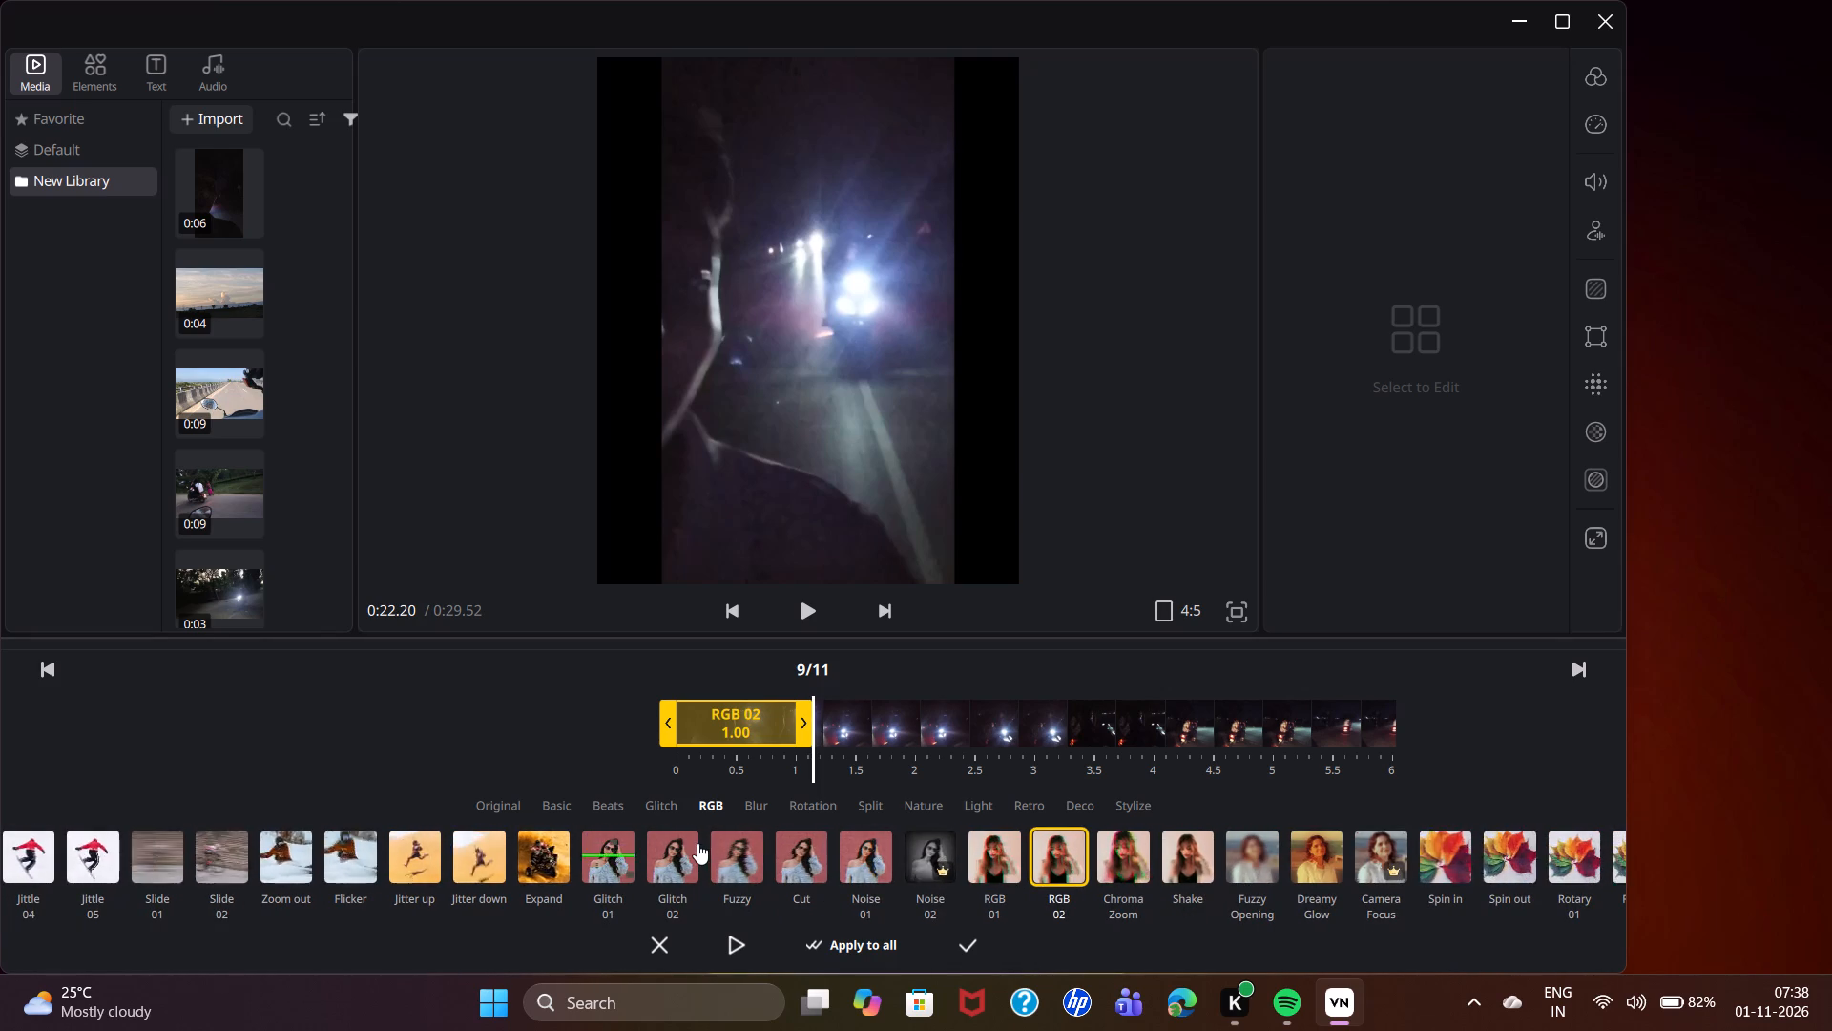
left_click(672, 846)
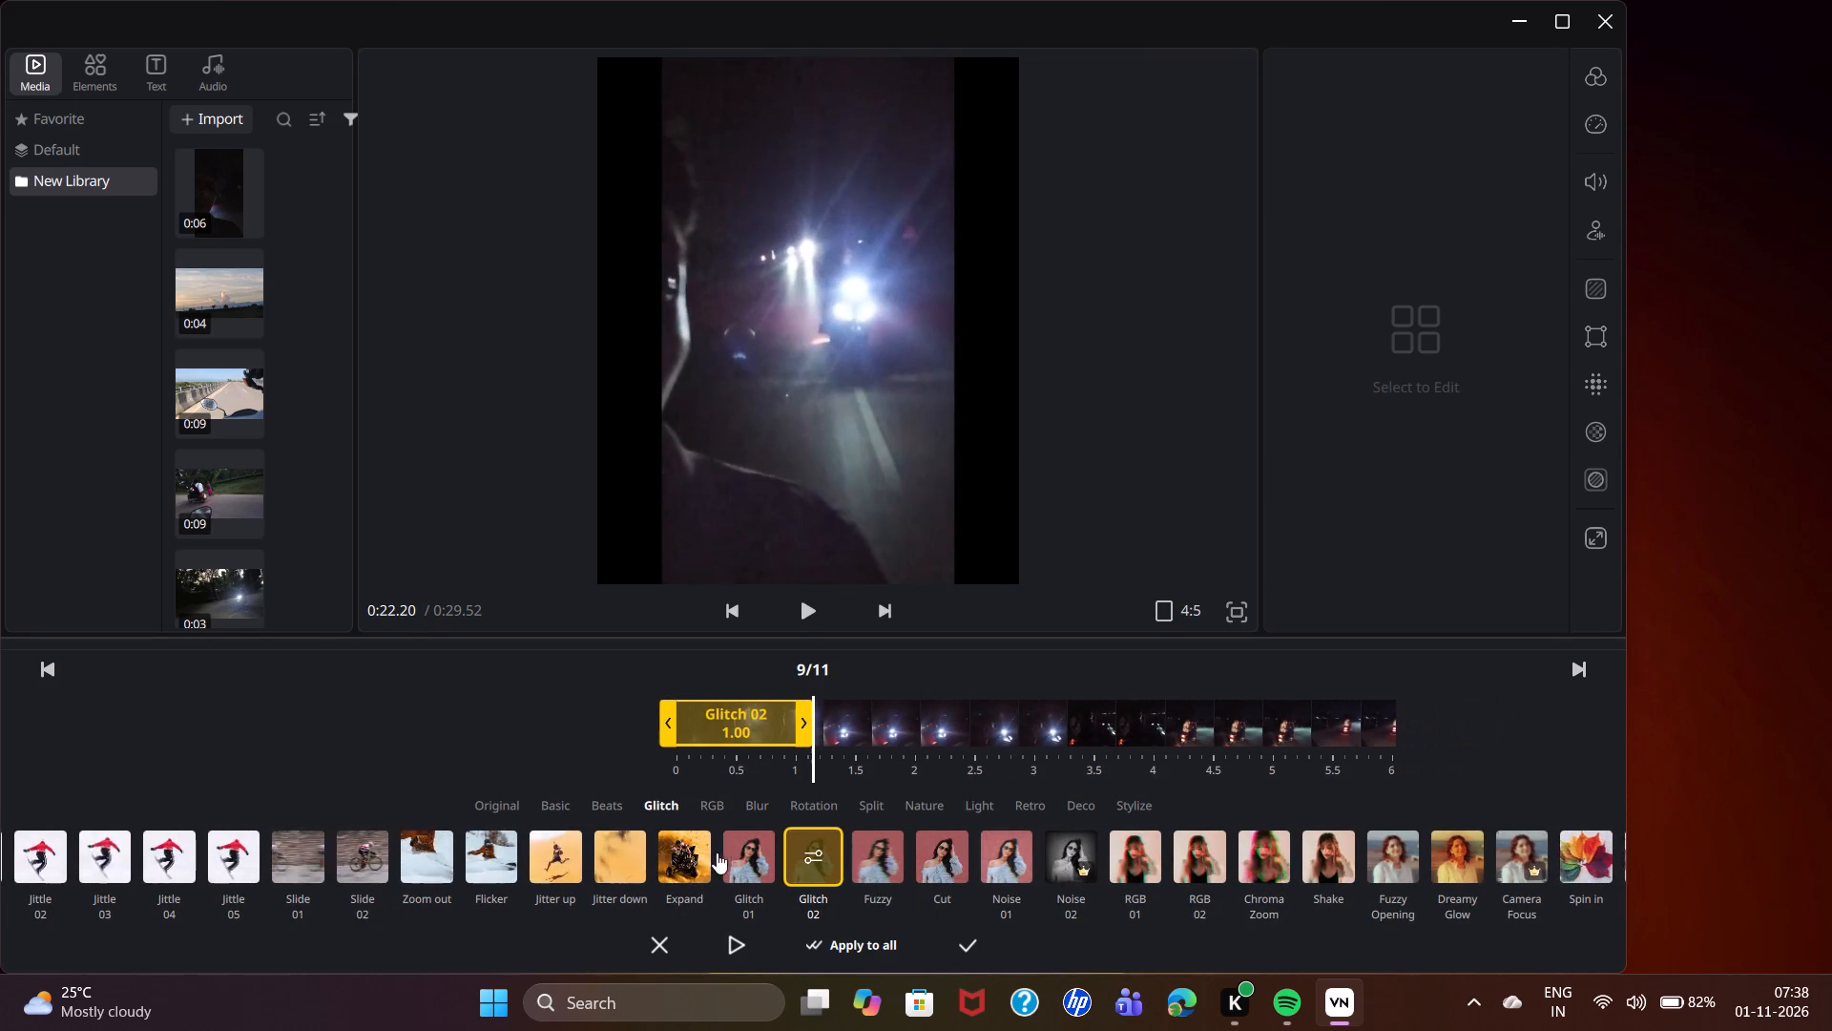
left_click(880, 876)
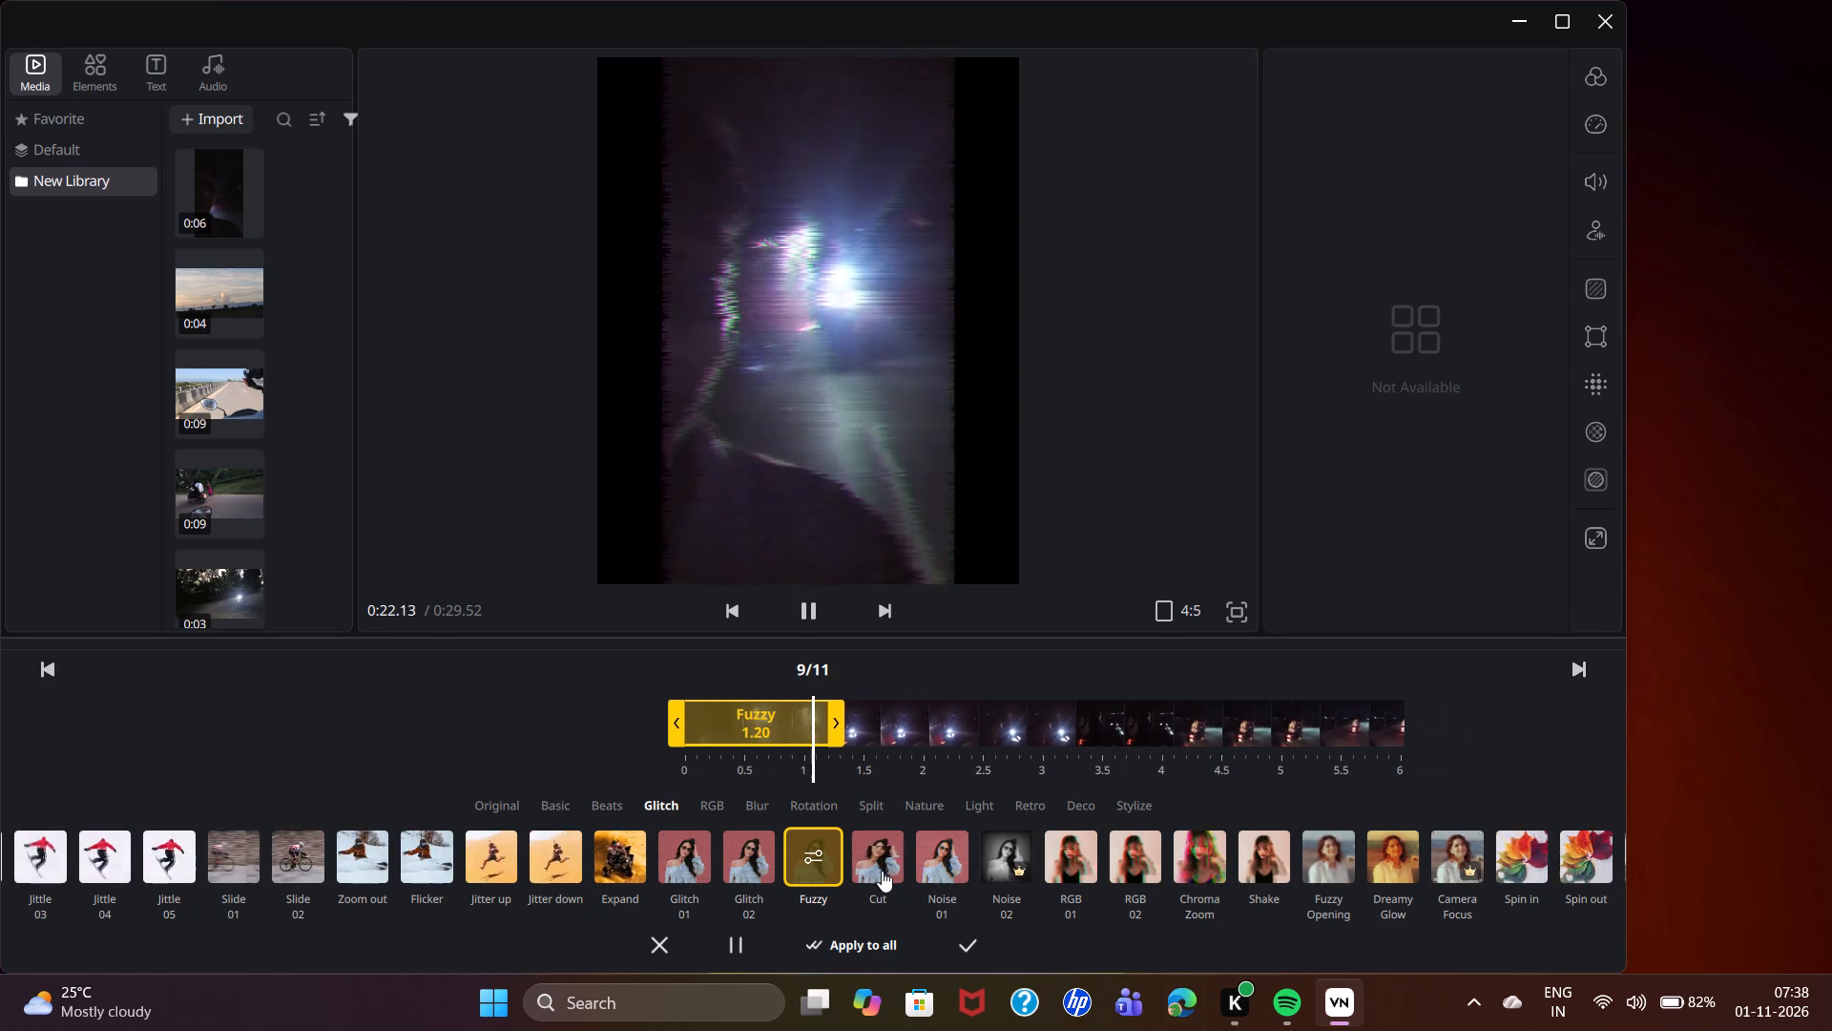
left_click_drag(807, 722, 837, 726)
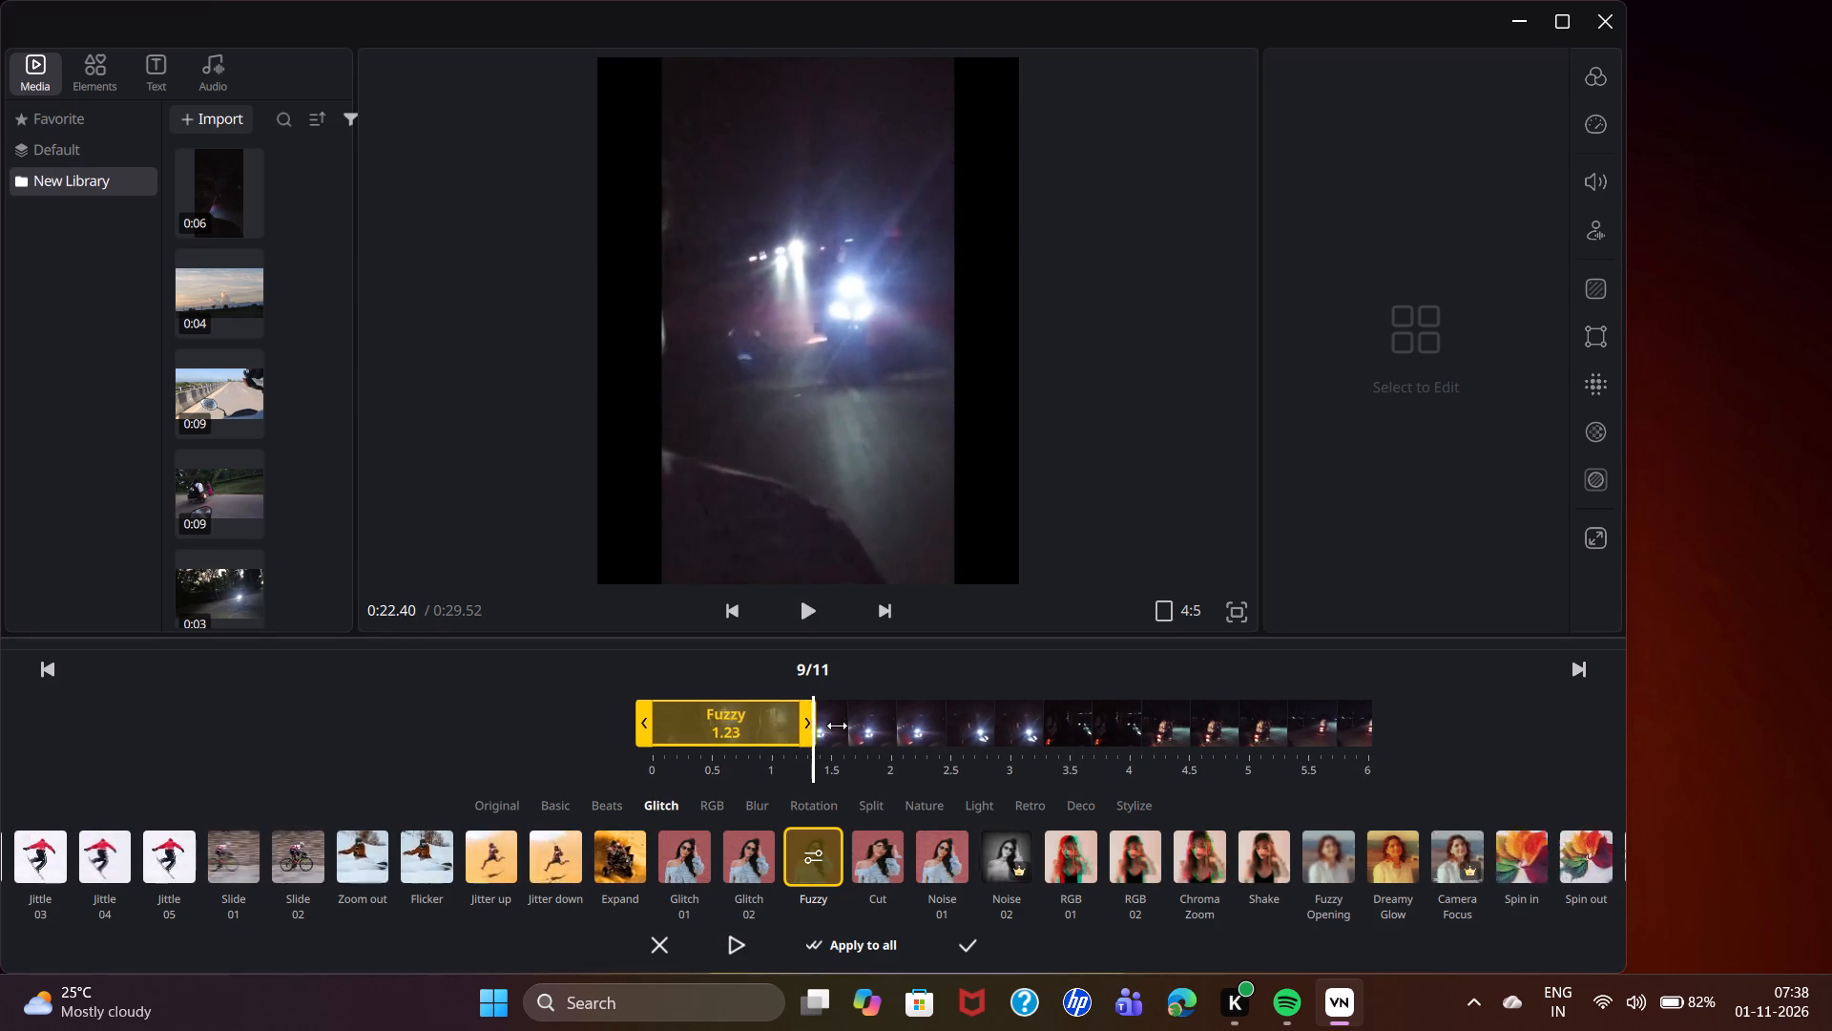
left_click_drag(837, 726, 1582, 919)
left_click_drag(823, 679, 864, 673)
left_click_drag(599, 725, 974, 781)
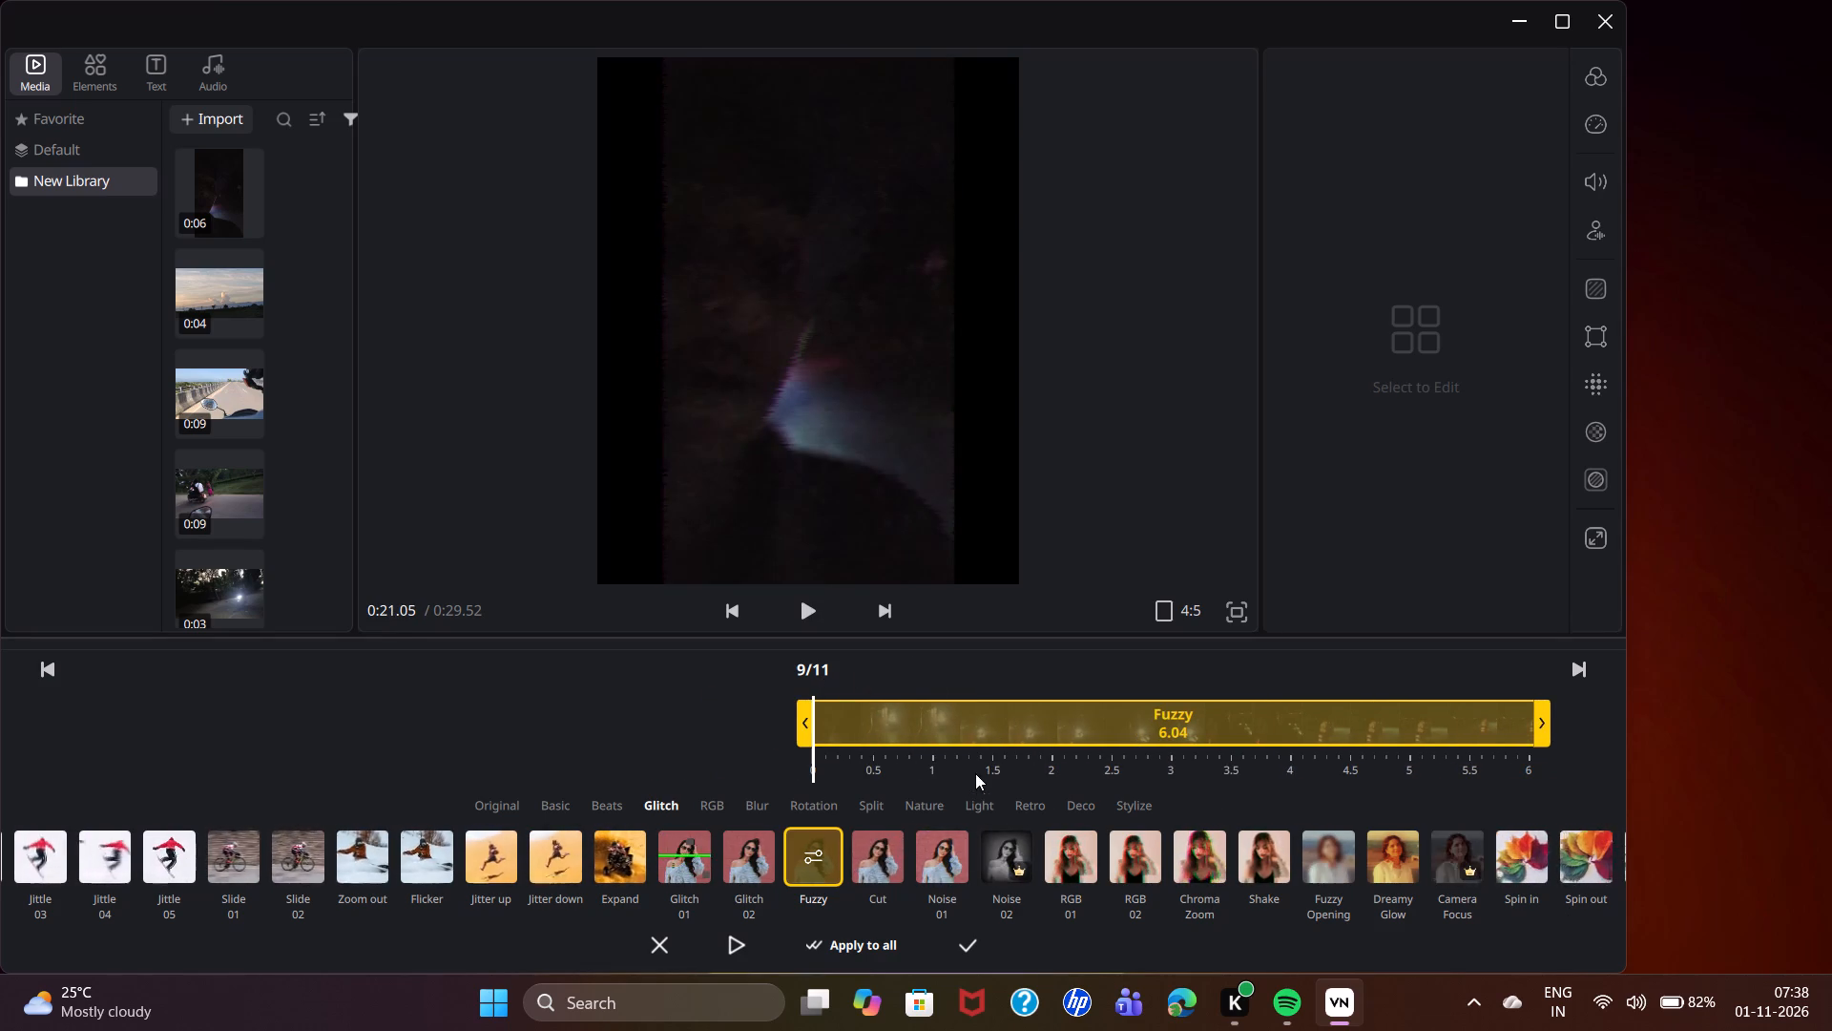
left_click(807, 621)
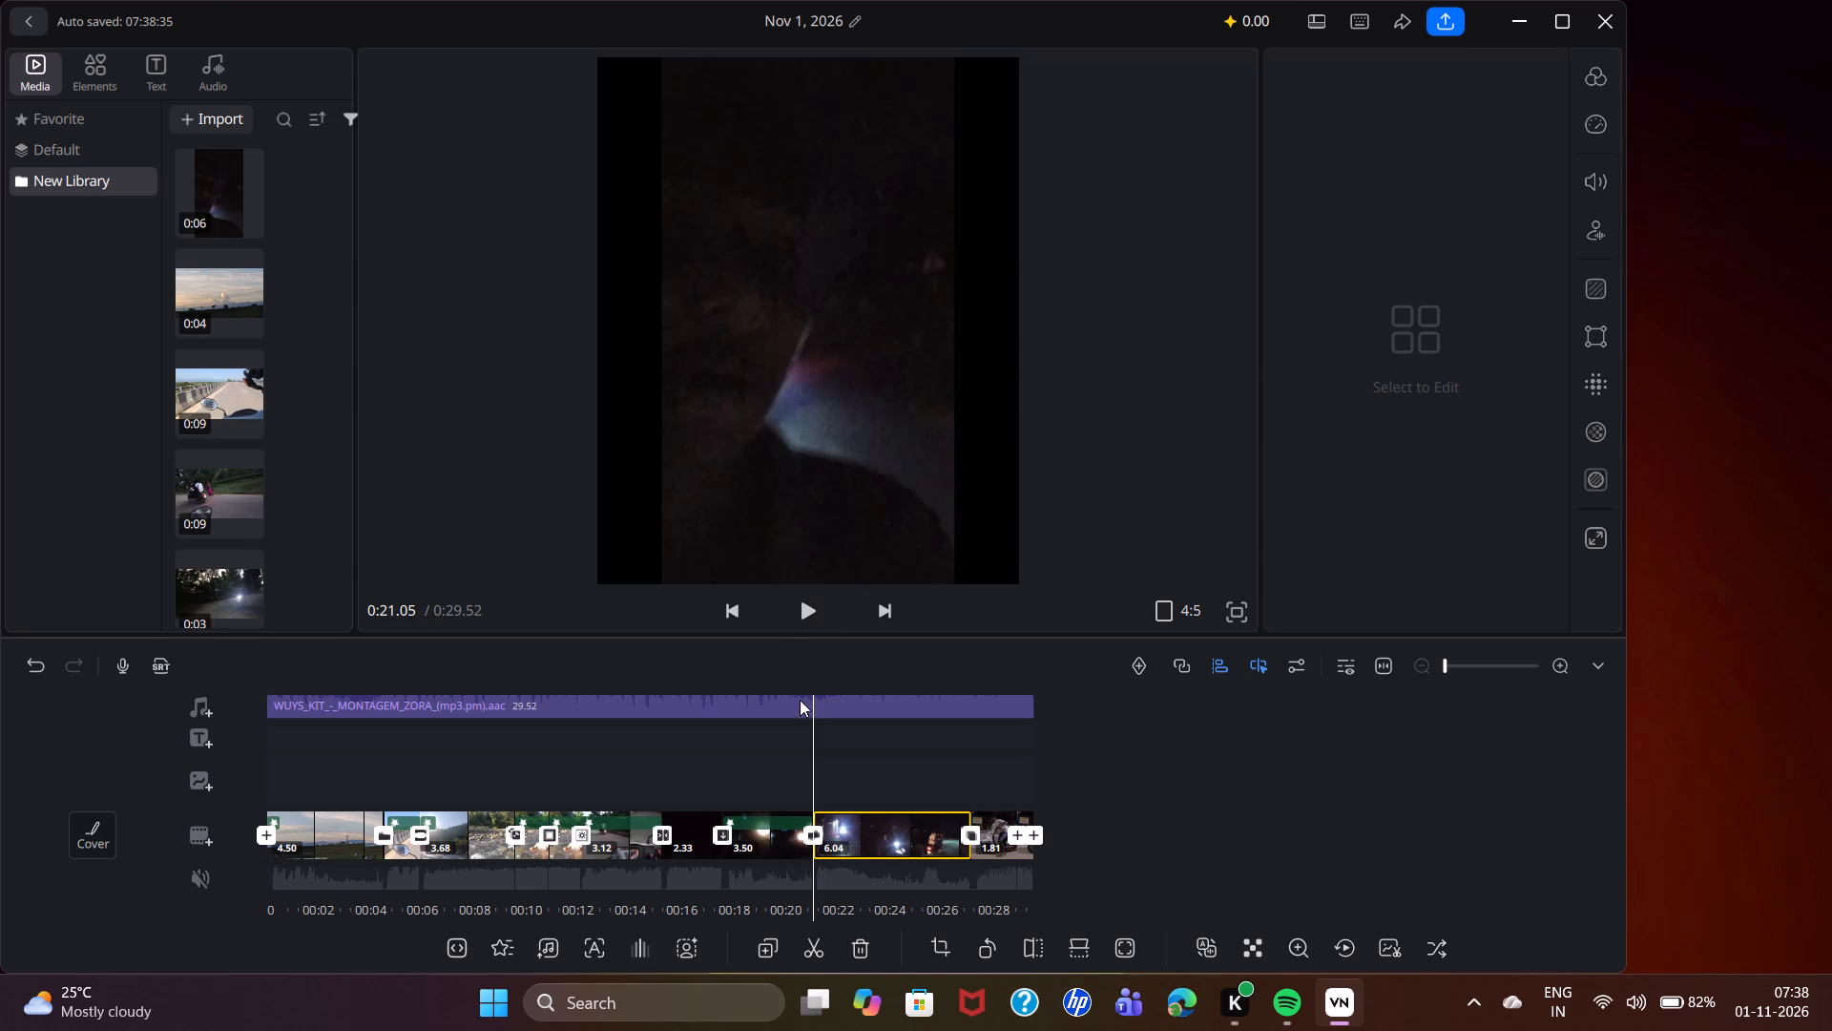
Reopen the effects for the ninth clip and apply the Fuzzy effect from its start.
left_click(490, 955)
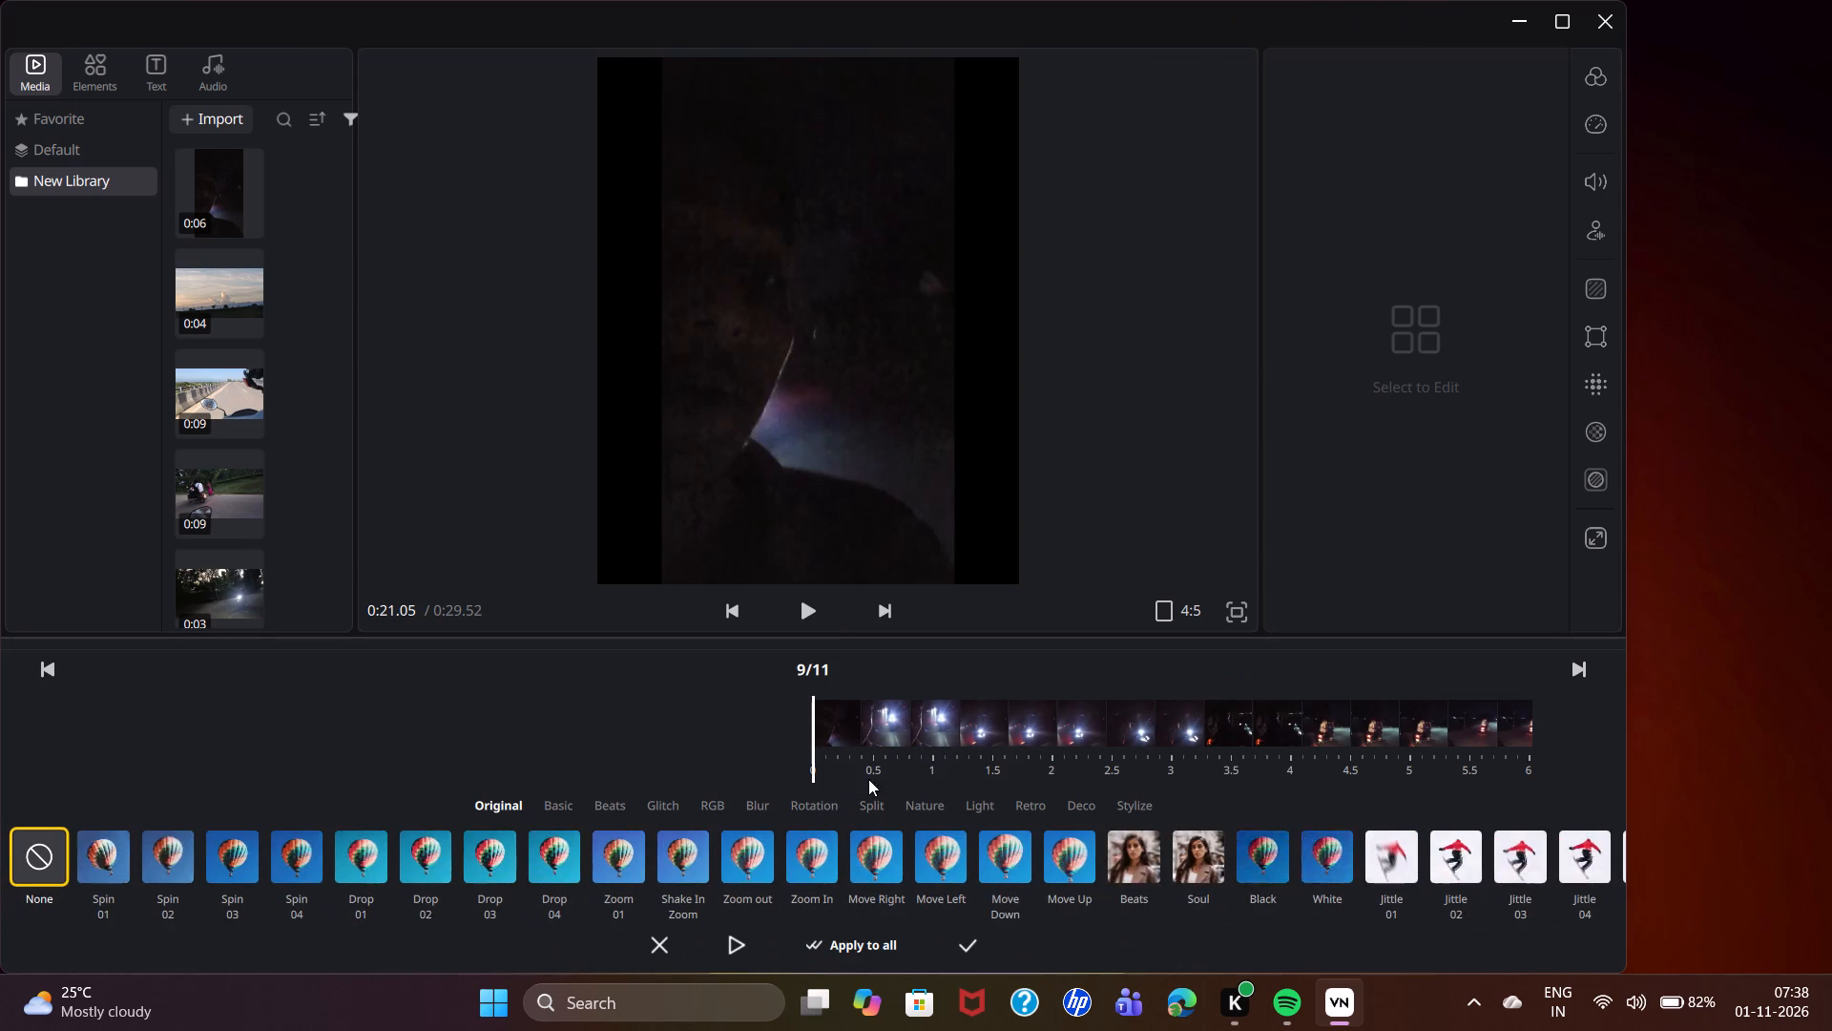
left_click_drag(1218, 855, 922, 808)
left_click_drag(1224, 828, 879, 772)
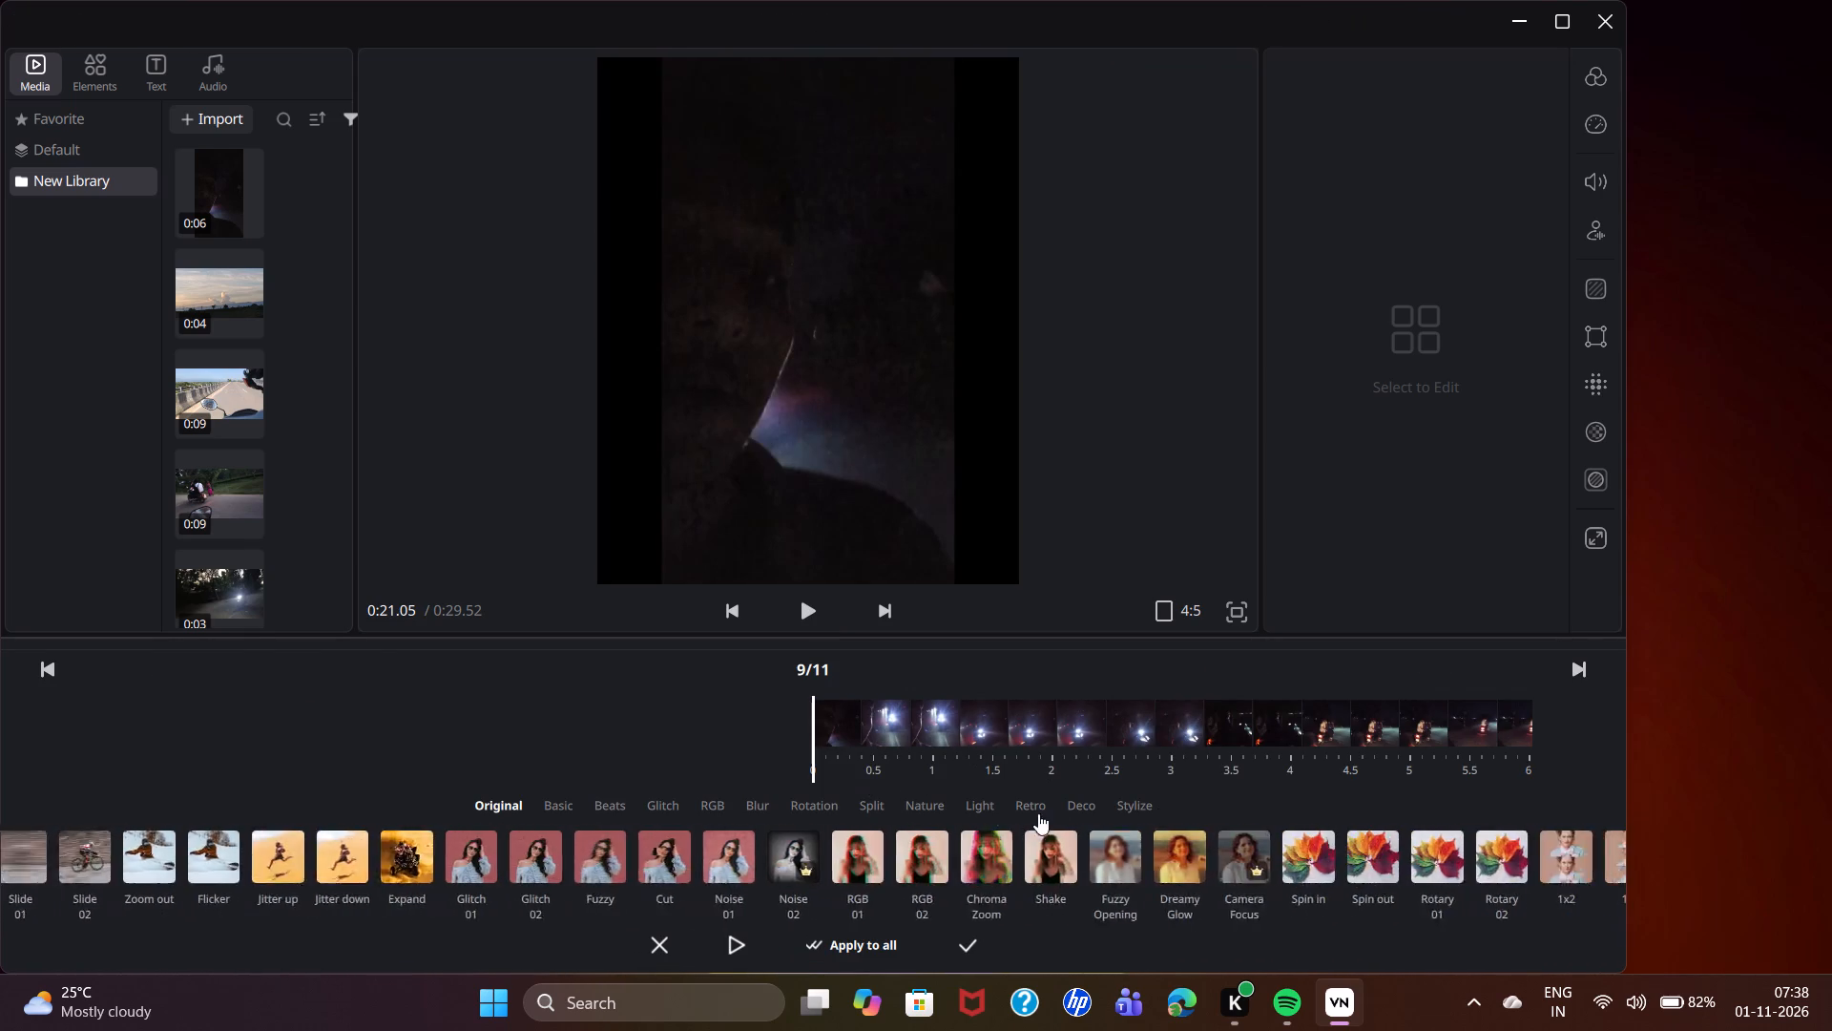
left_click_drag(1025, 821, 1354, 869)
left_click_drag(1086, 834, 1215, 837)
left_click_drag(1014, 856, 1080, 865)
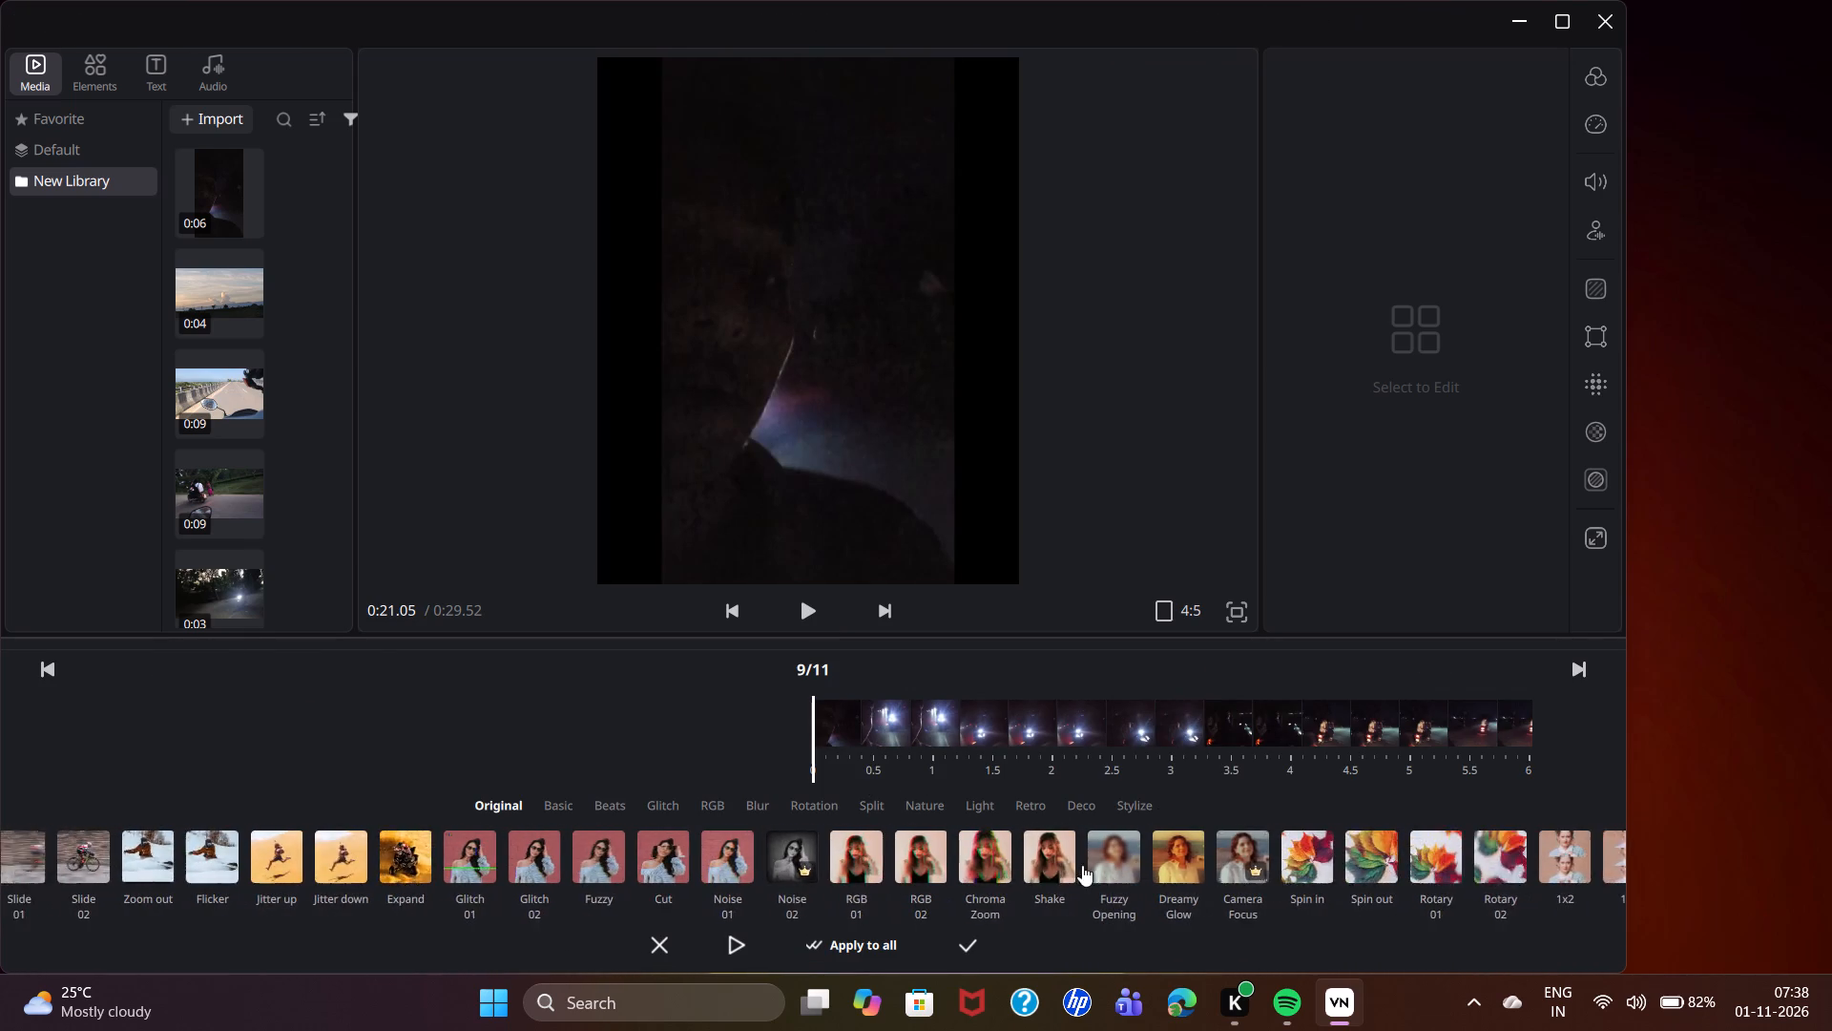
left_click_drag(856, 832, 1163, 870)
left_click_drag(1082, 877, 1068, 875)
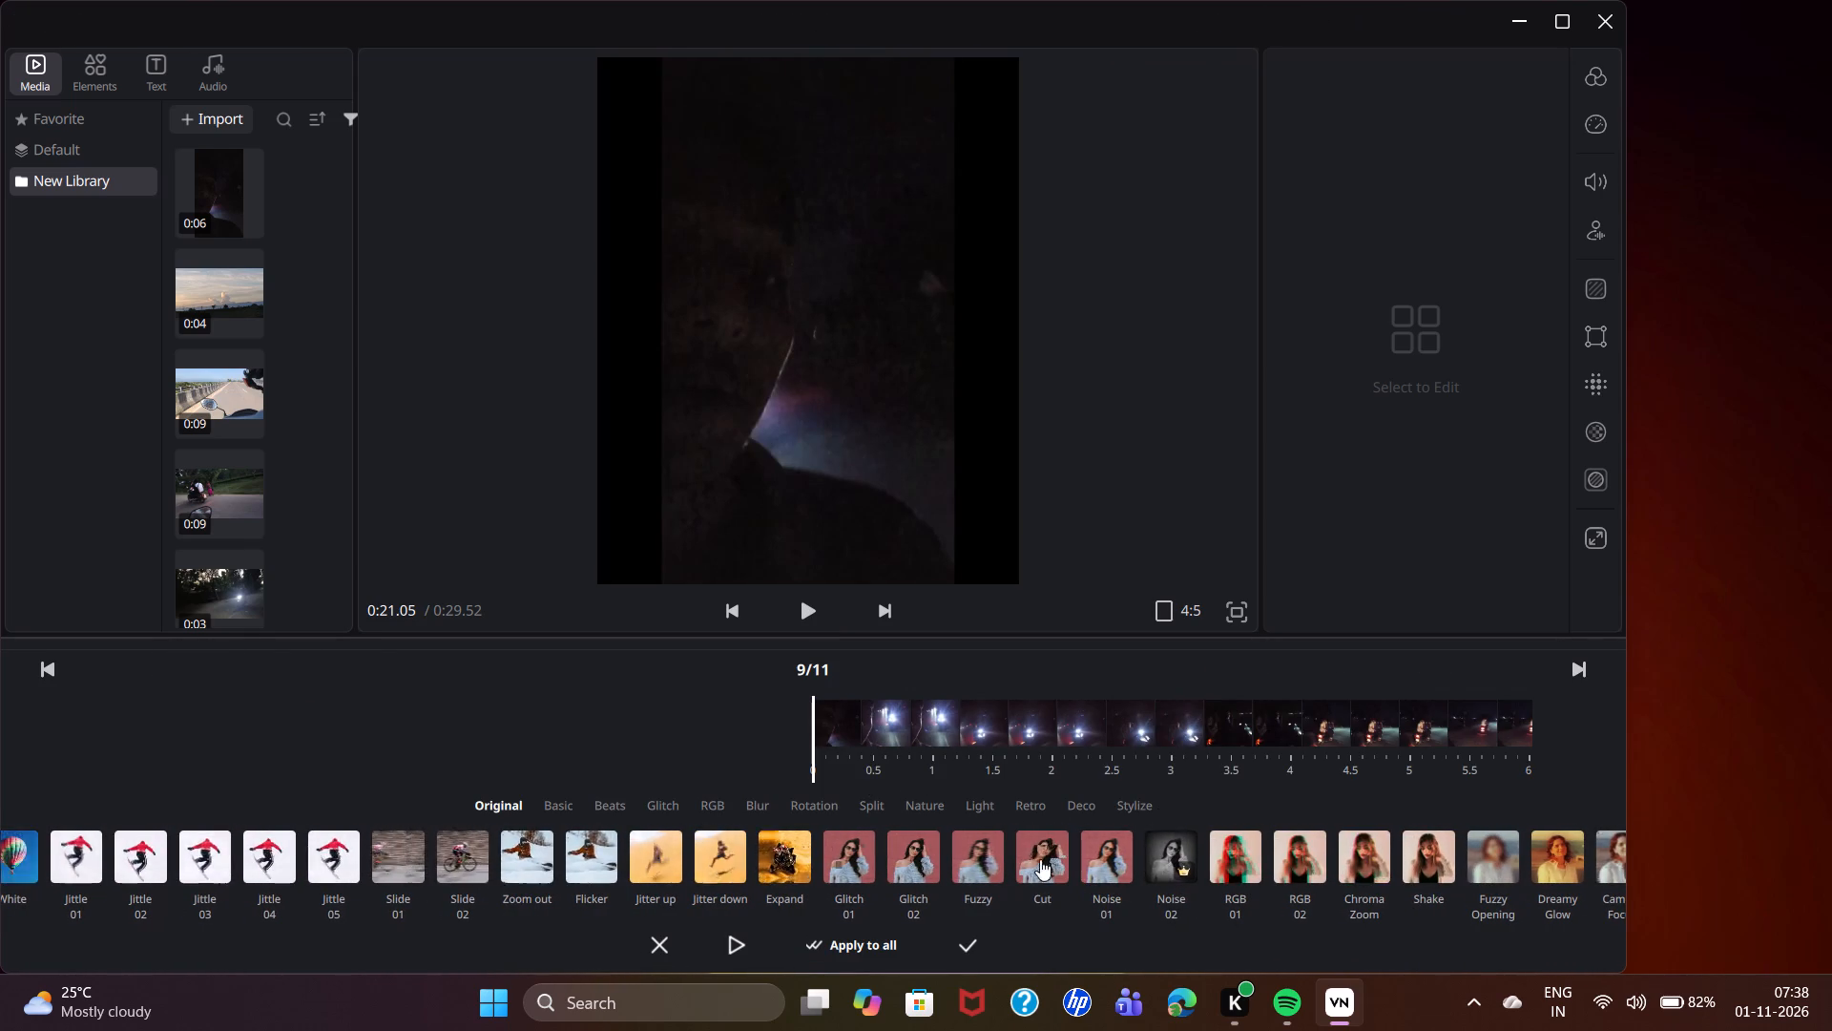
left_click(993, 838)
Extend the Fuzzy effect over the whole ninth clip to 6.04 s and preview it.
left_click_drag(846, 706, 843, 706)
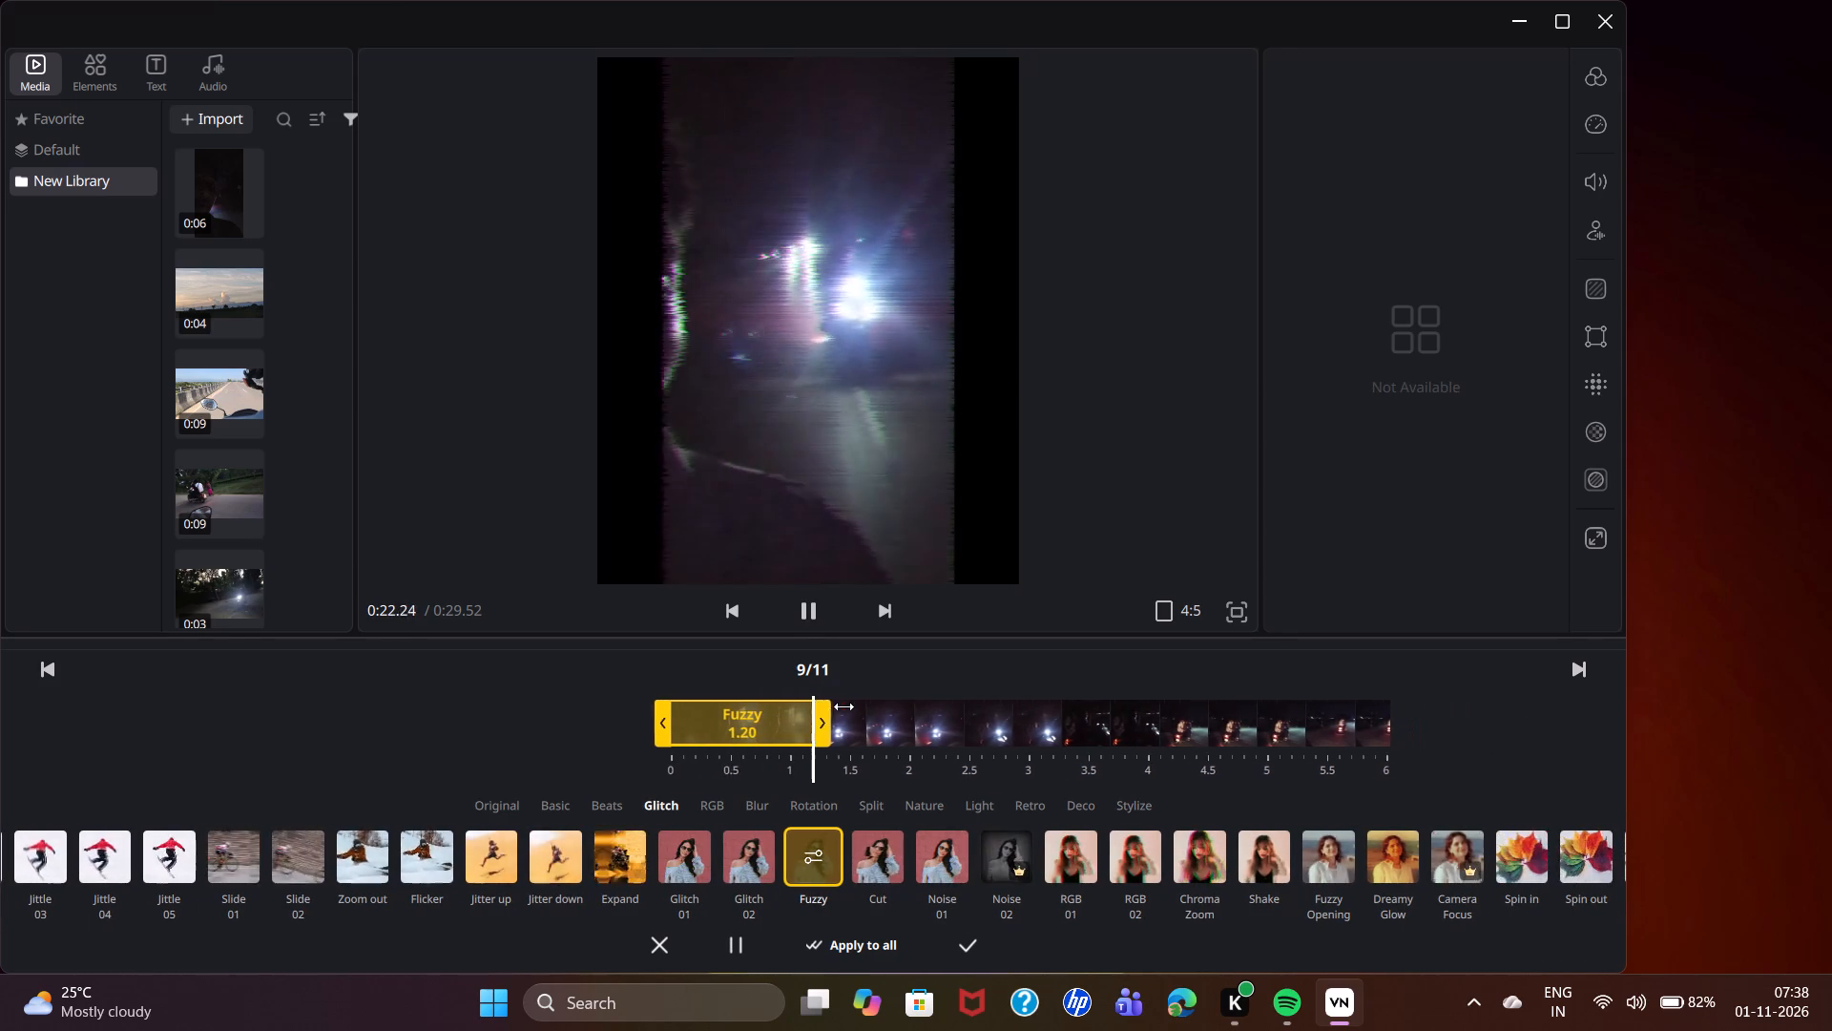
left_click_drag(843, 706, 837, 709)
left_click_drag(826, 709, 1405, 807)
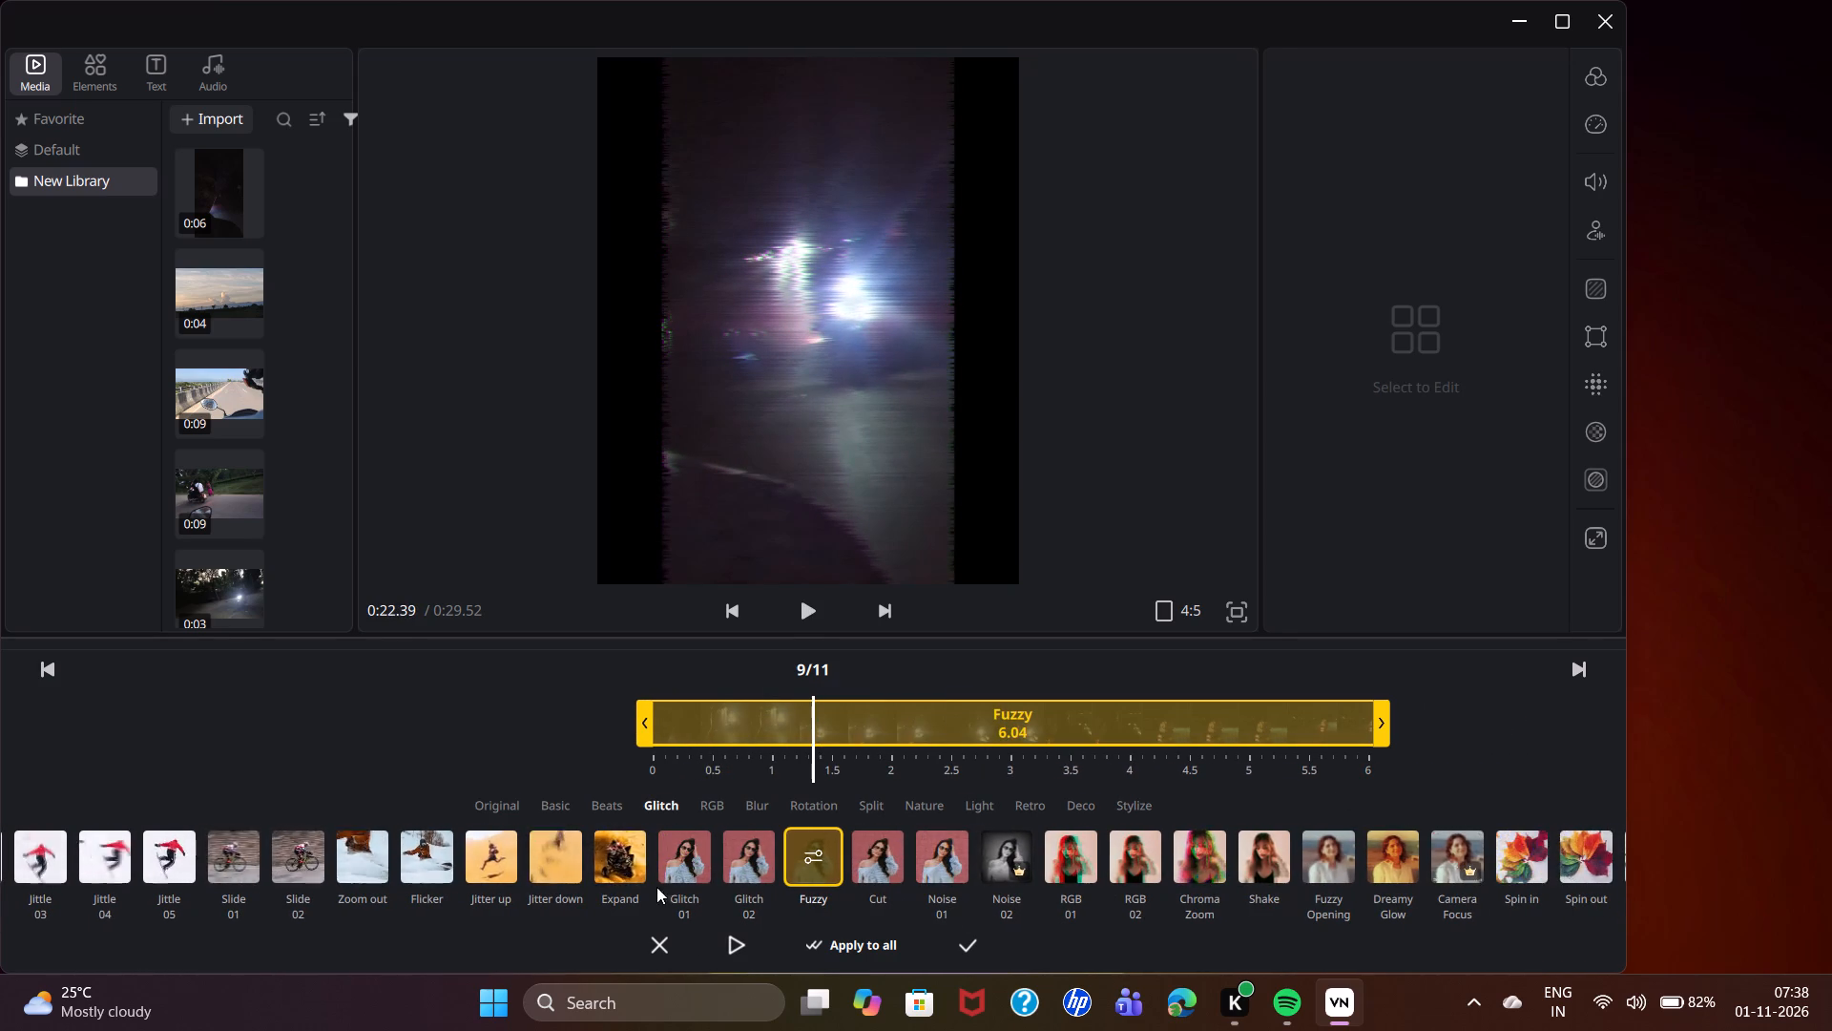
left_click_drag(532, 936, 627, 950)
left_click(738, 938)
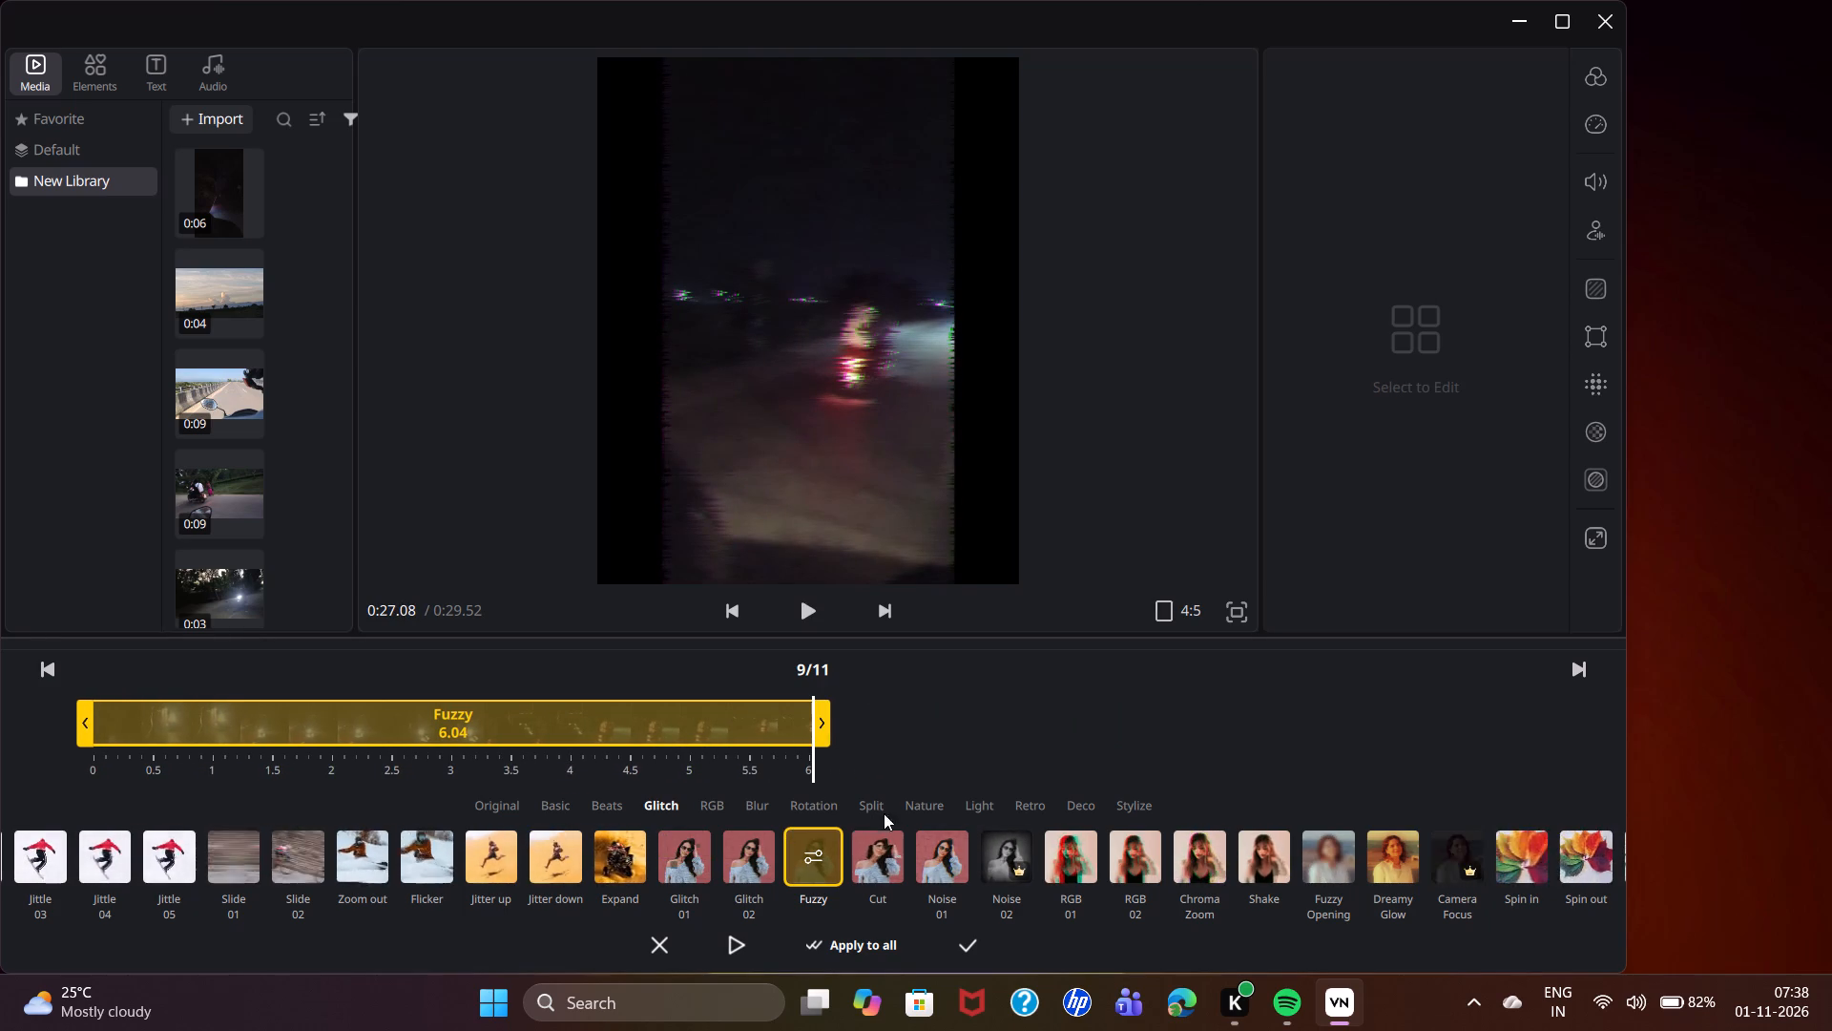
Shorten the ninth clip's Fuzzy effect to 2.53 s, preview it and accept it.
left_click_drag(826, 735, 547, 717)
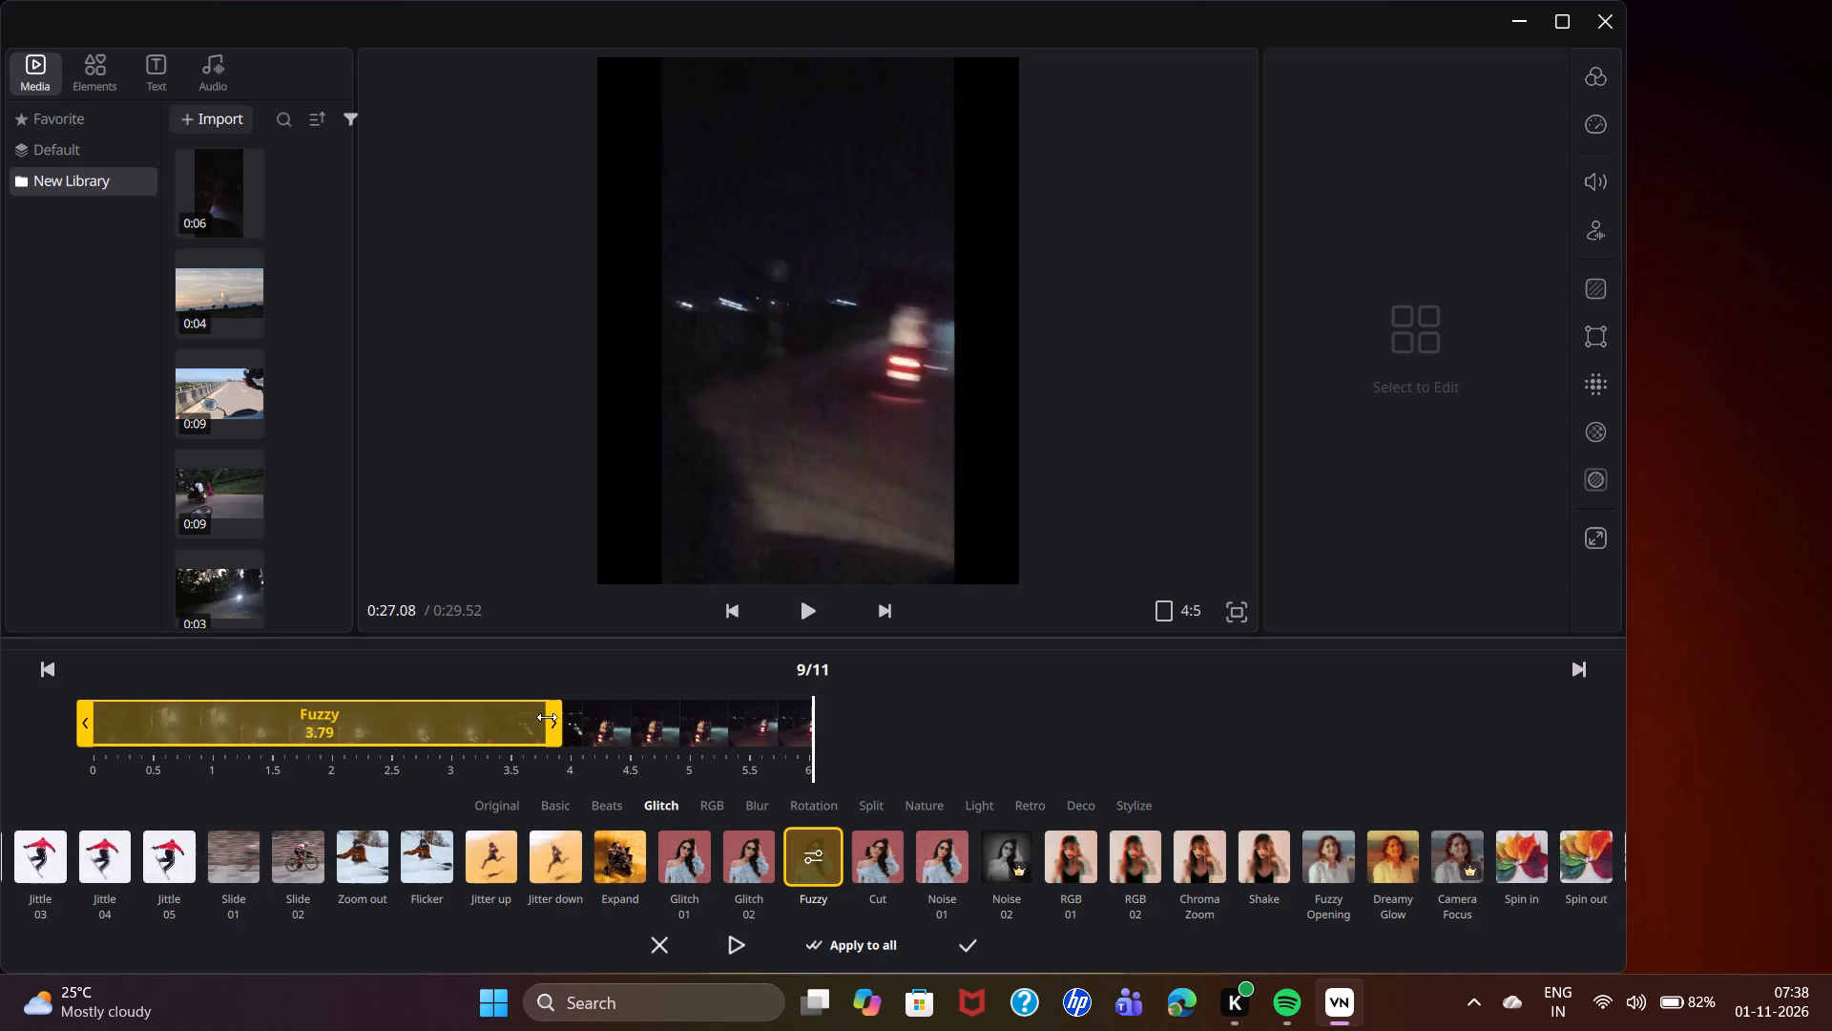
left_click_drag(547, 717, 407, 714)
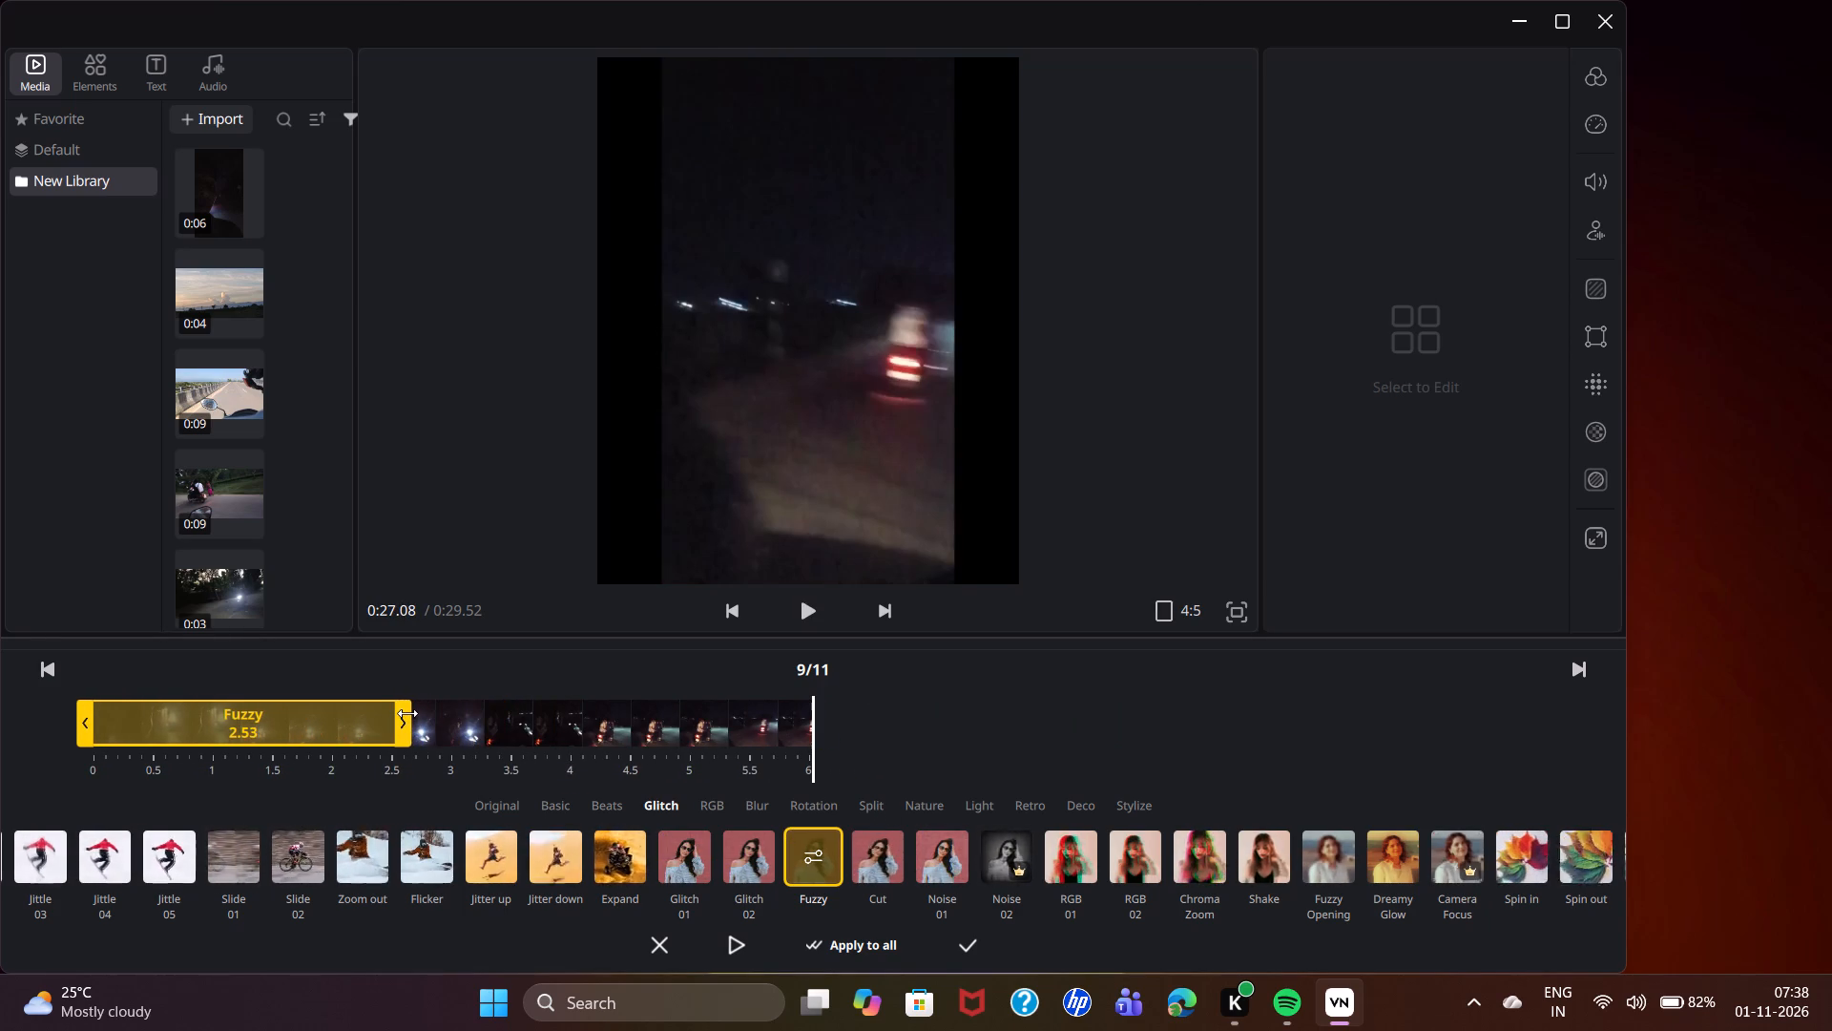
left_click(752, 938)
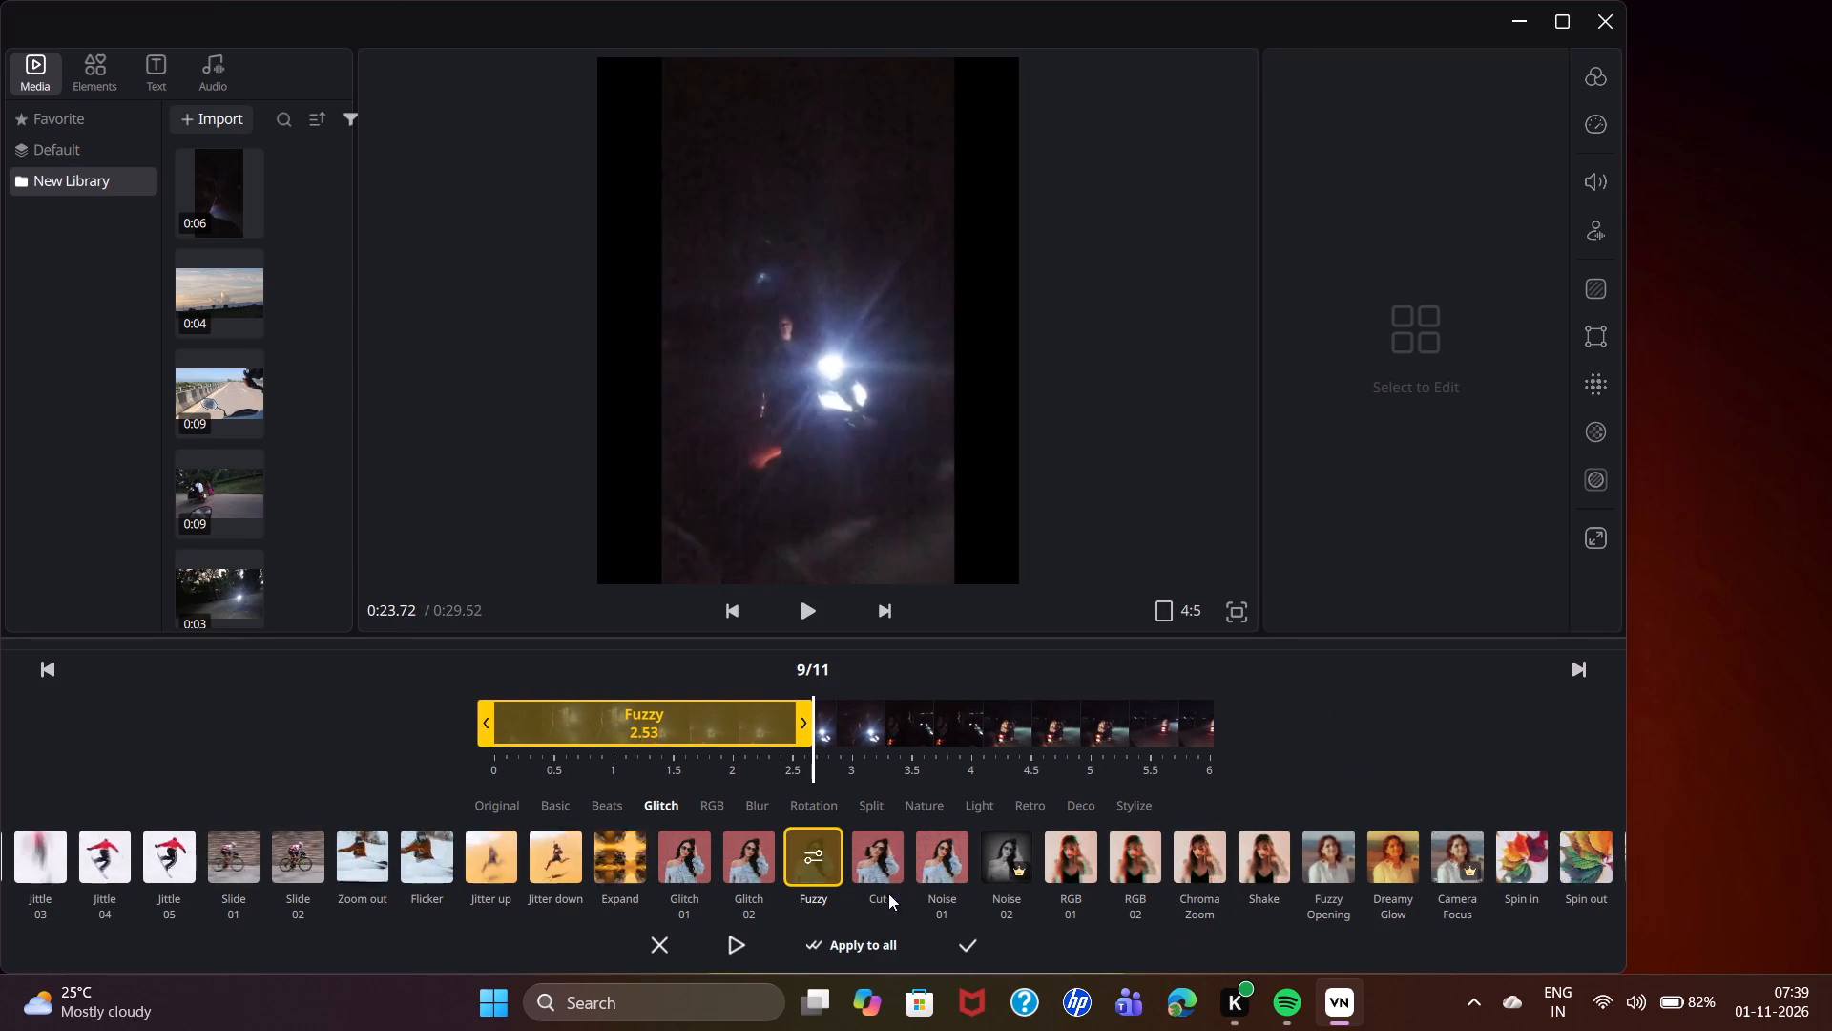
left_click(739, 936)
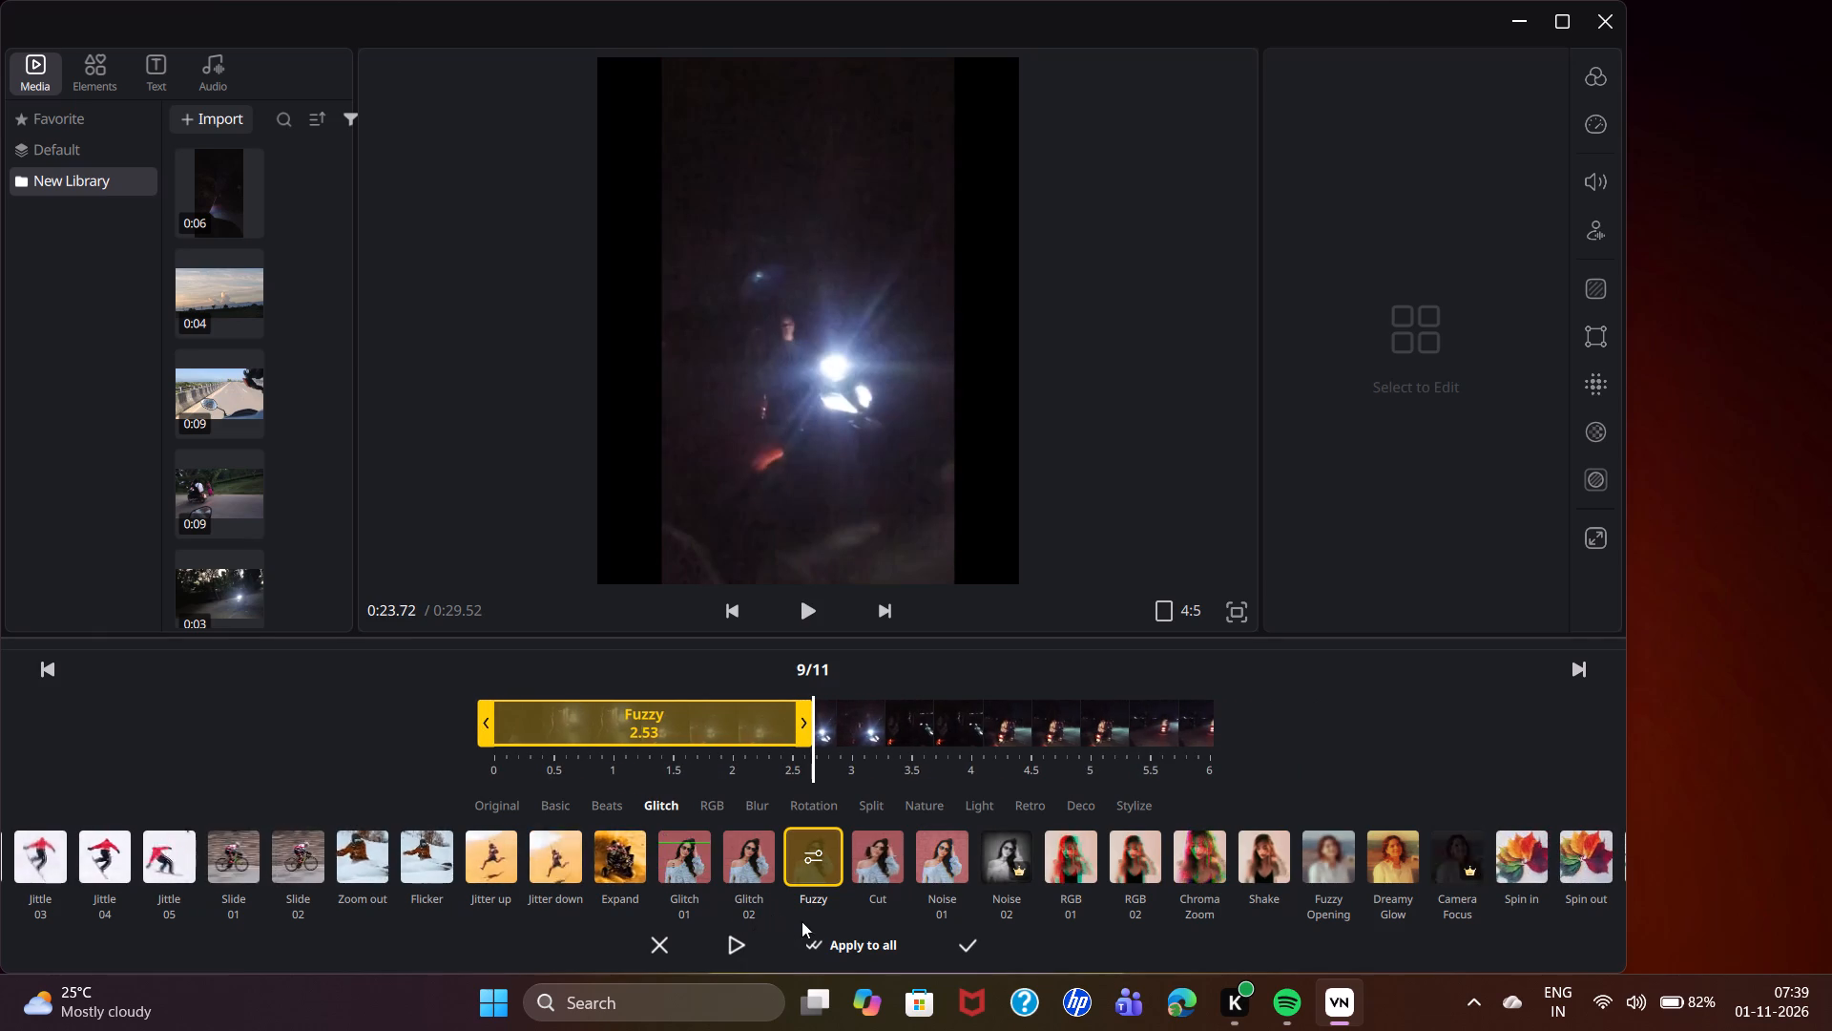
left_click(954, 944)
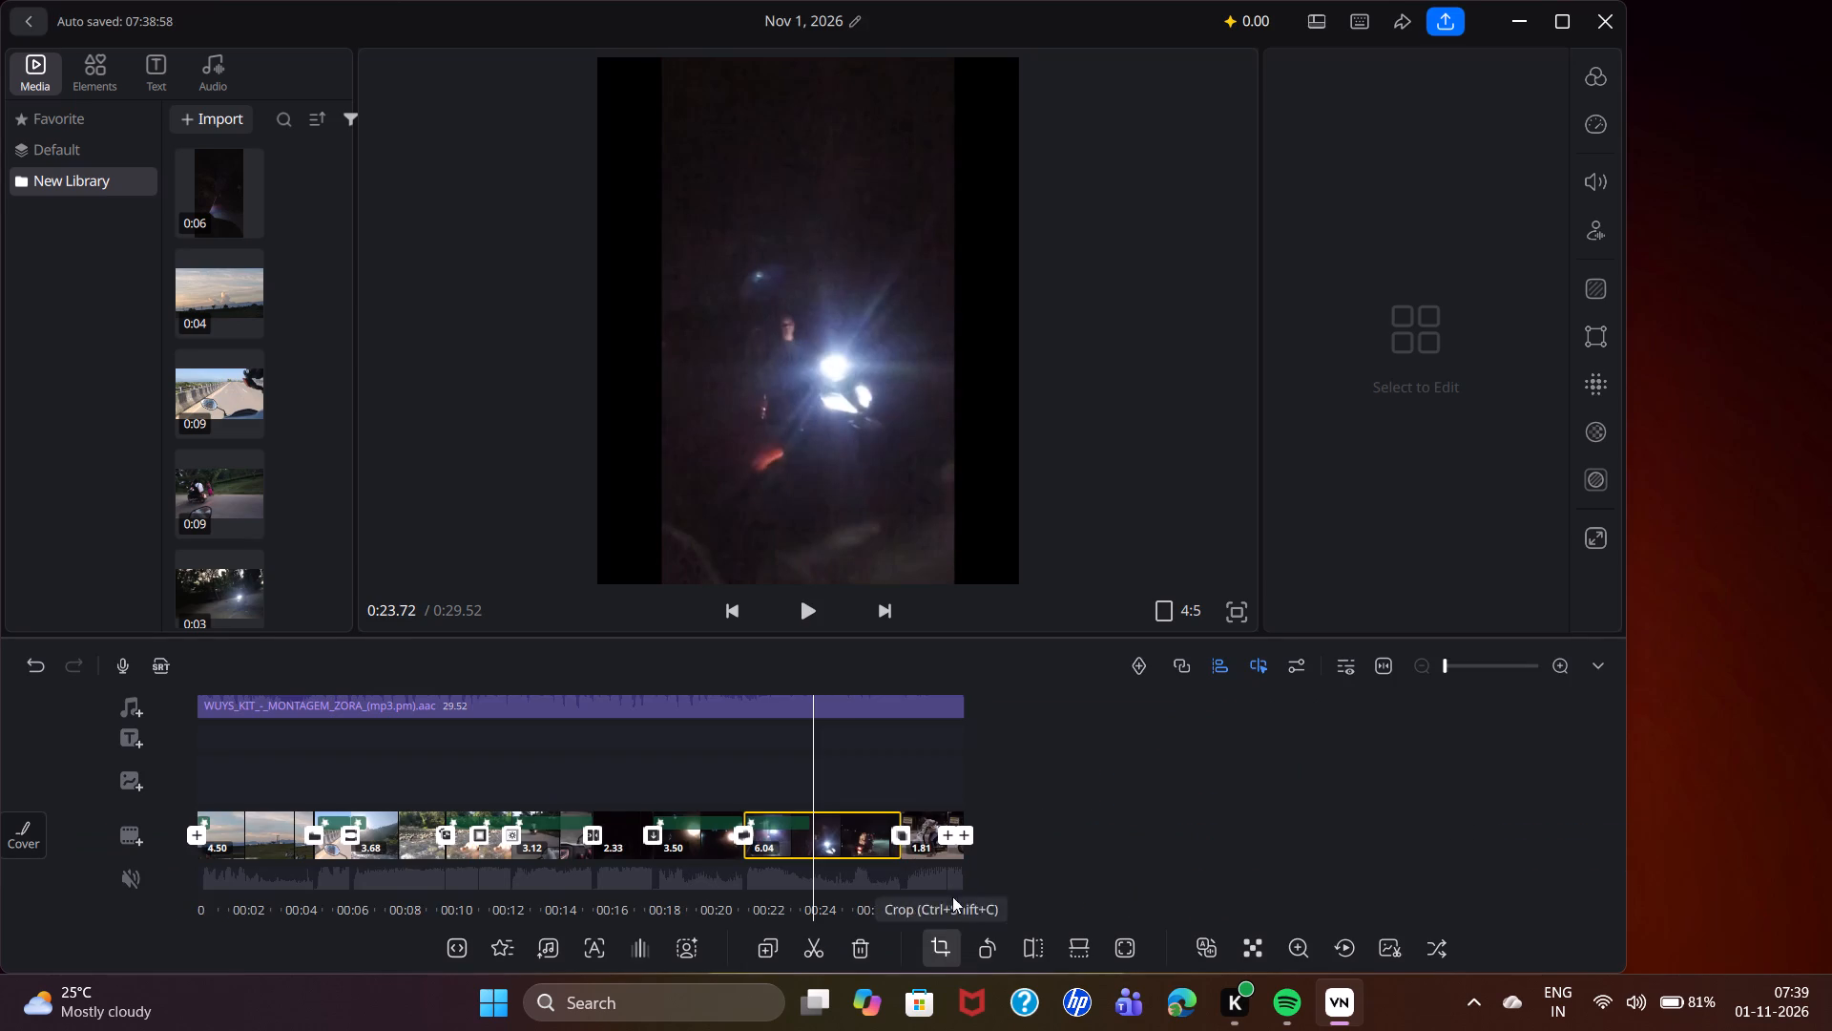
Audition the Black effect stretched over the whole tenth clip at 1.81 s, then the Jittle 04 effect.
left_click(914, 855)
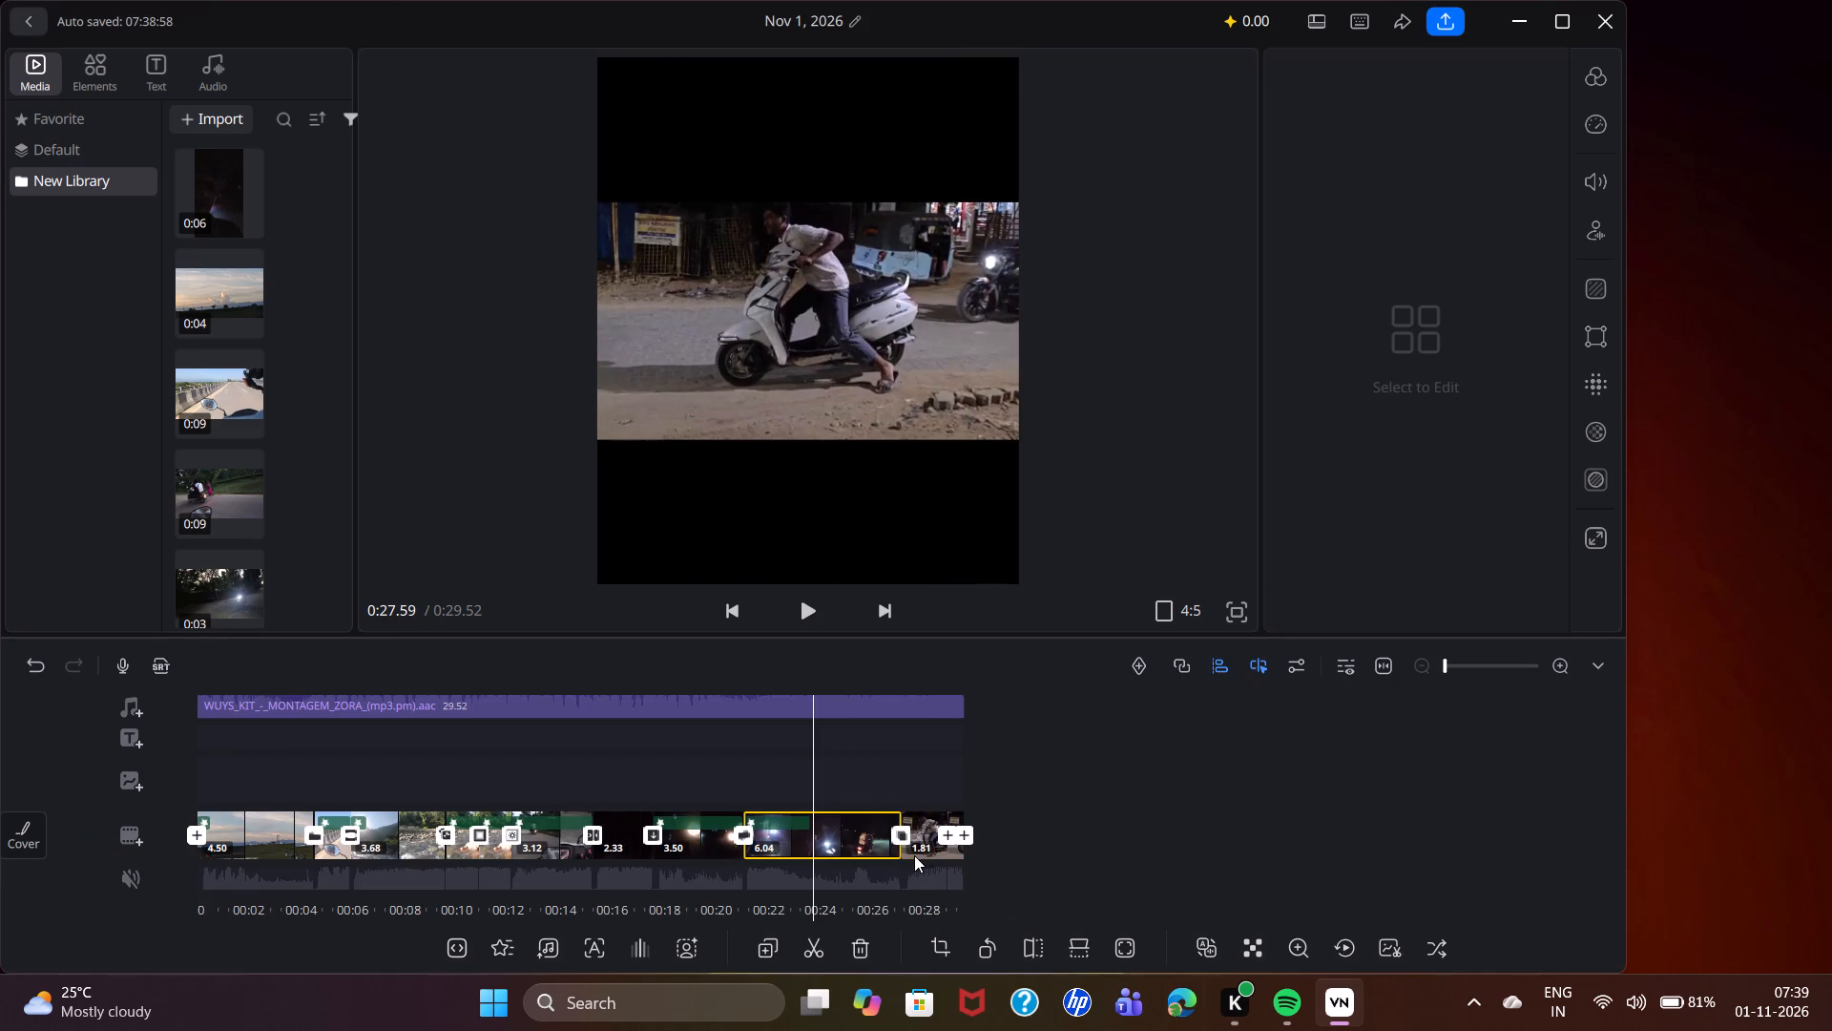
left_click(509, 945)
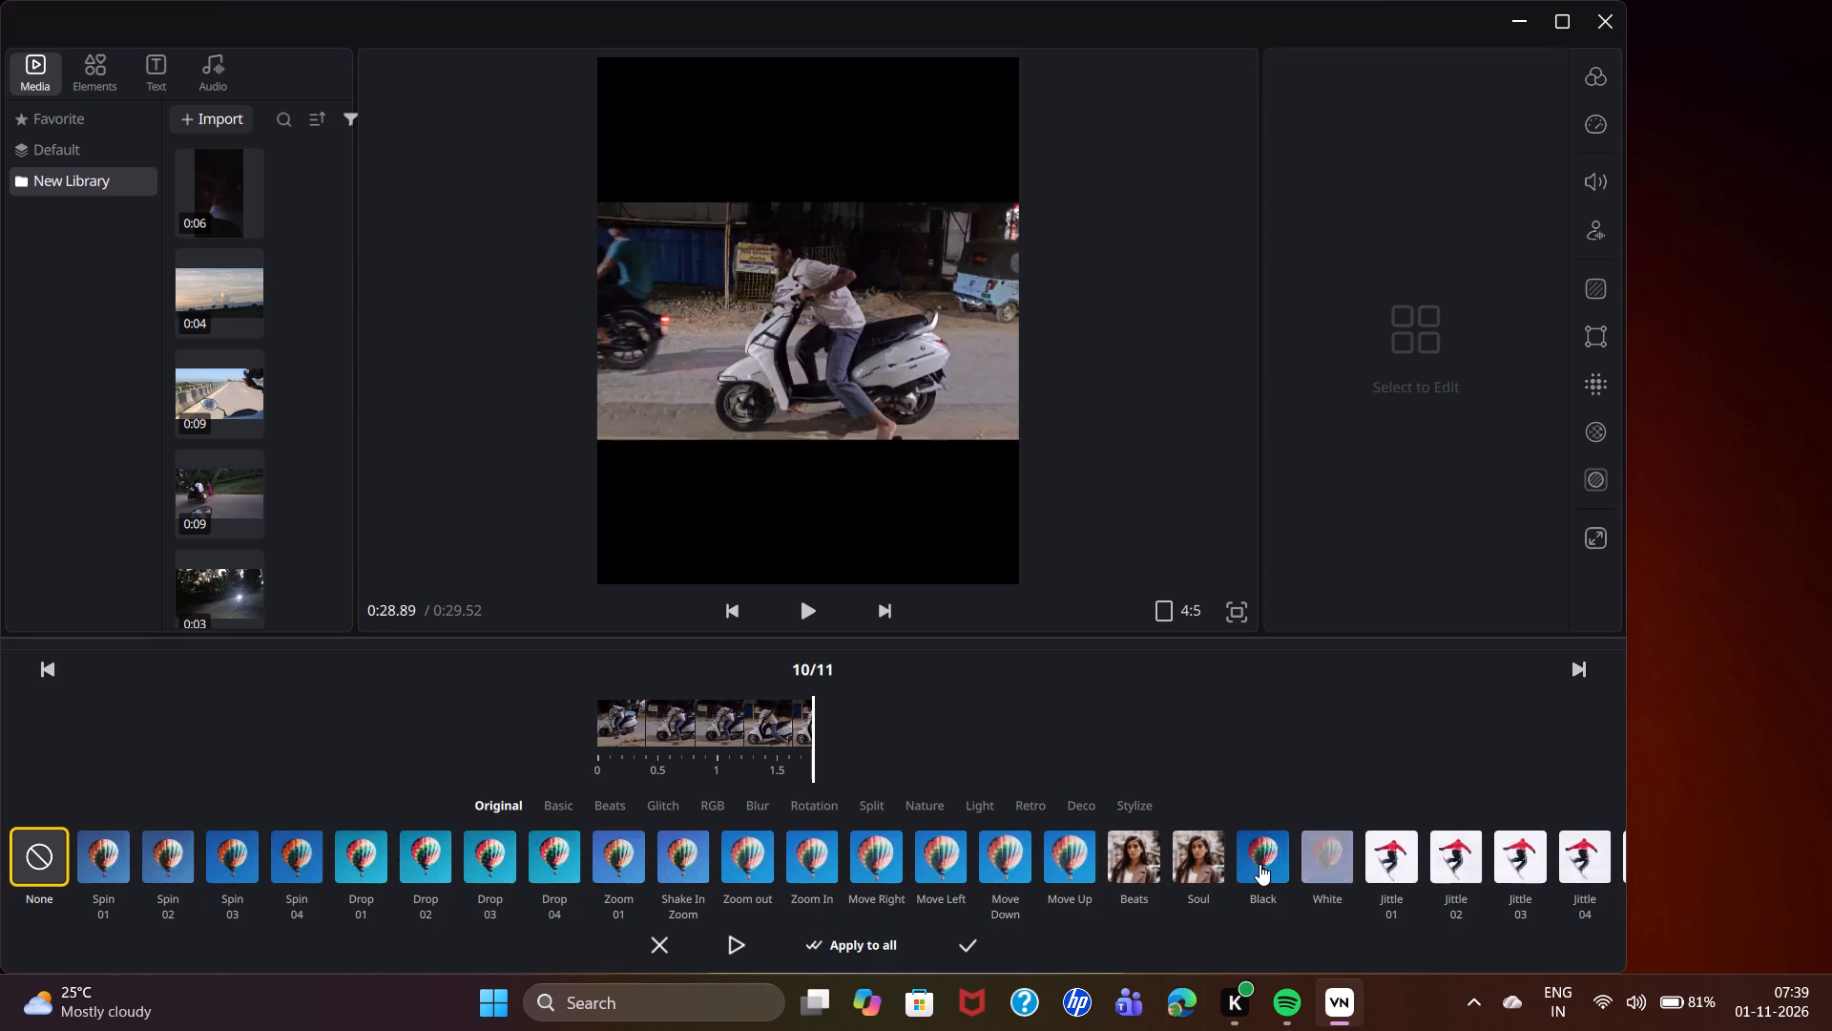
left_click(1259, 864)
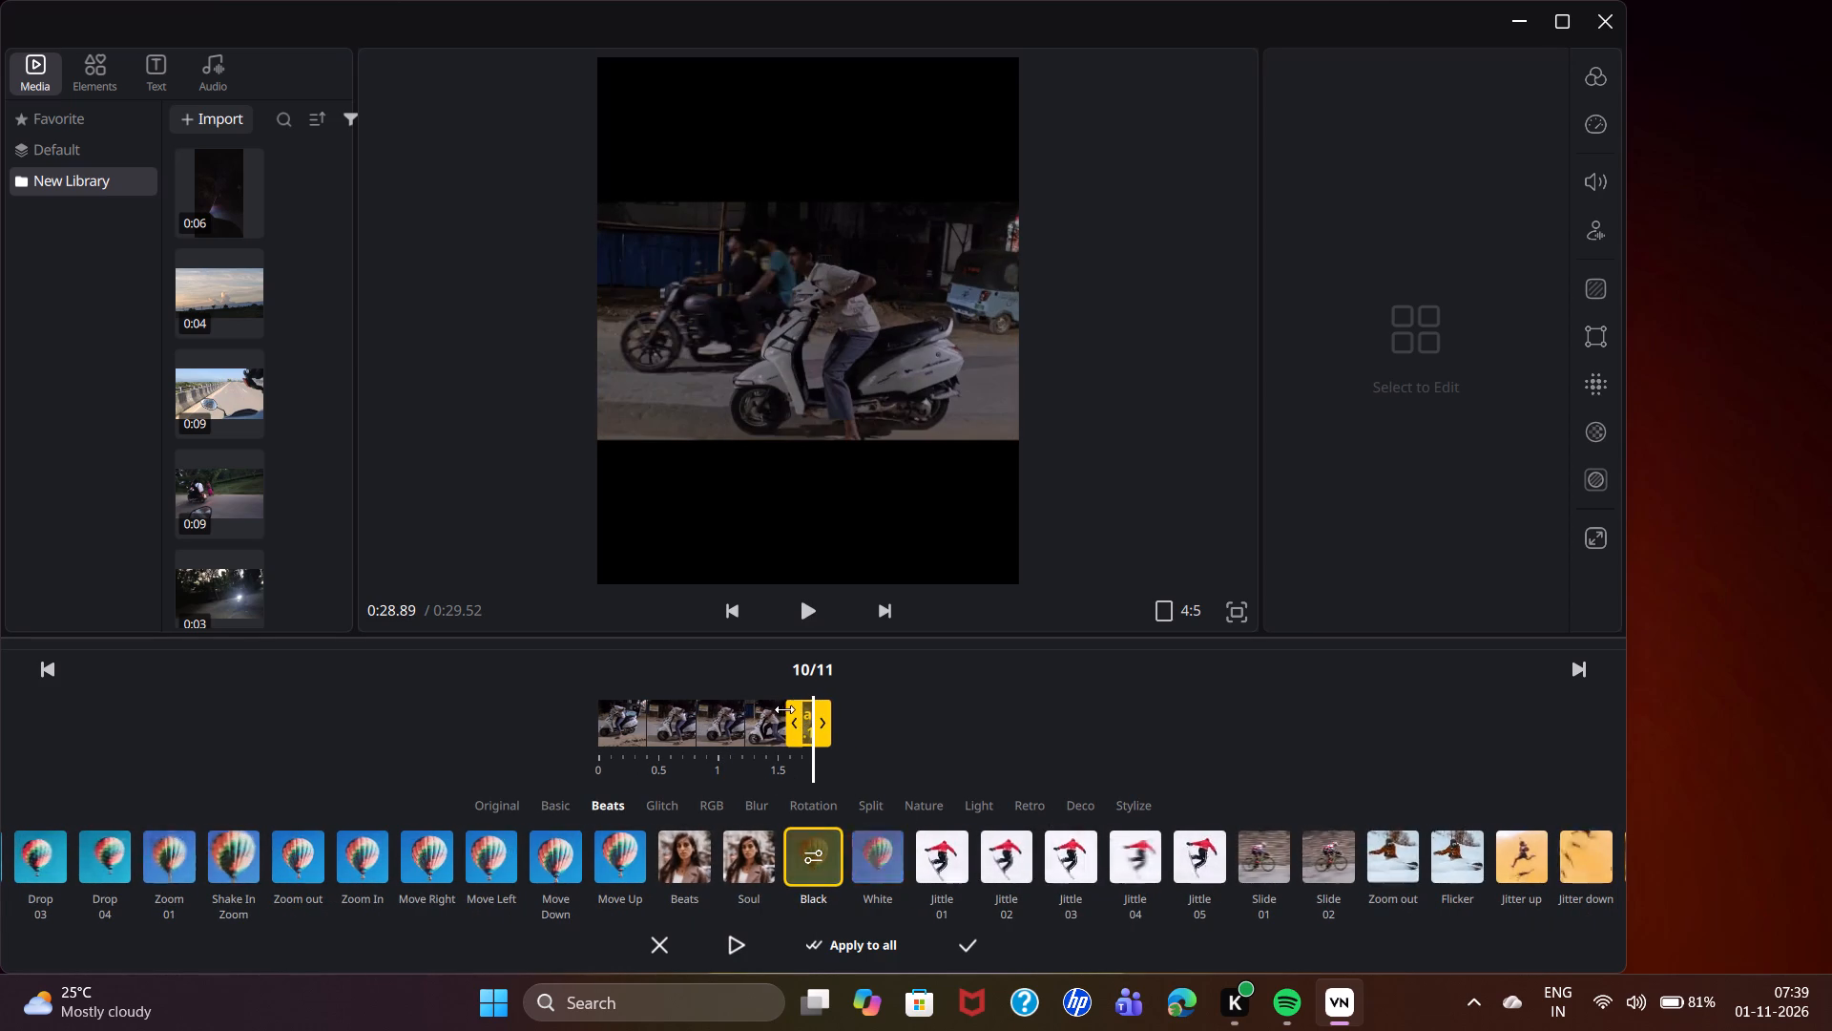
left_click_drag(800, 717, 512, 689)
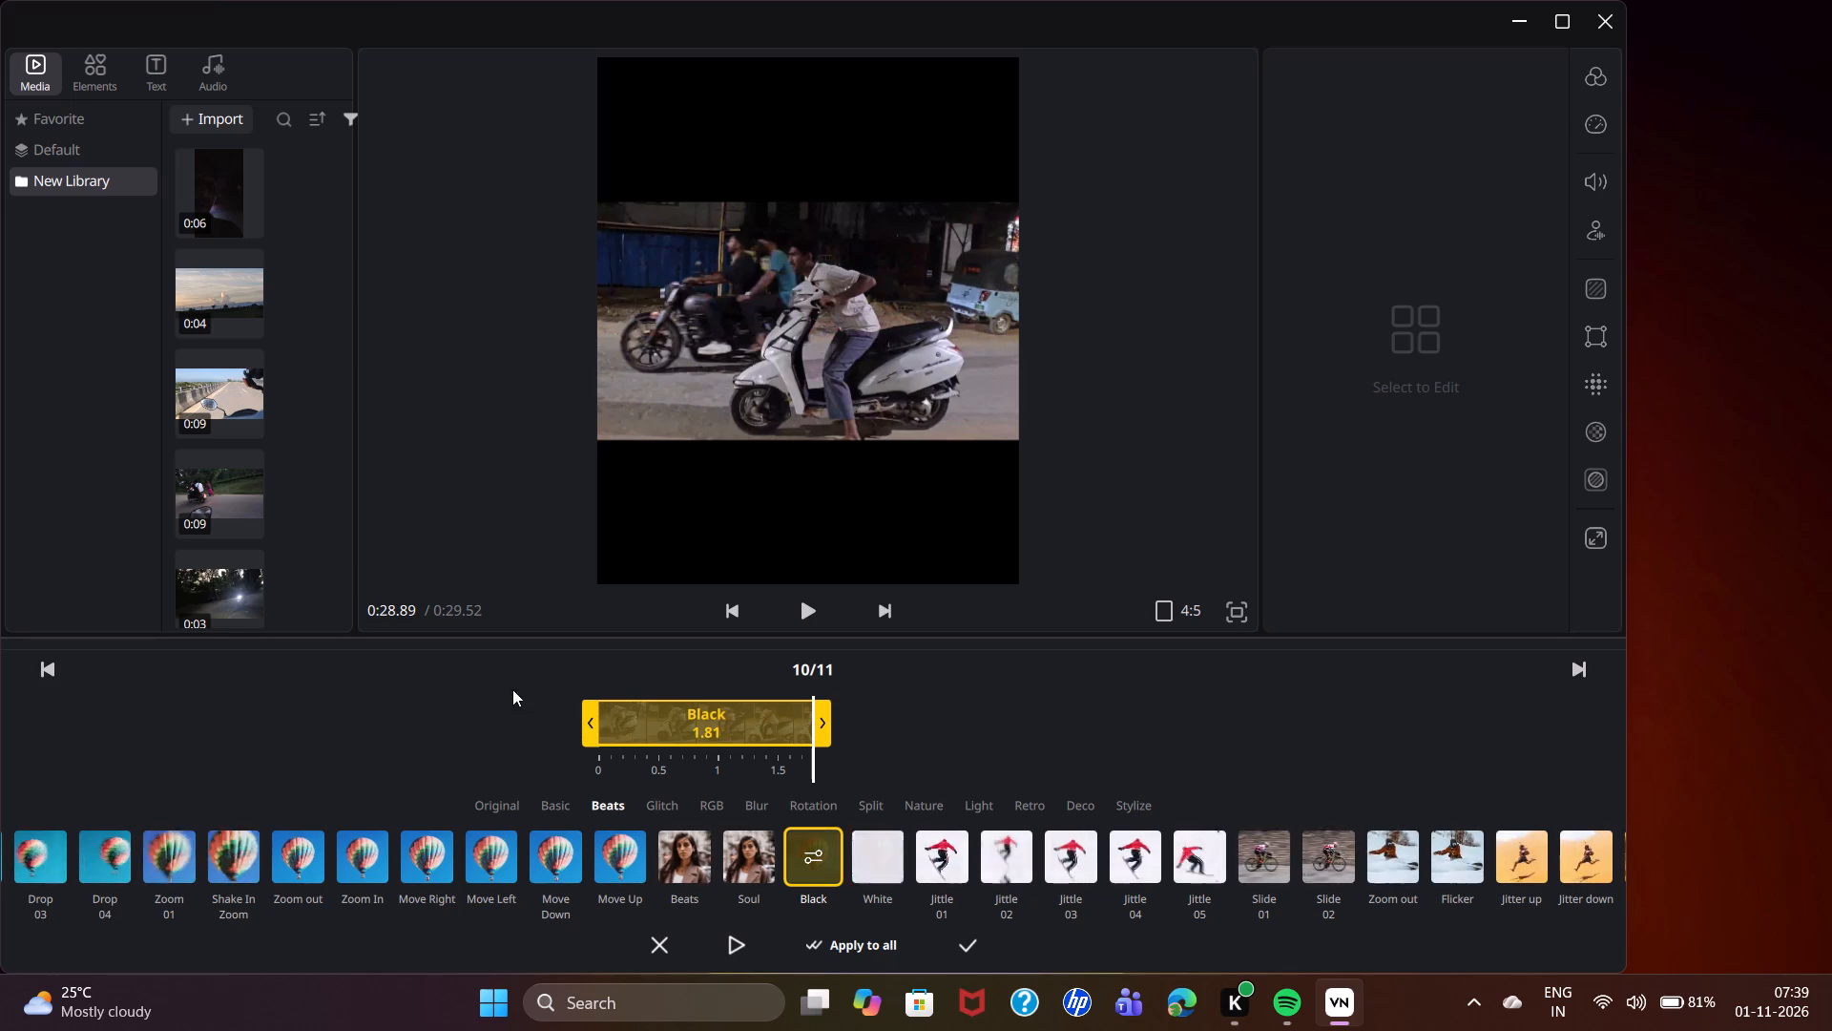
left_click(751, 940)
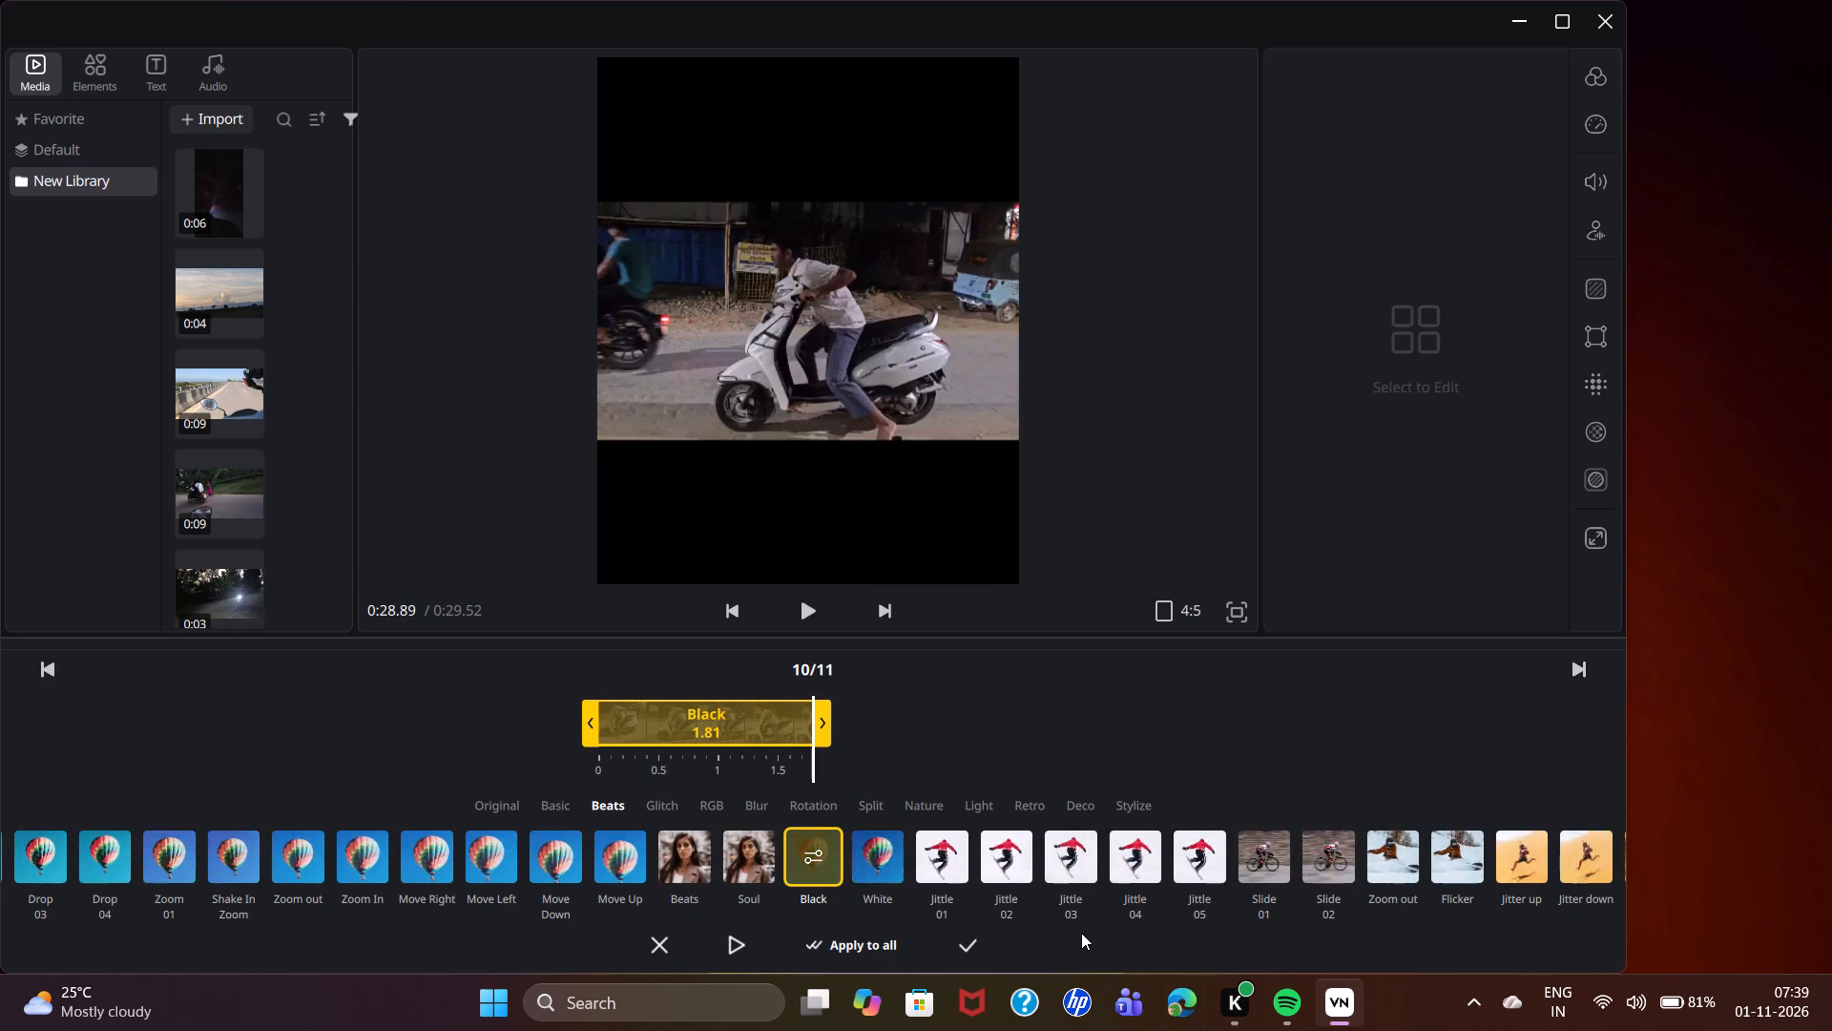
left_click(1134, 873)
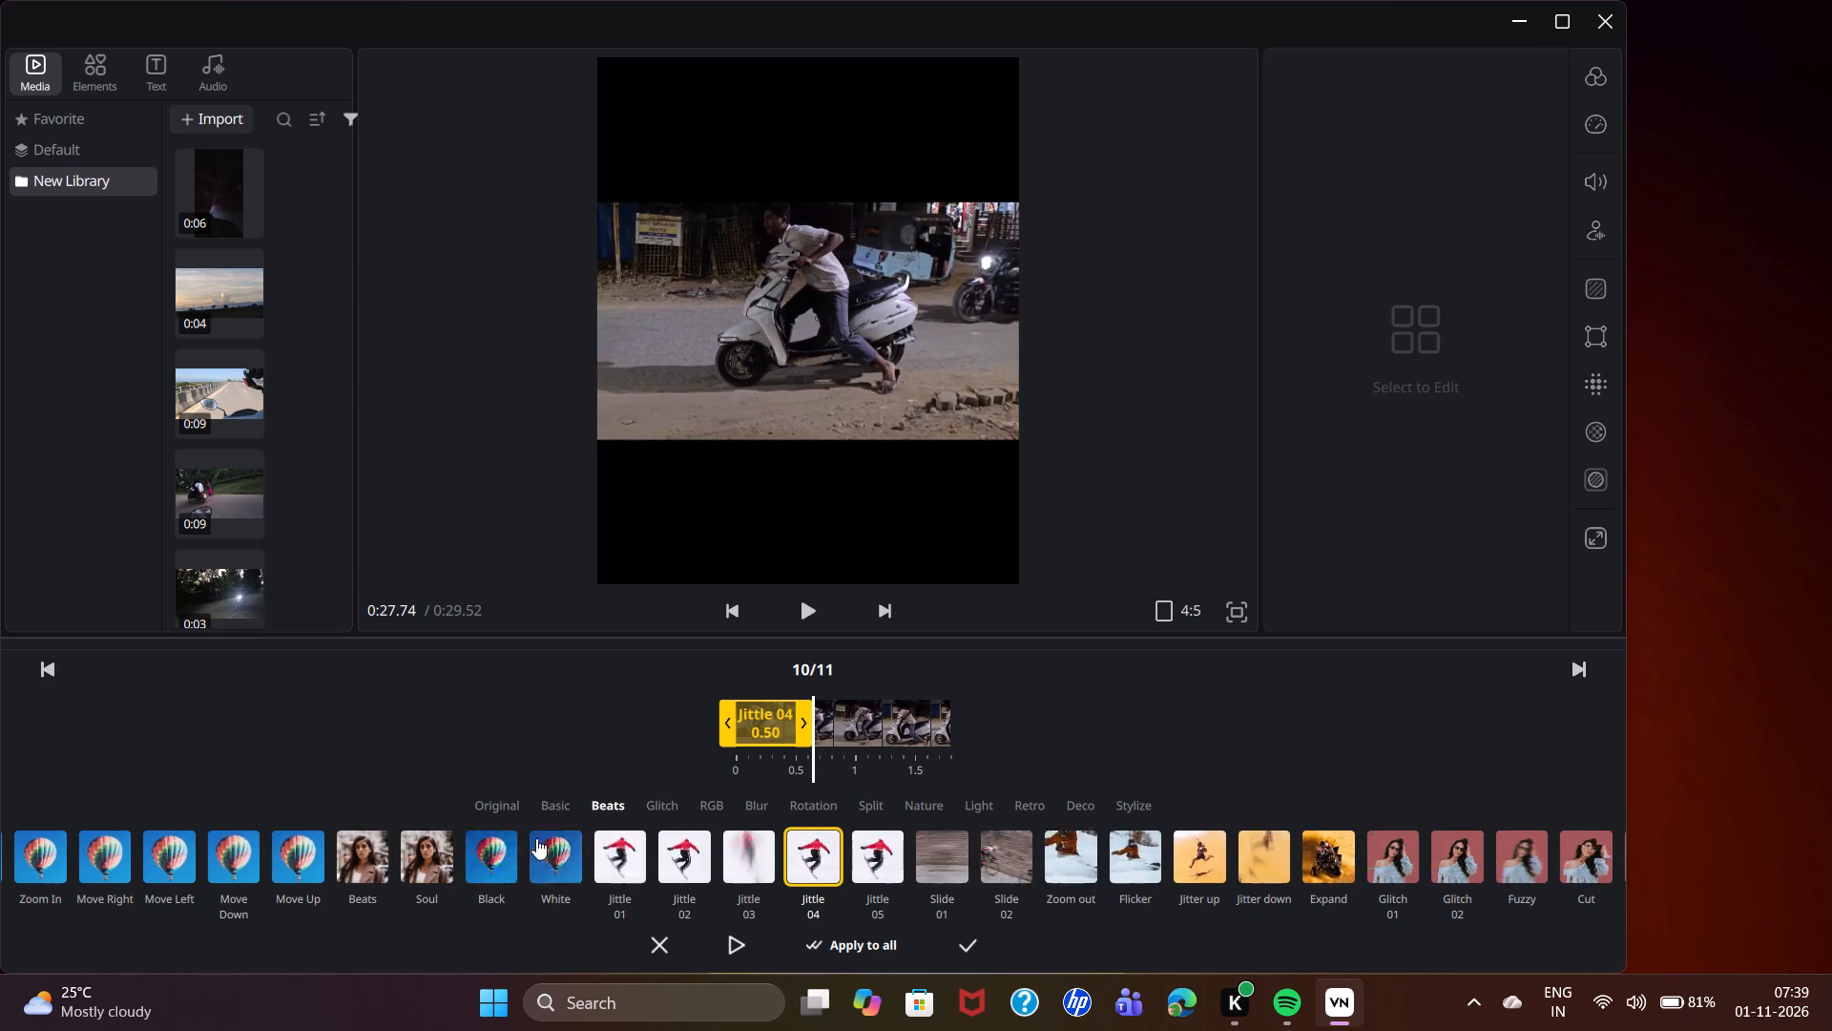
Apply the Black effect to the tenth clip again, extend it to the clip's end and accept it.
left_click(493, 849)
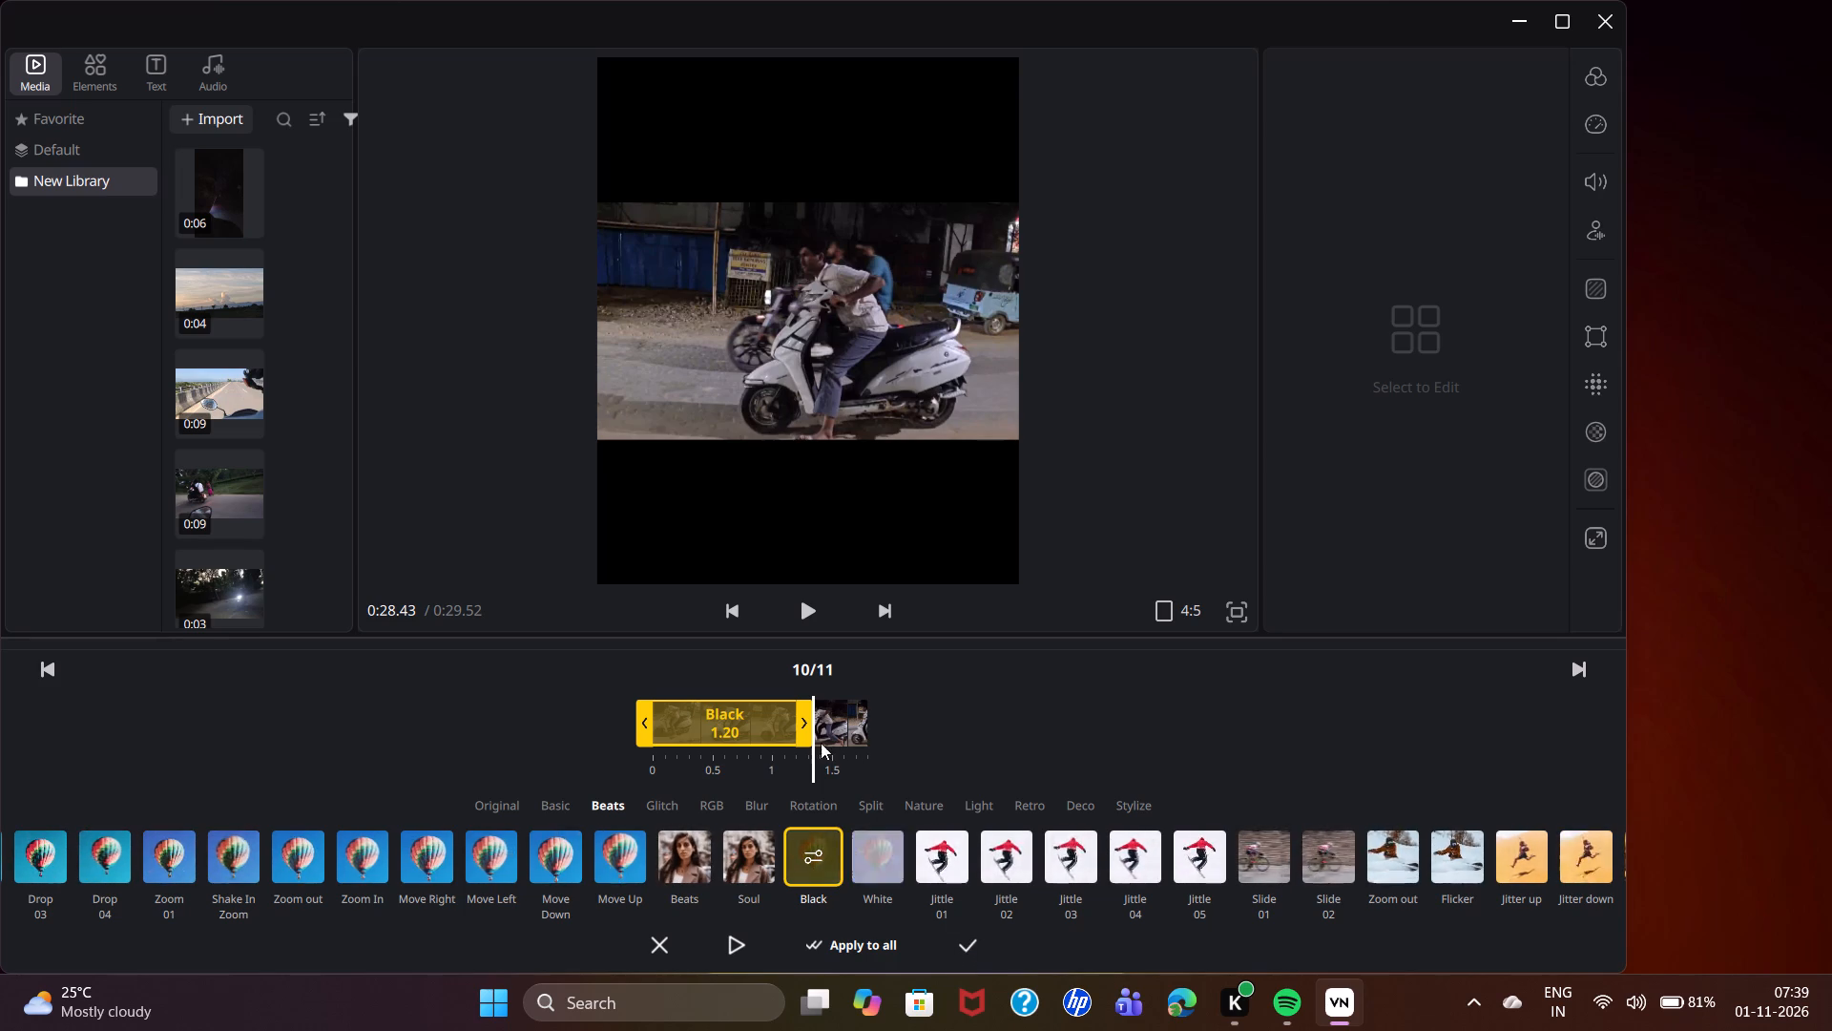
left_click_drag(813, 727, 911, 736)
left_click(969, 957)
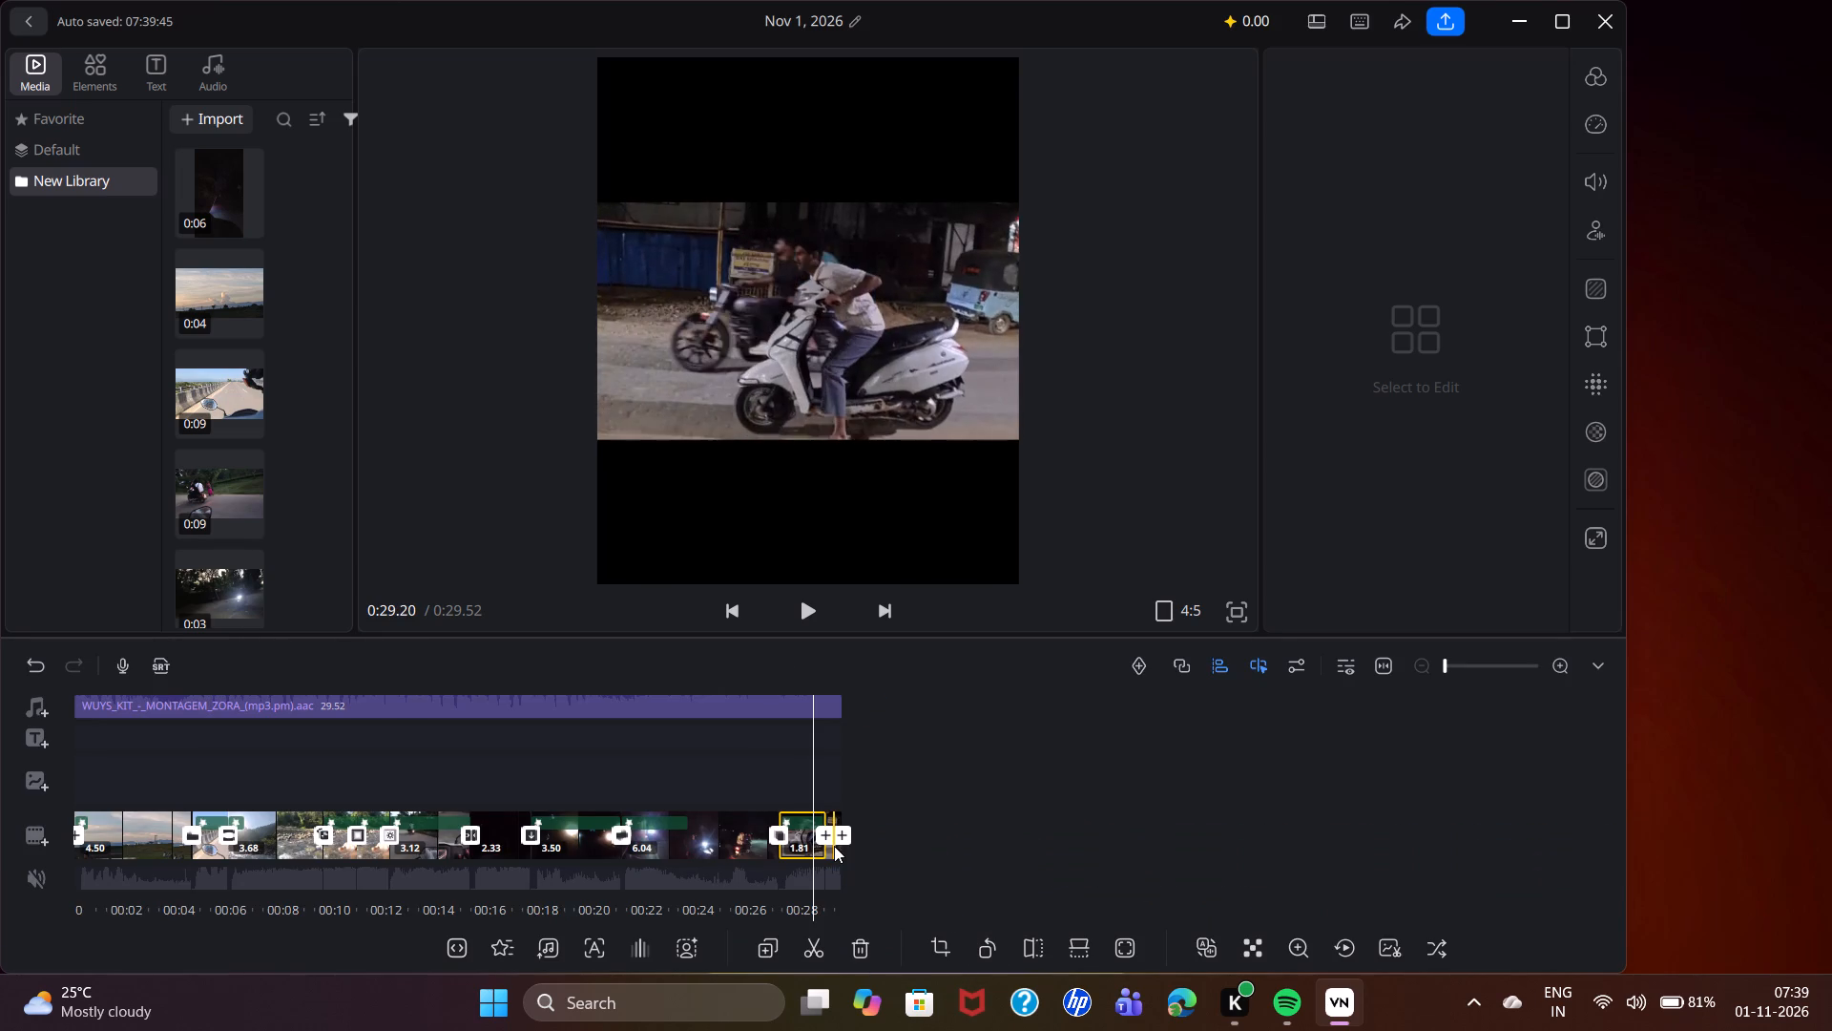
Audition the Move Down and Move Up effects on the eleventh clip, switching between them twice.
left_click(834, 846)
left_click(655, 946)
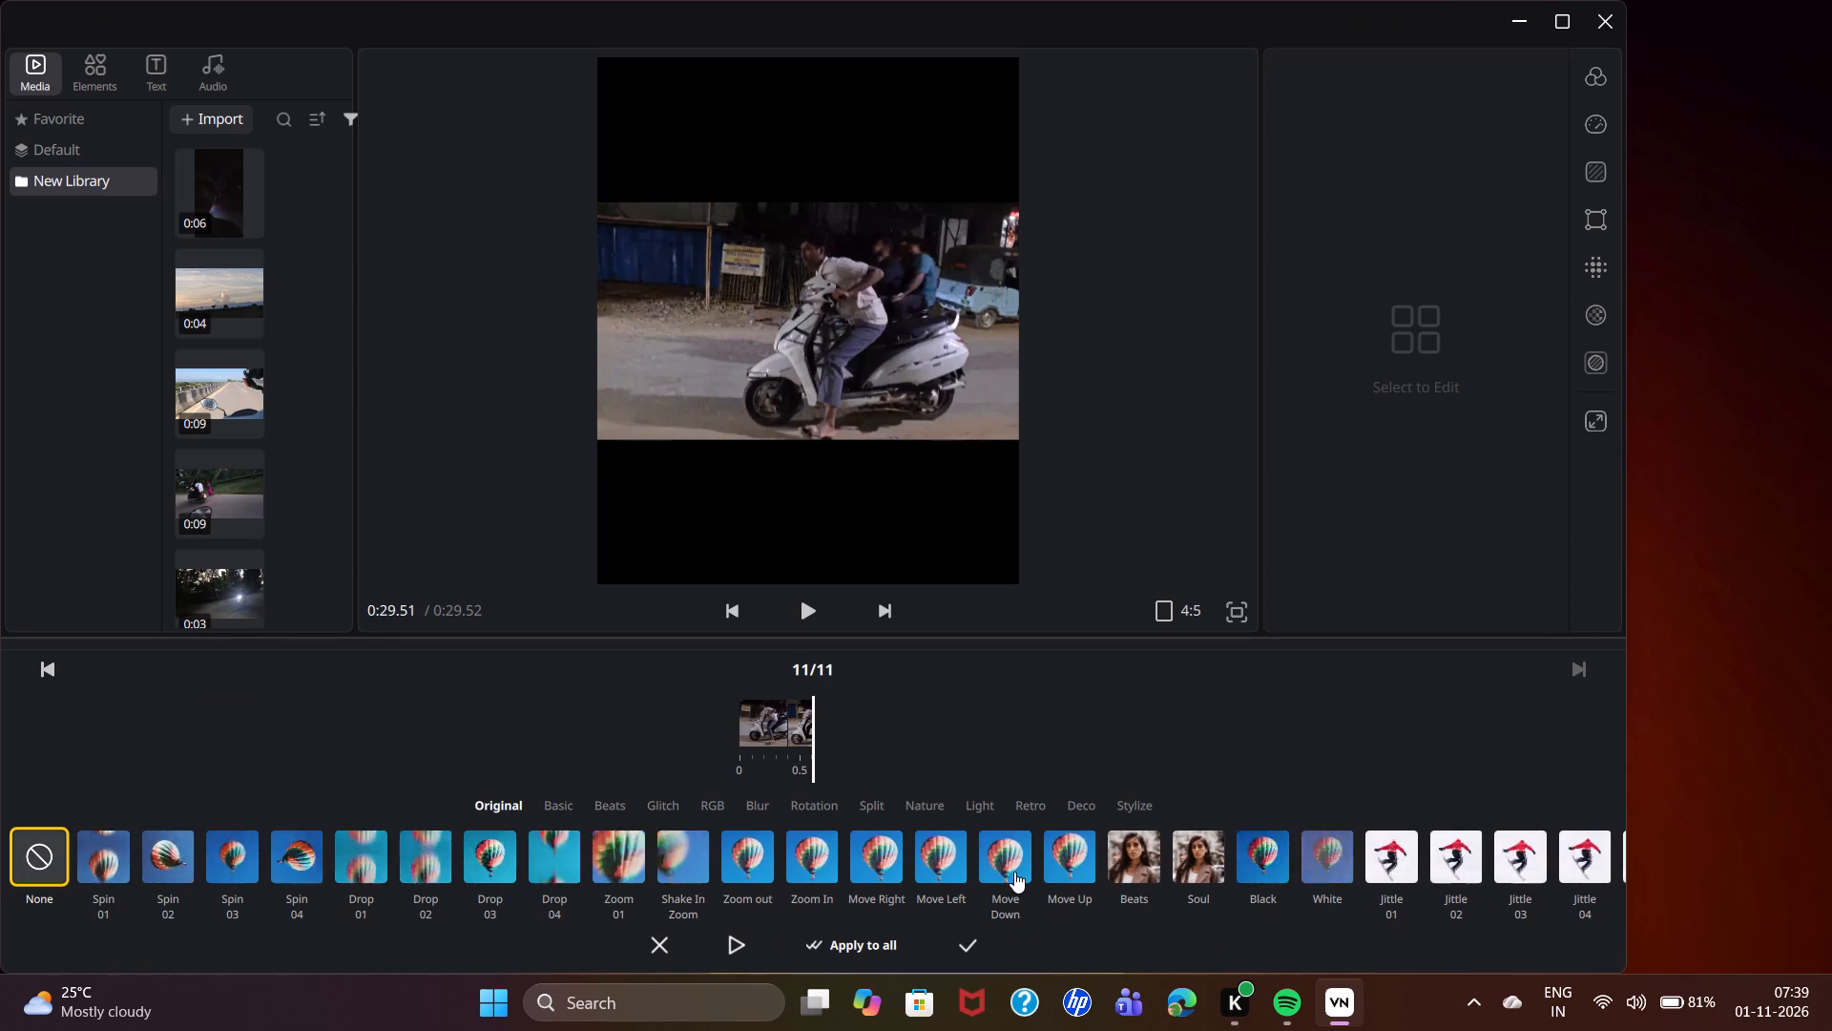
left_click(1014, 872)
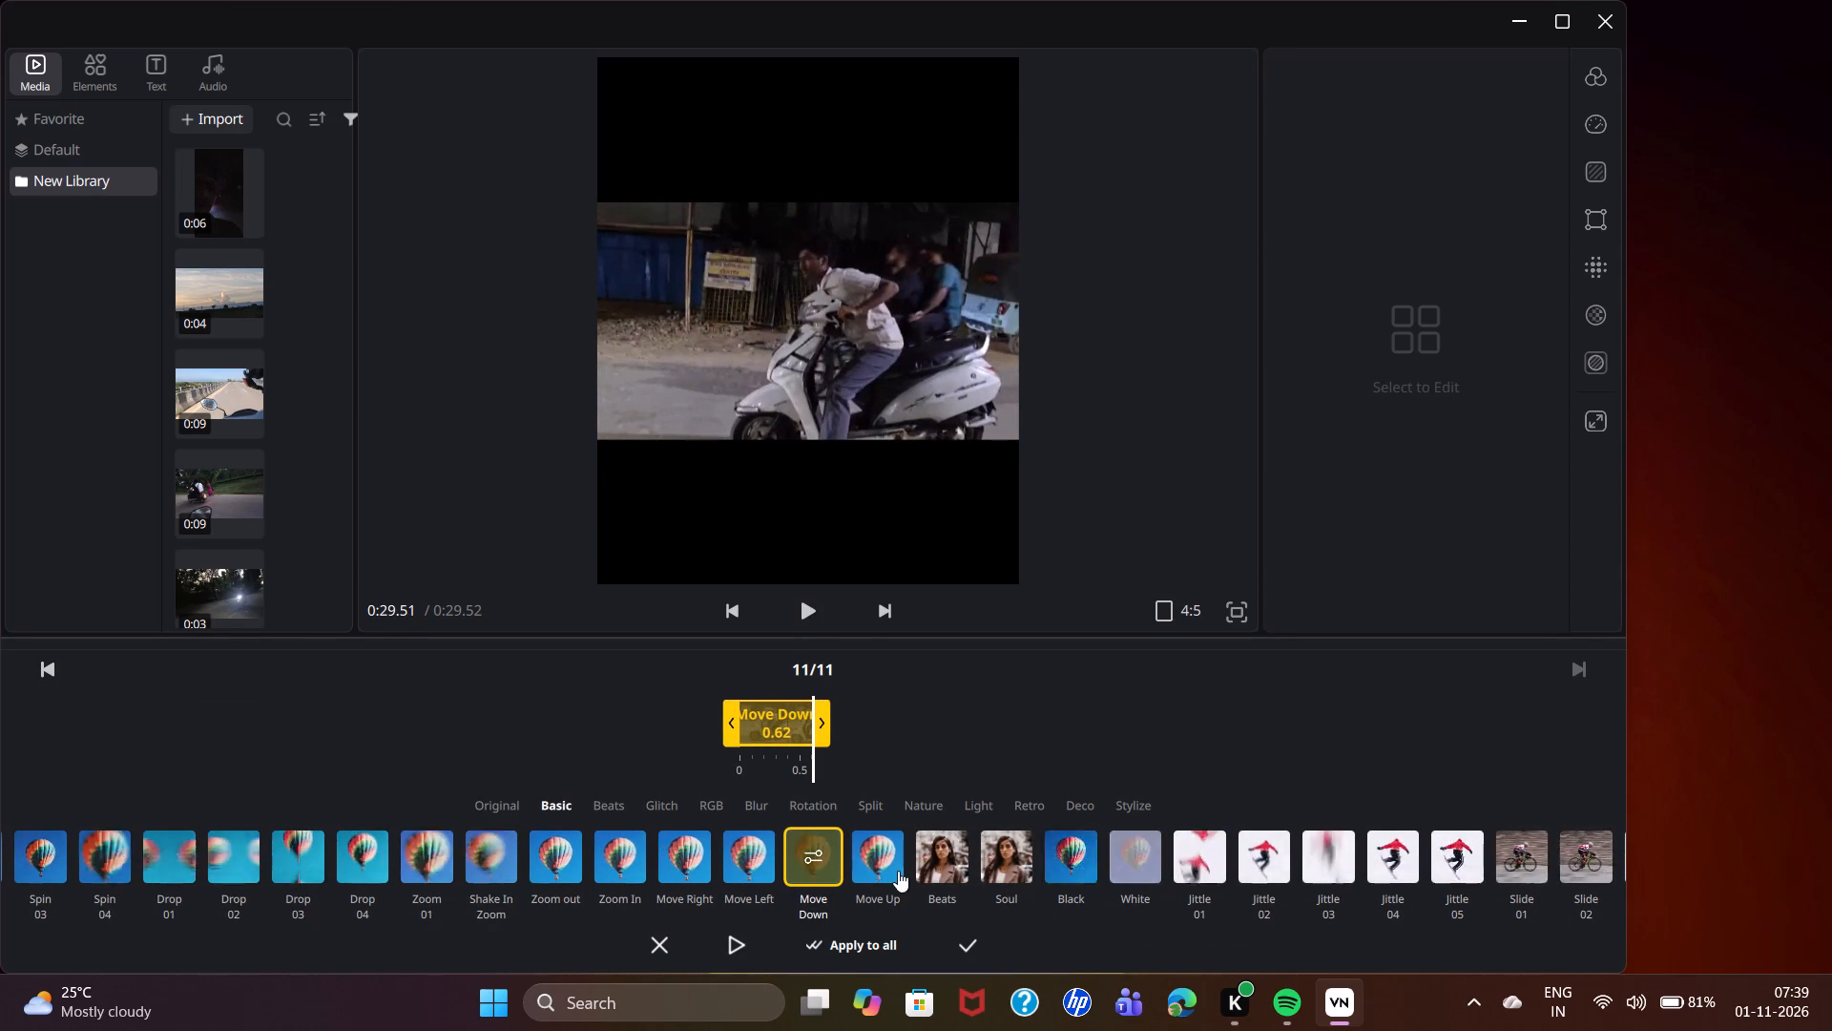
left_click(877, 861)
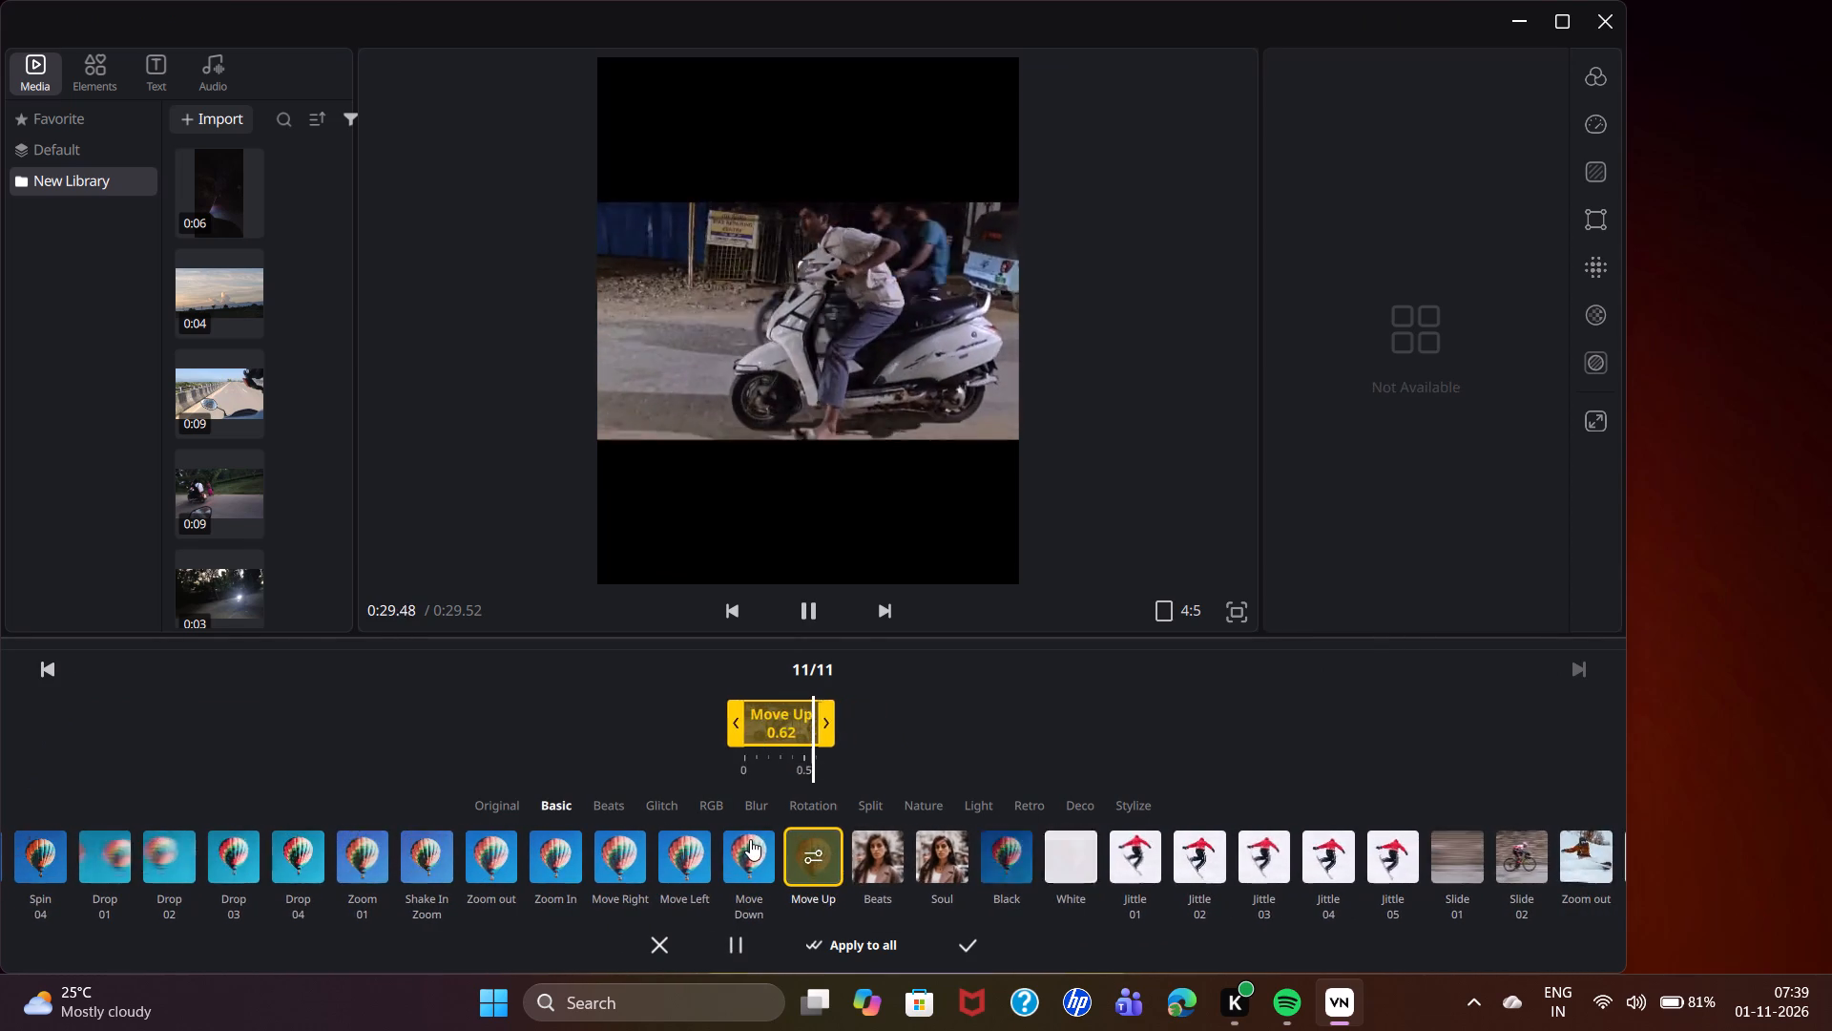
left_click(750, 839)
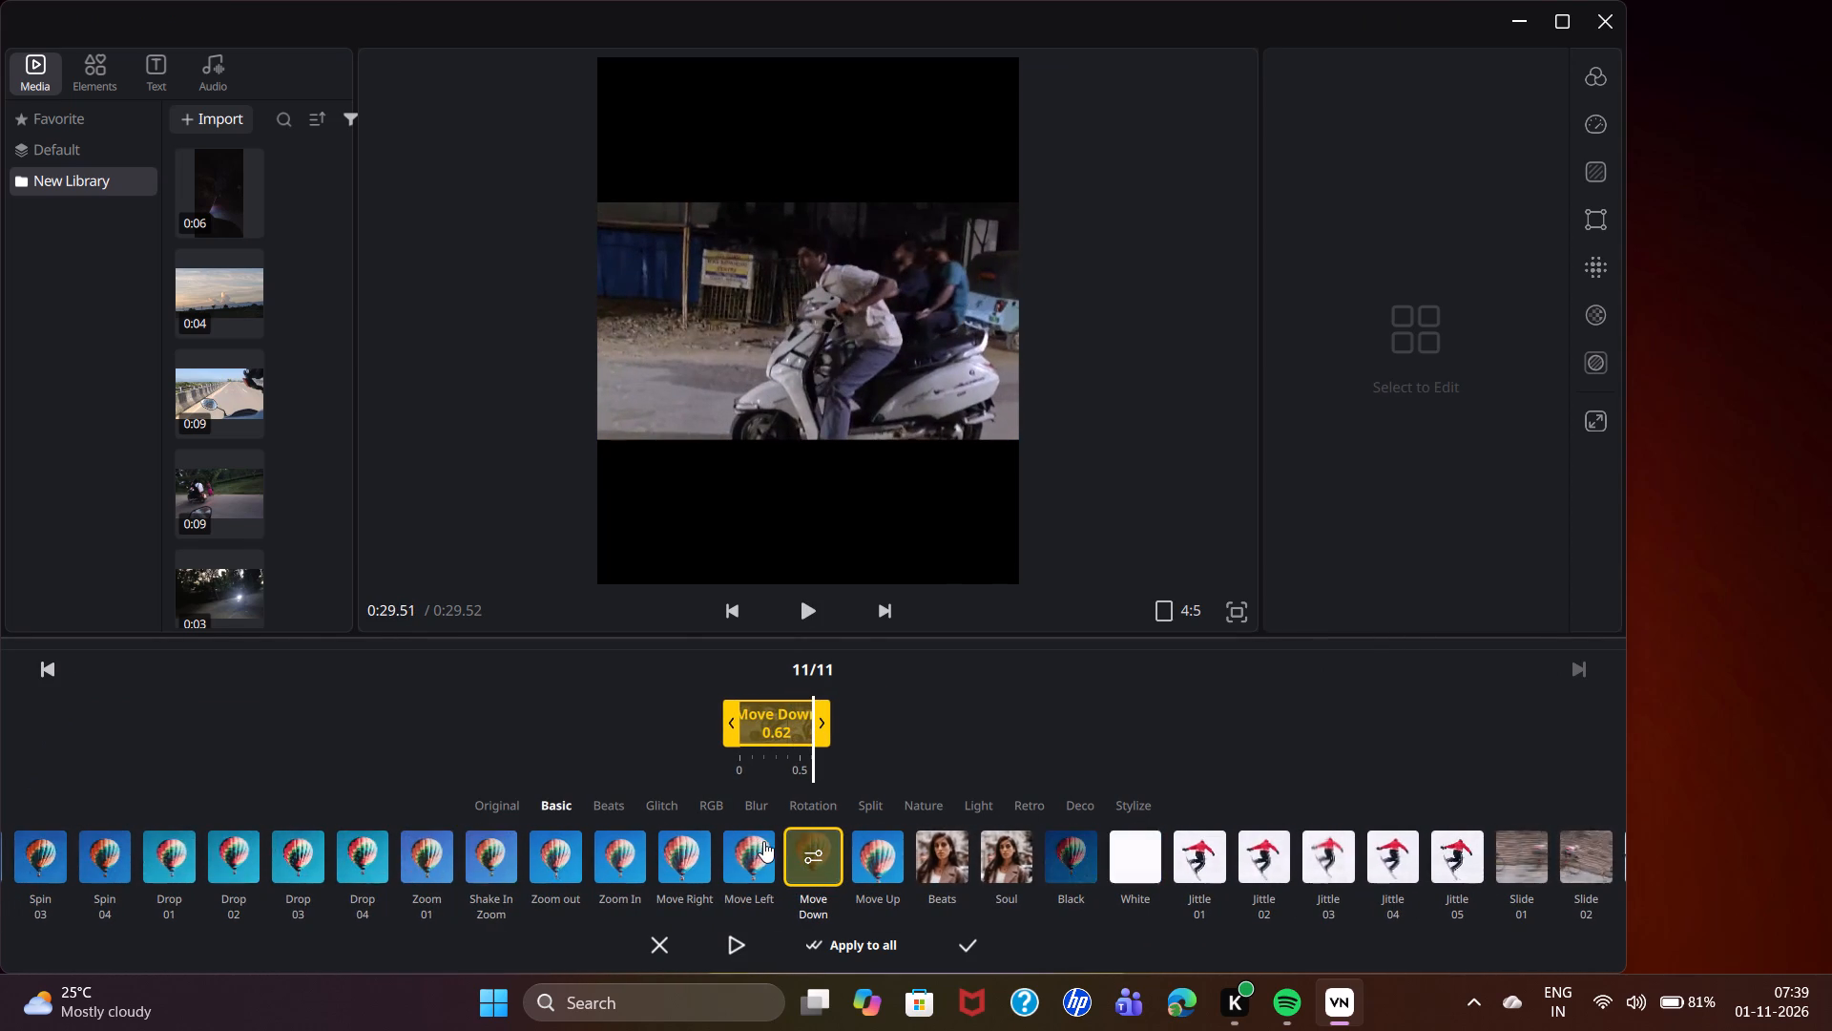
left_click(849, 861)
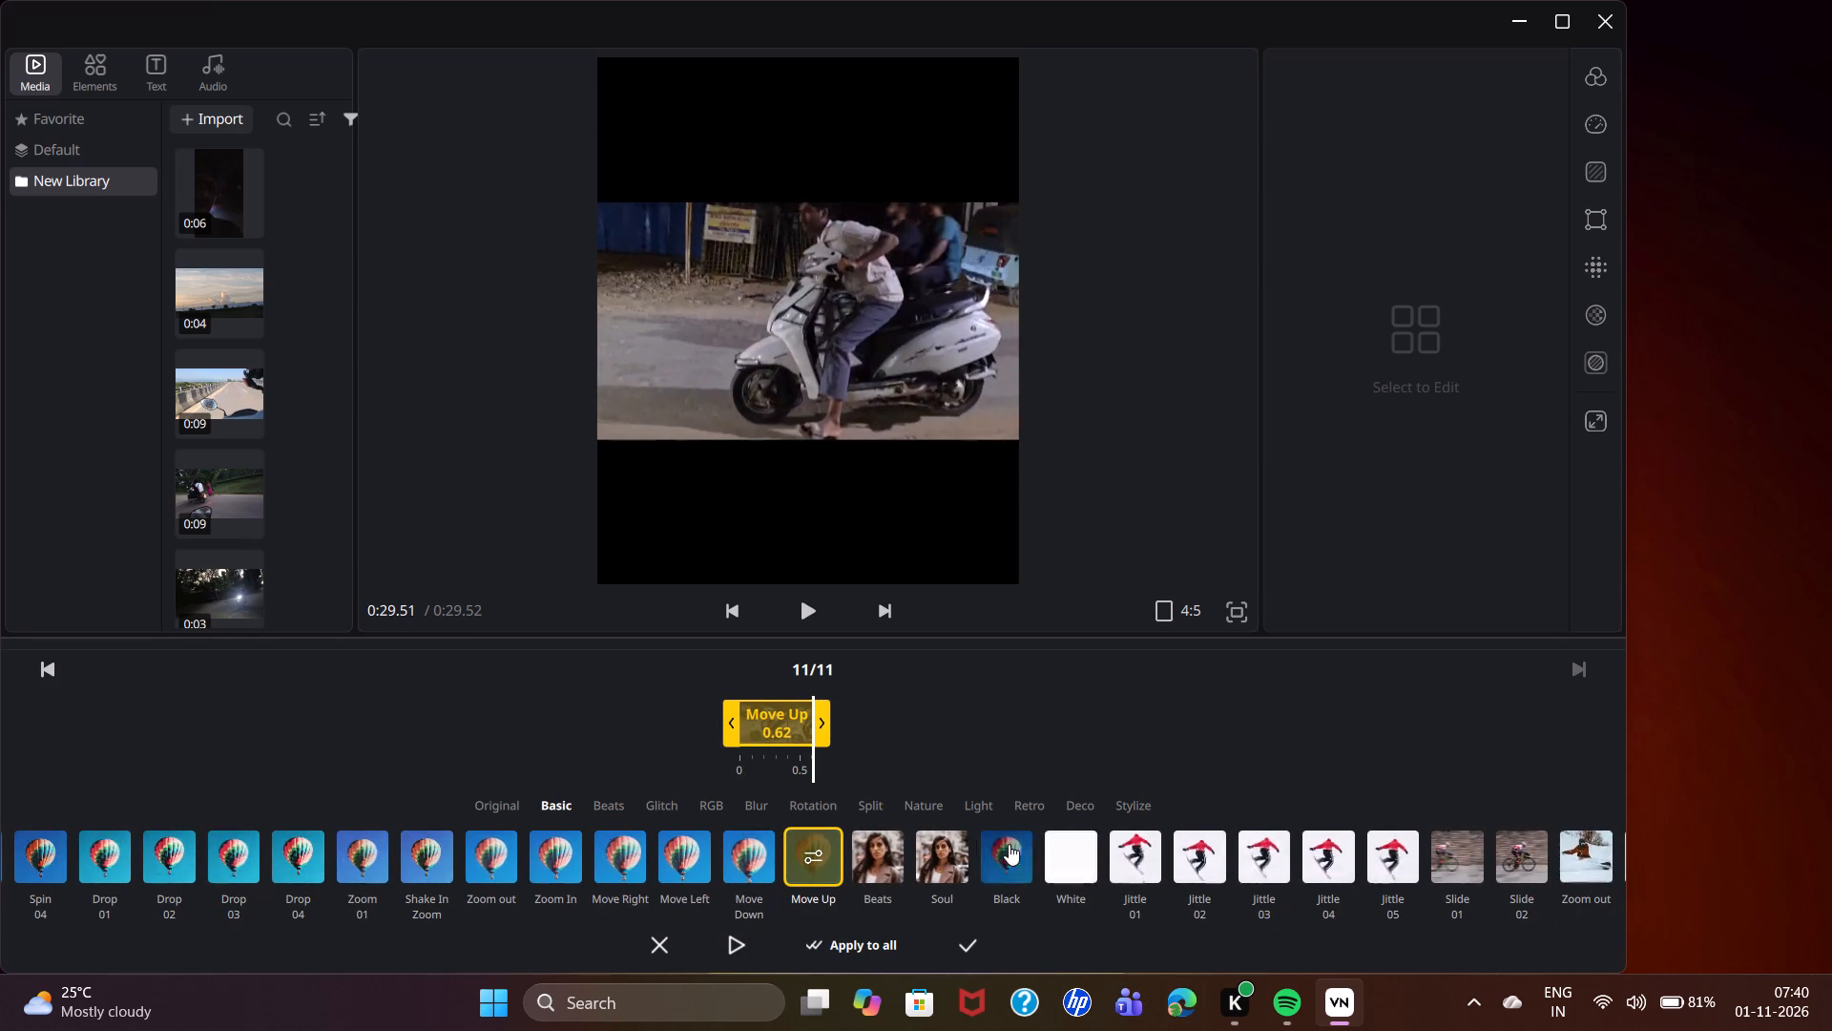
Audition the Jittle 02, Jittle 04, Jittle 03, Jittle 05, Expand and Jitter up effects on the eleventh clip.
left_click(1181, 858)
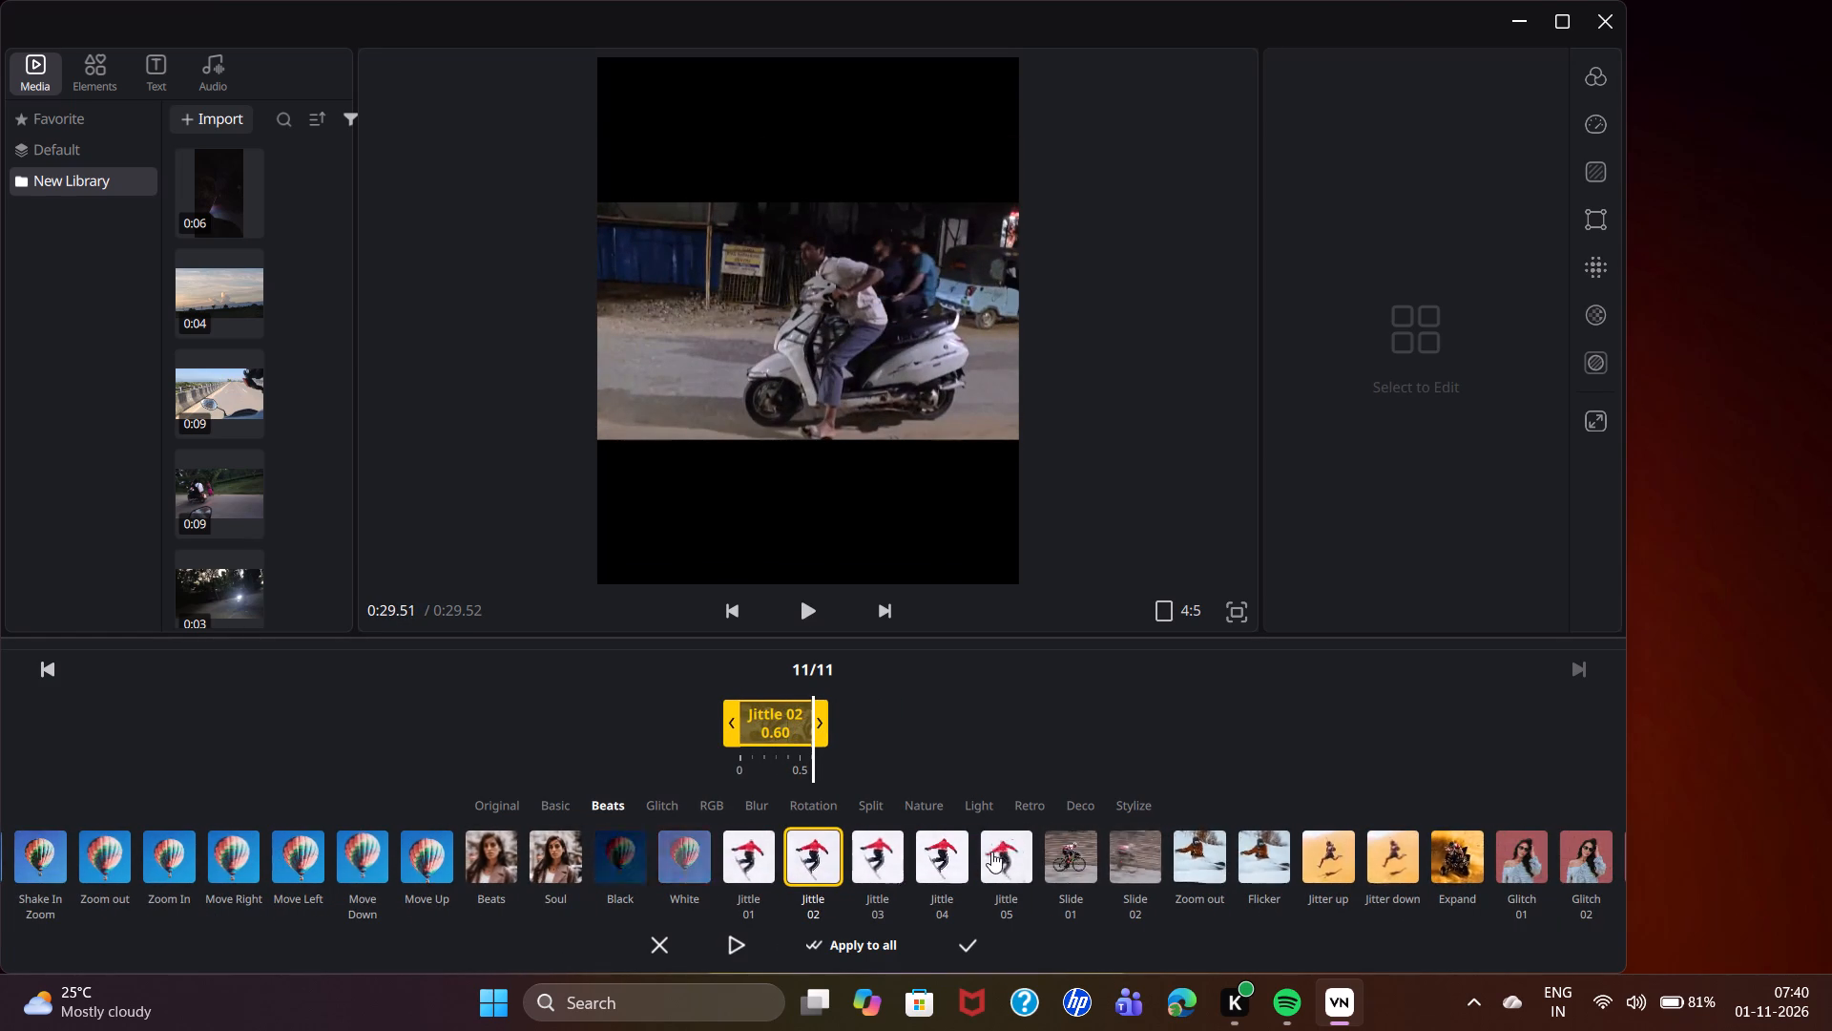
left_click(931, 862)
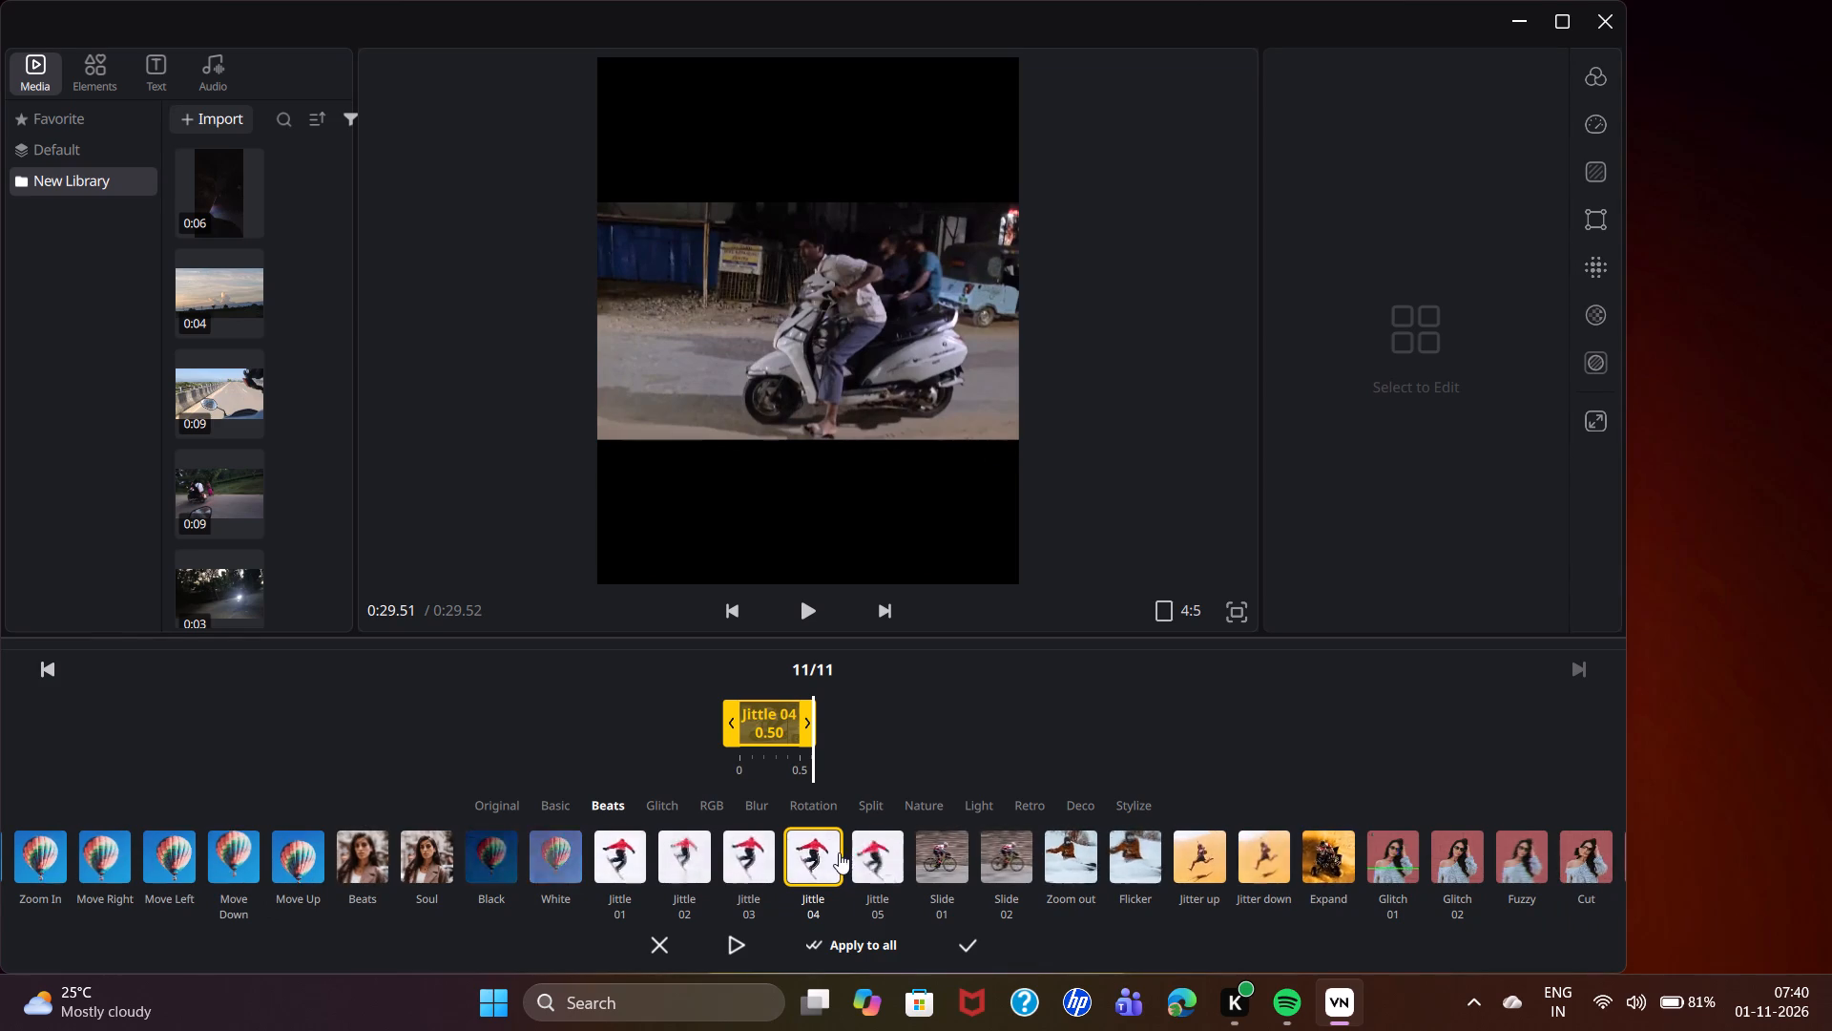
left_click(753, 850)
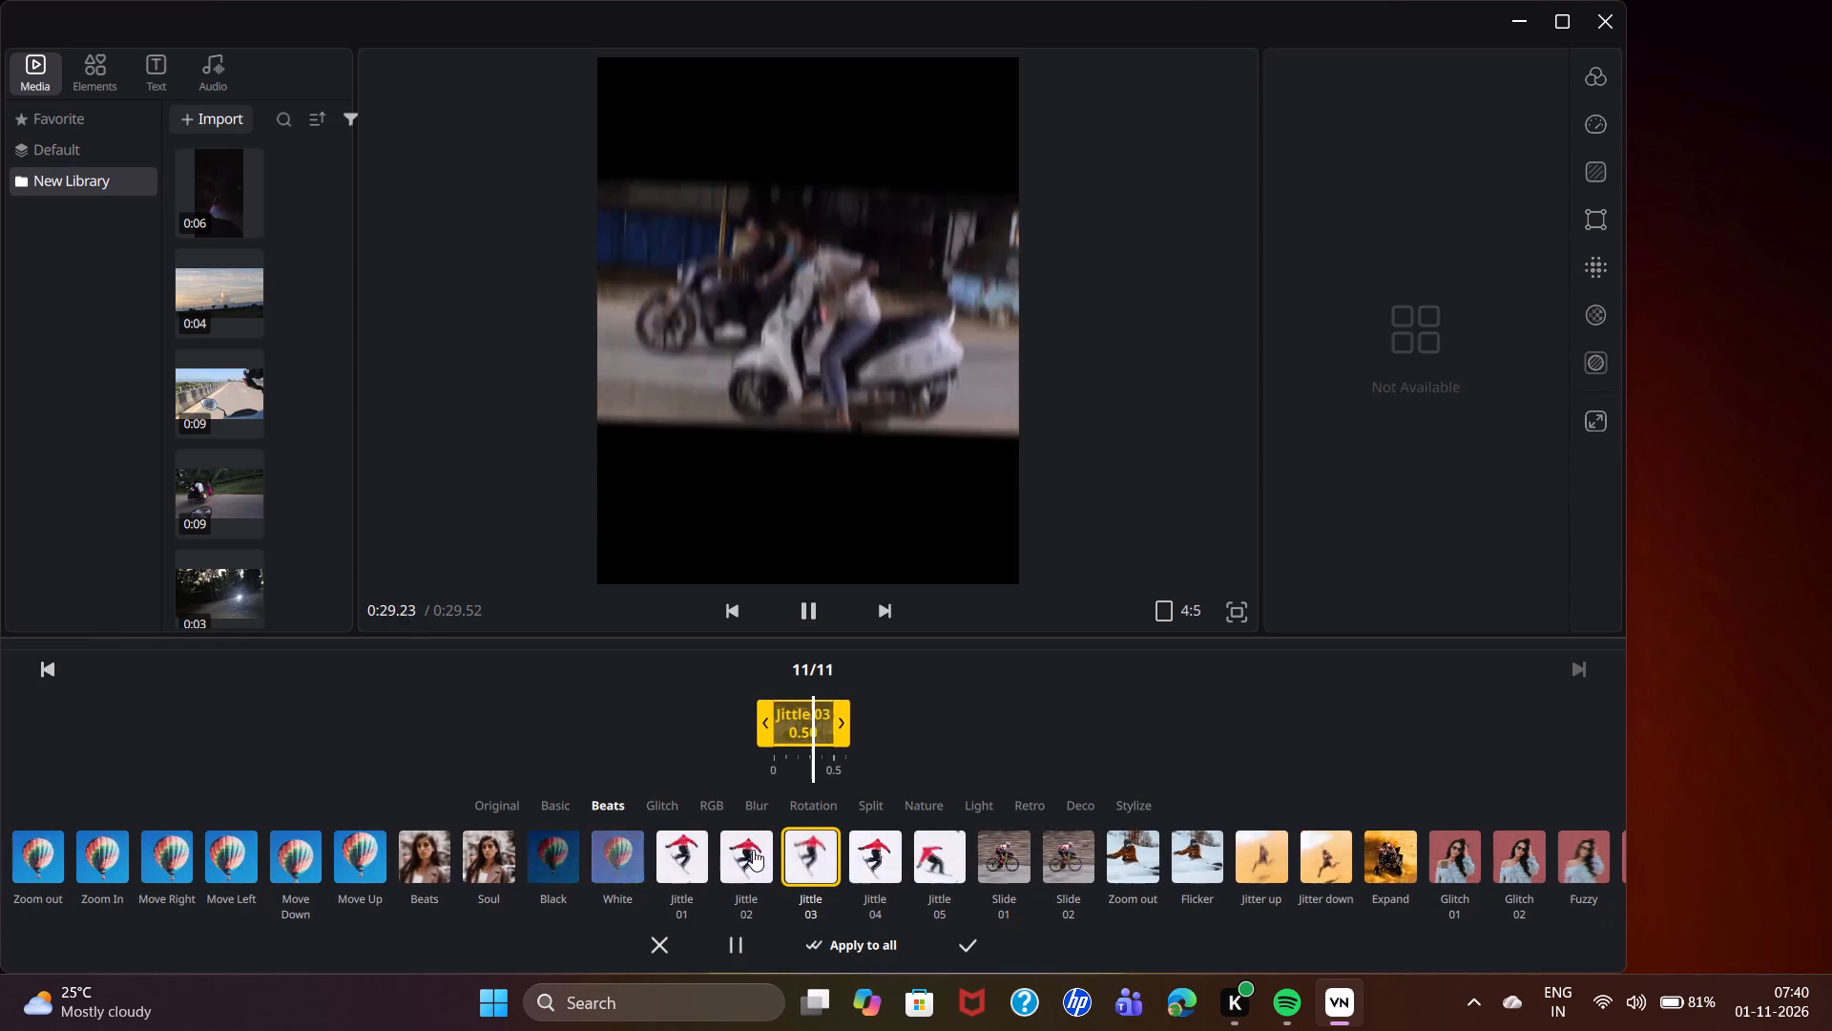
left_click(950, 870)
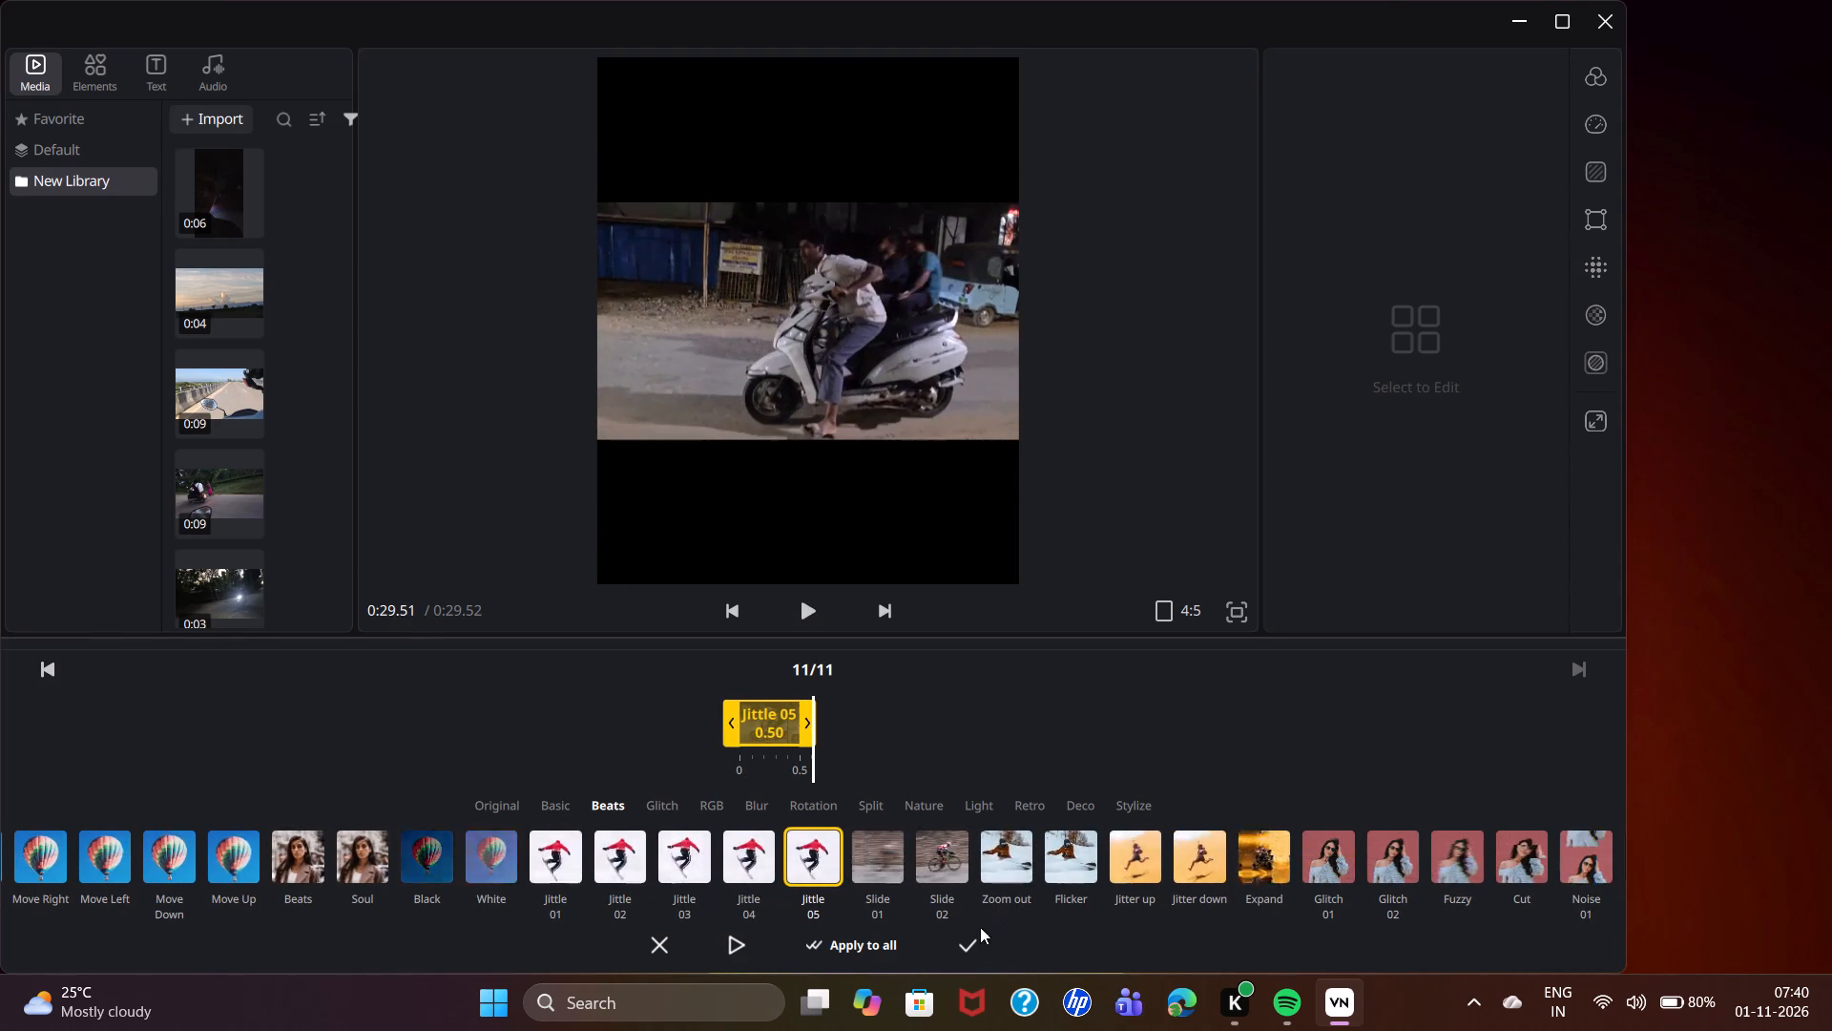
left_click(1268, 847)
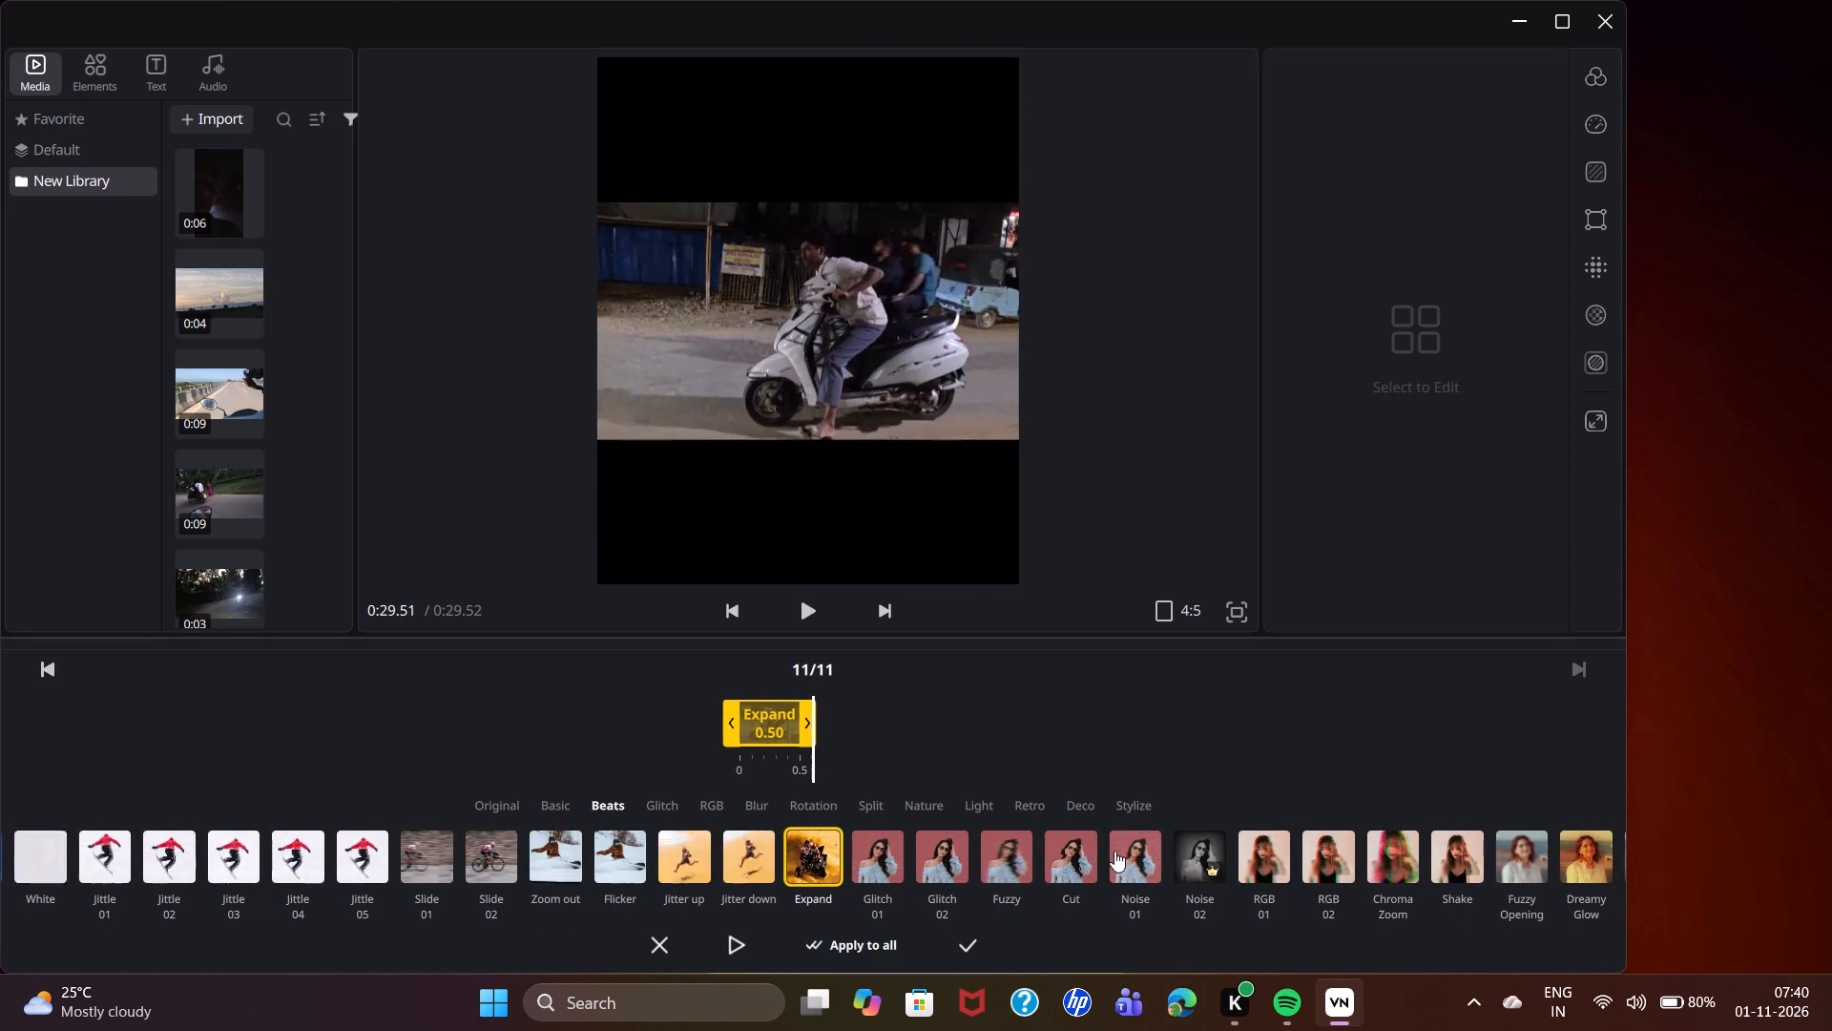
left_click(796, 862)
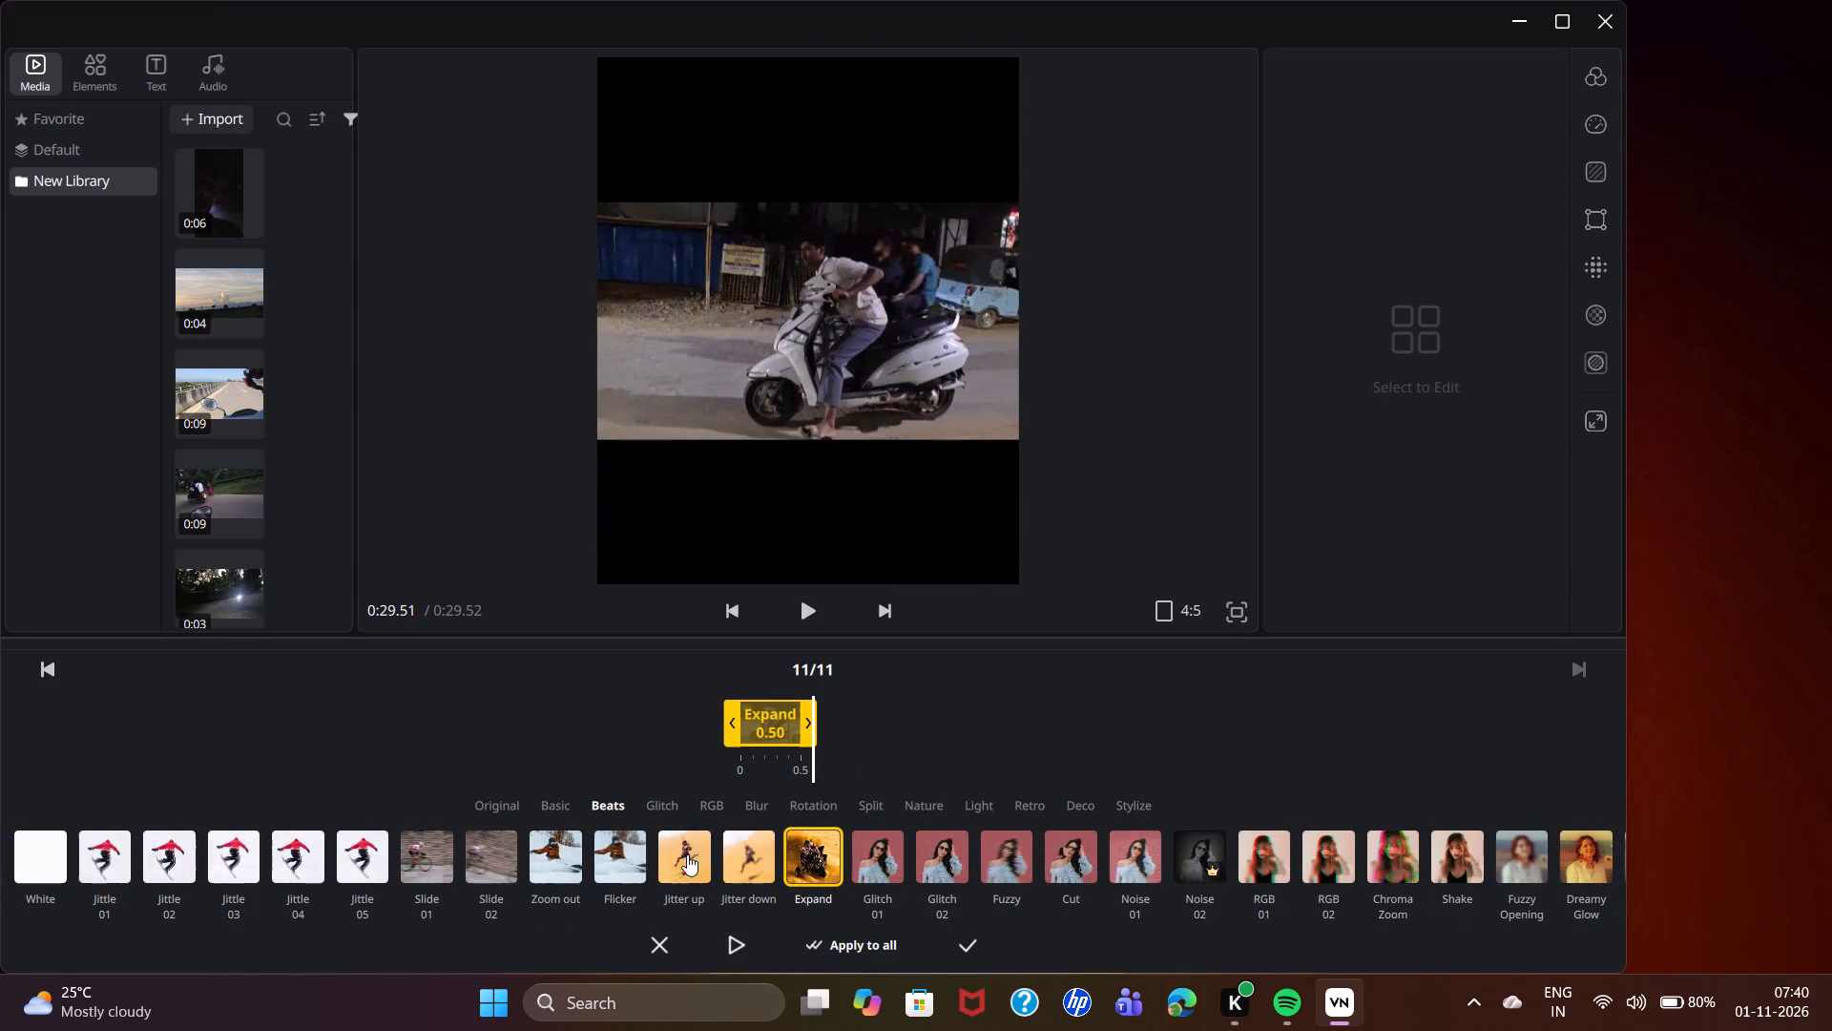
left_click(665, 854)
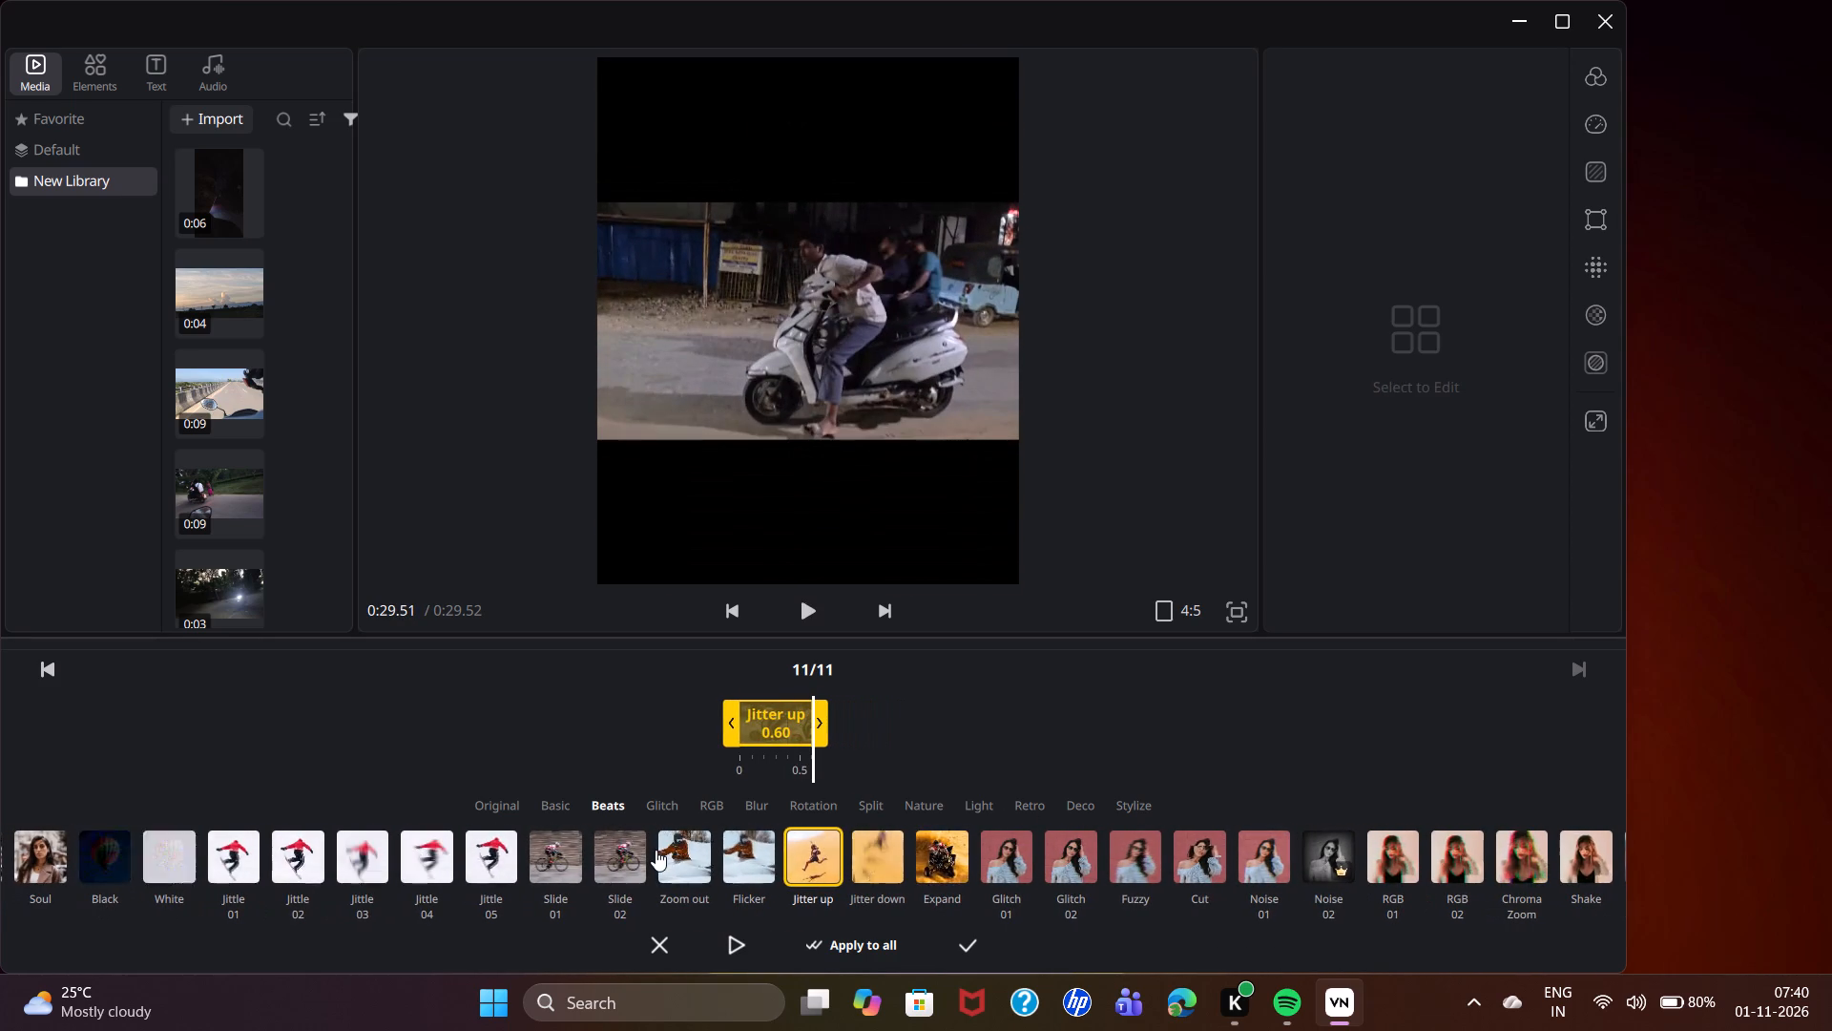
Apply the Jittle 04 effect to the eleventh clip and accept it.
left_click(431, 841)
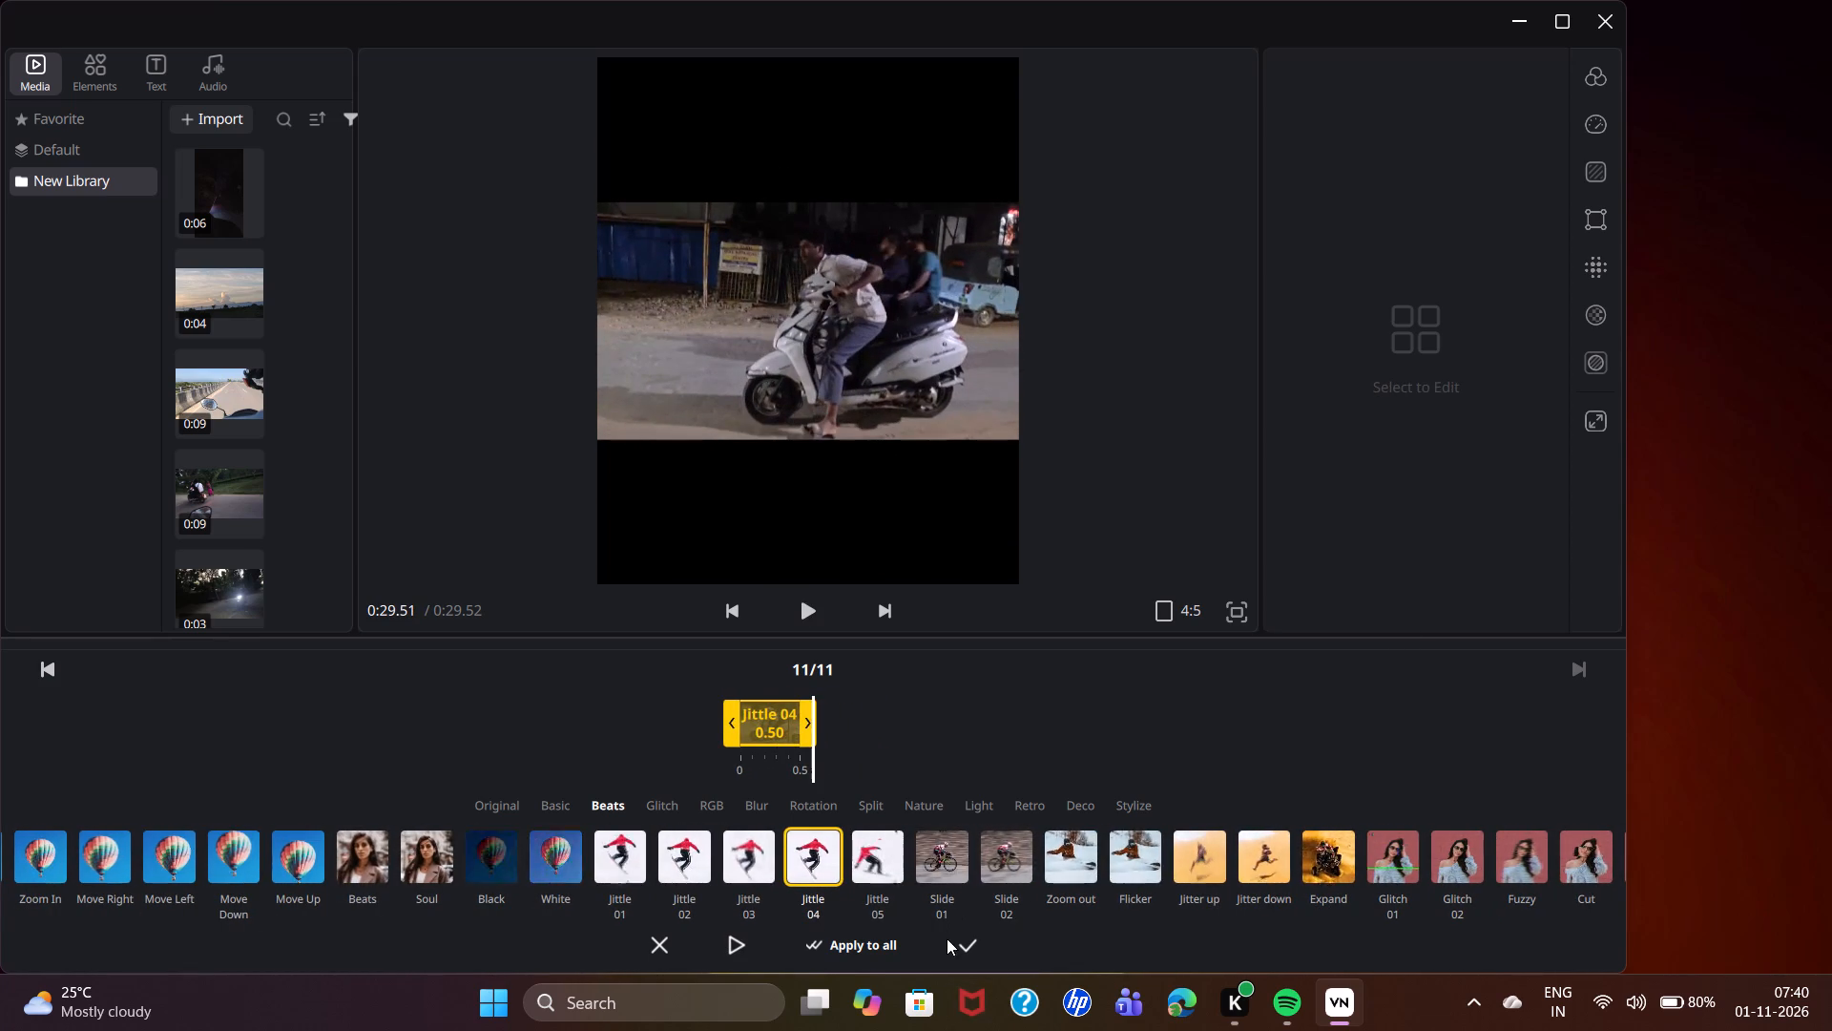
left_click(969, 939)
Return to the start of the montage and play it through to the end.
left_click_drag(948, 792, 1426, 873)
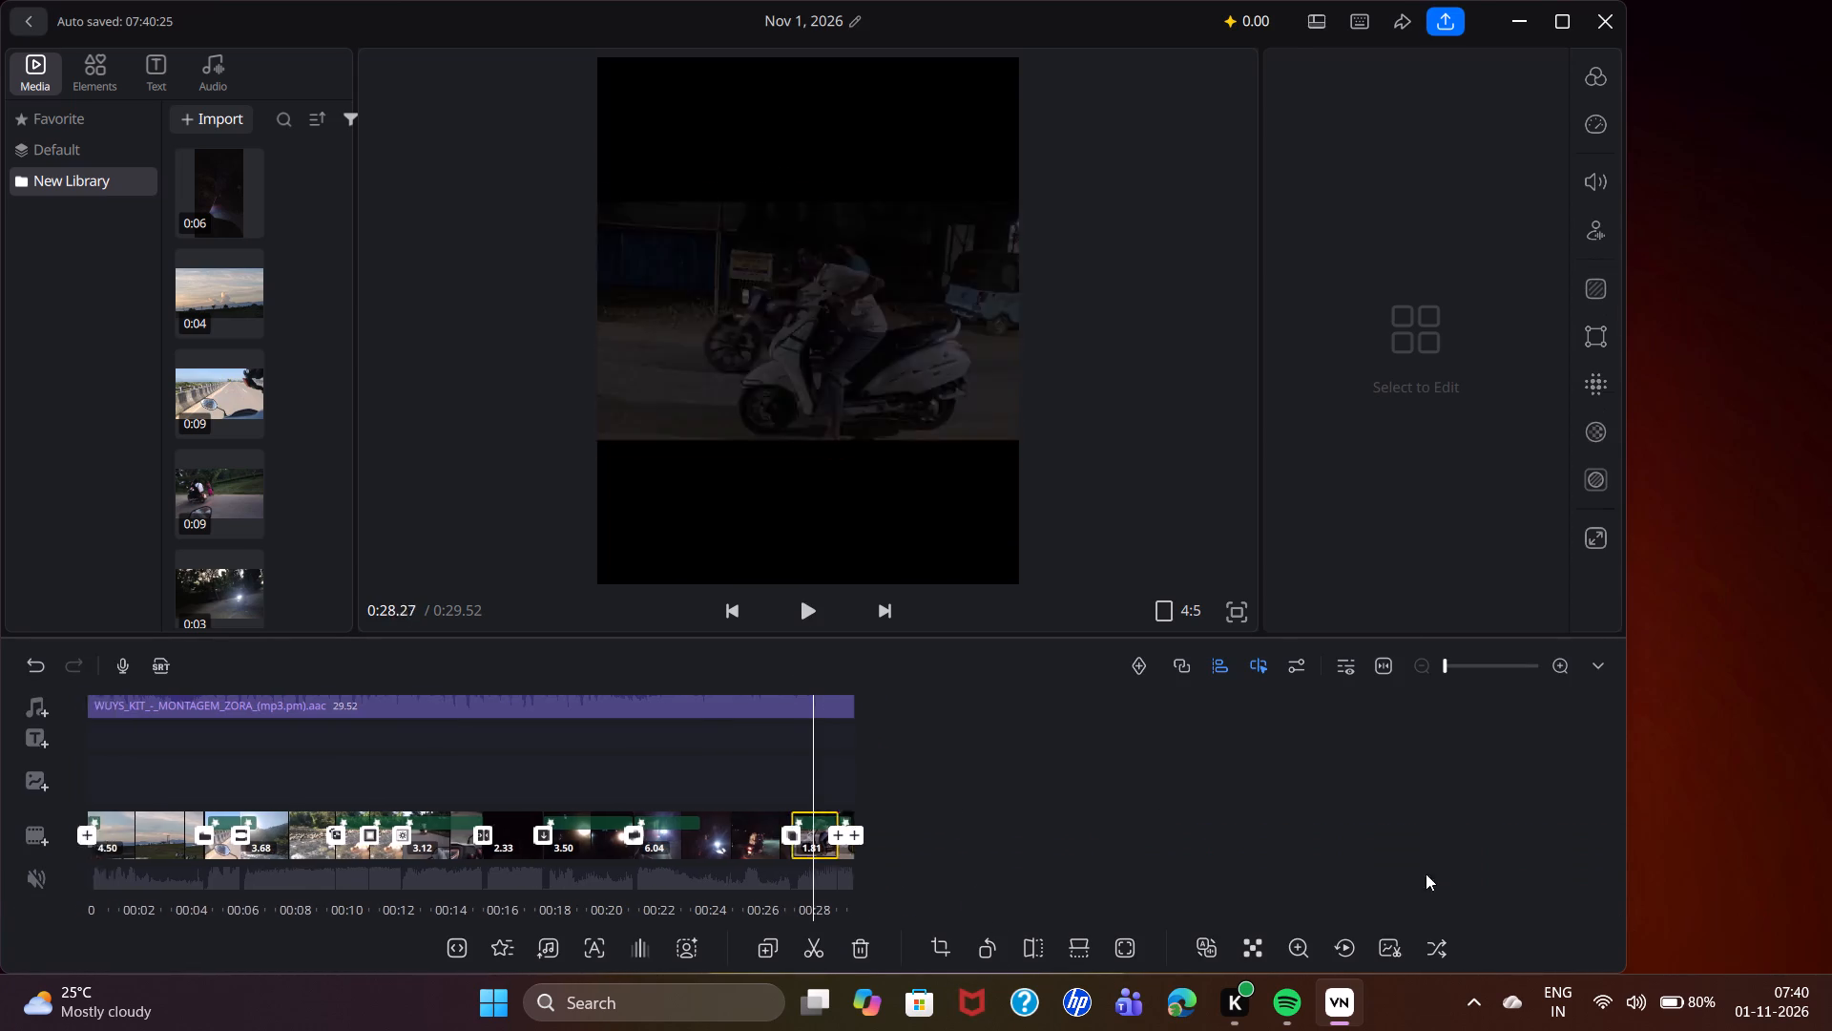
left_click_drag(1426, 873, 1831, 957)
left_click(819, 624)
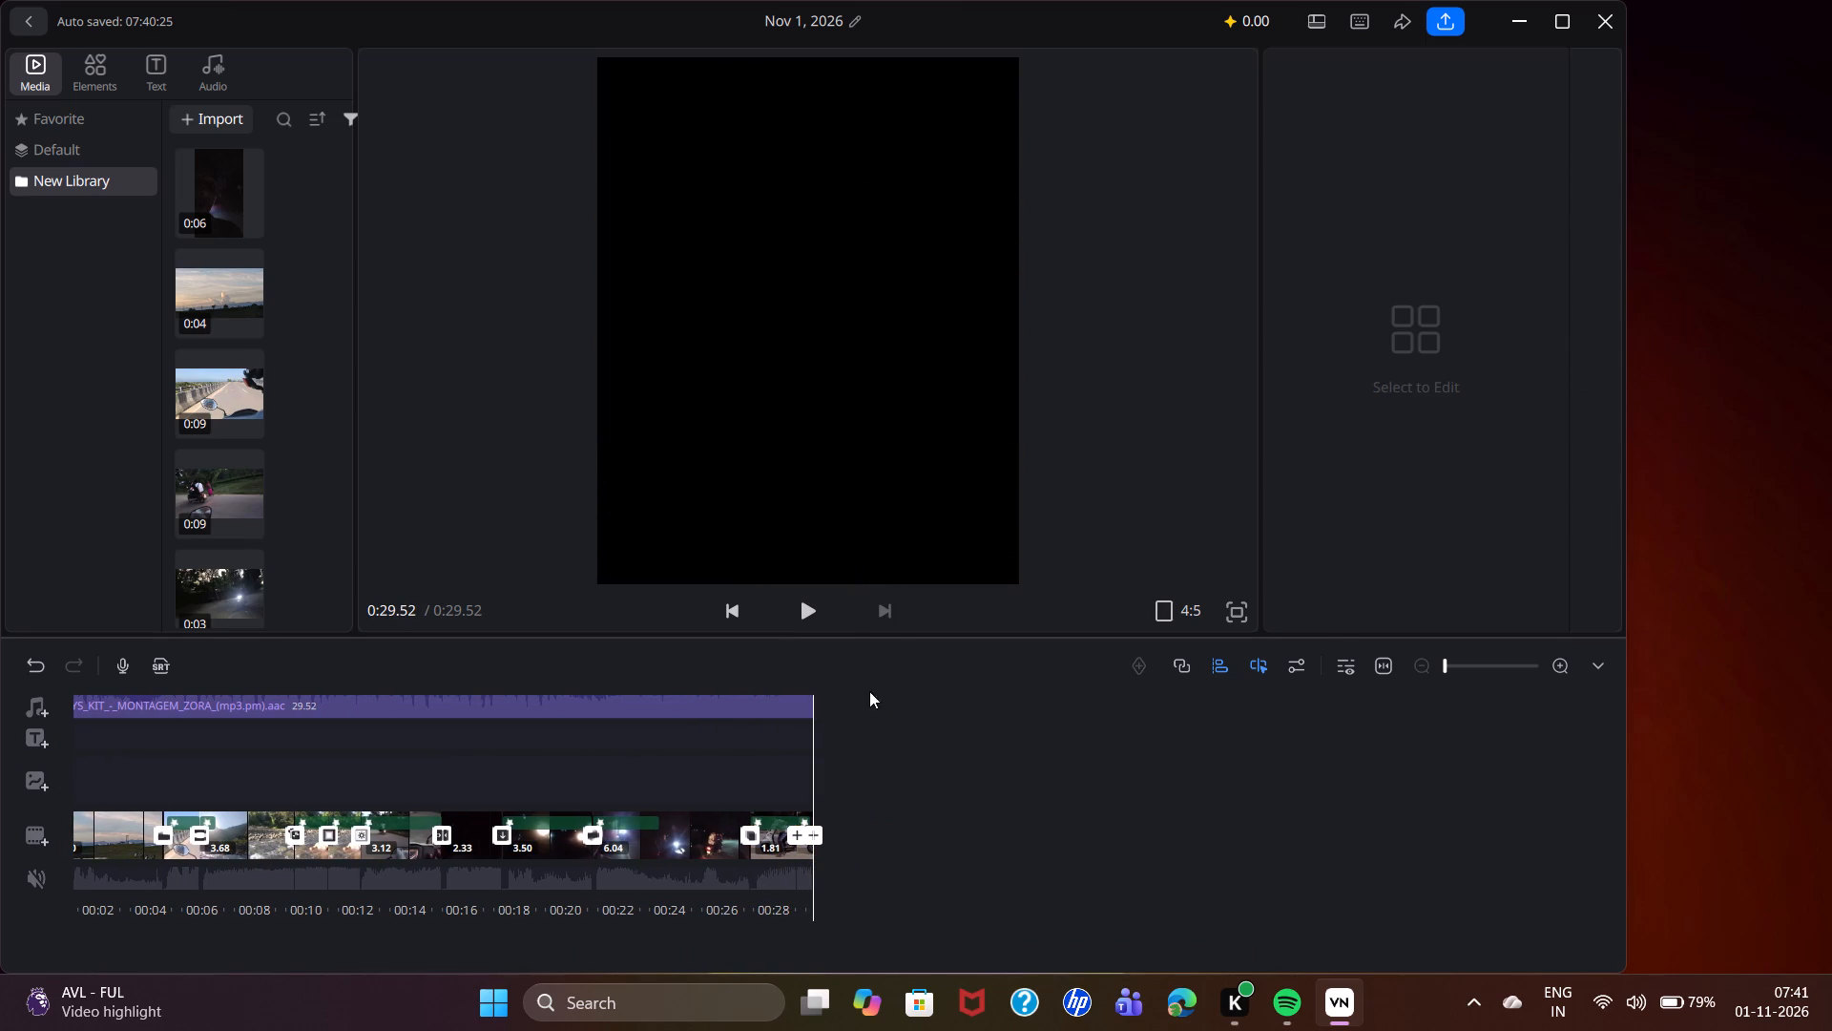
Delete the short eleventh clip at the end of the video track.
left_click(803, 845)
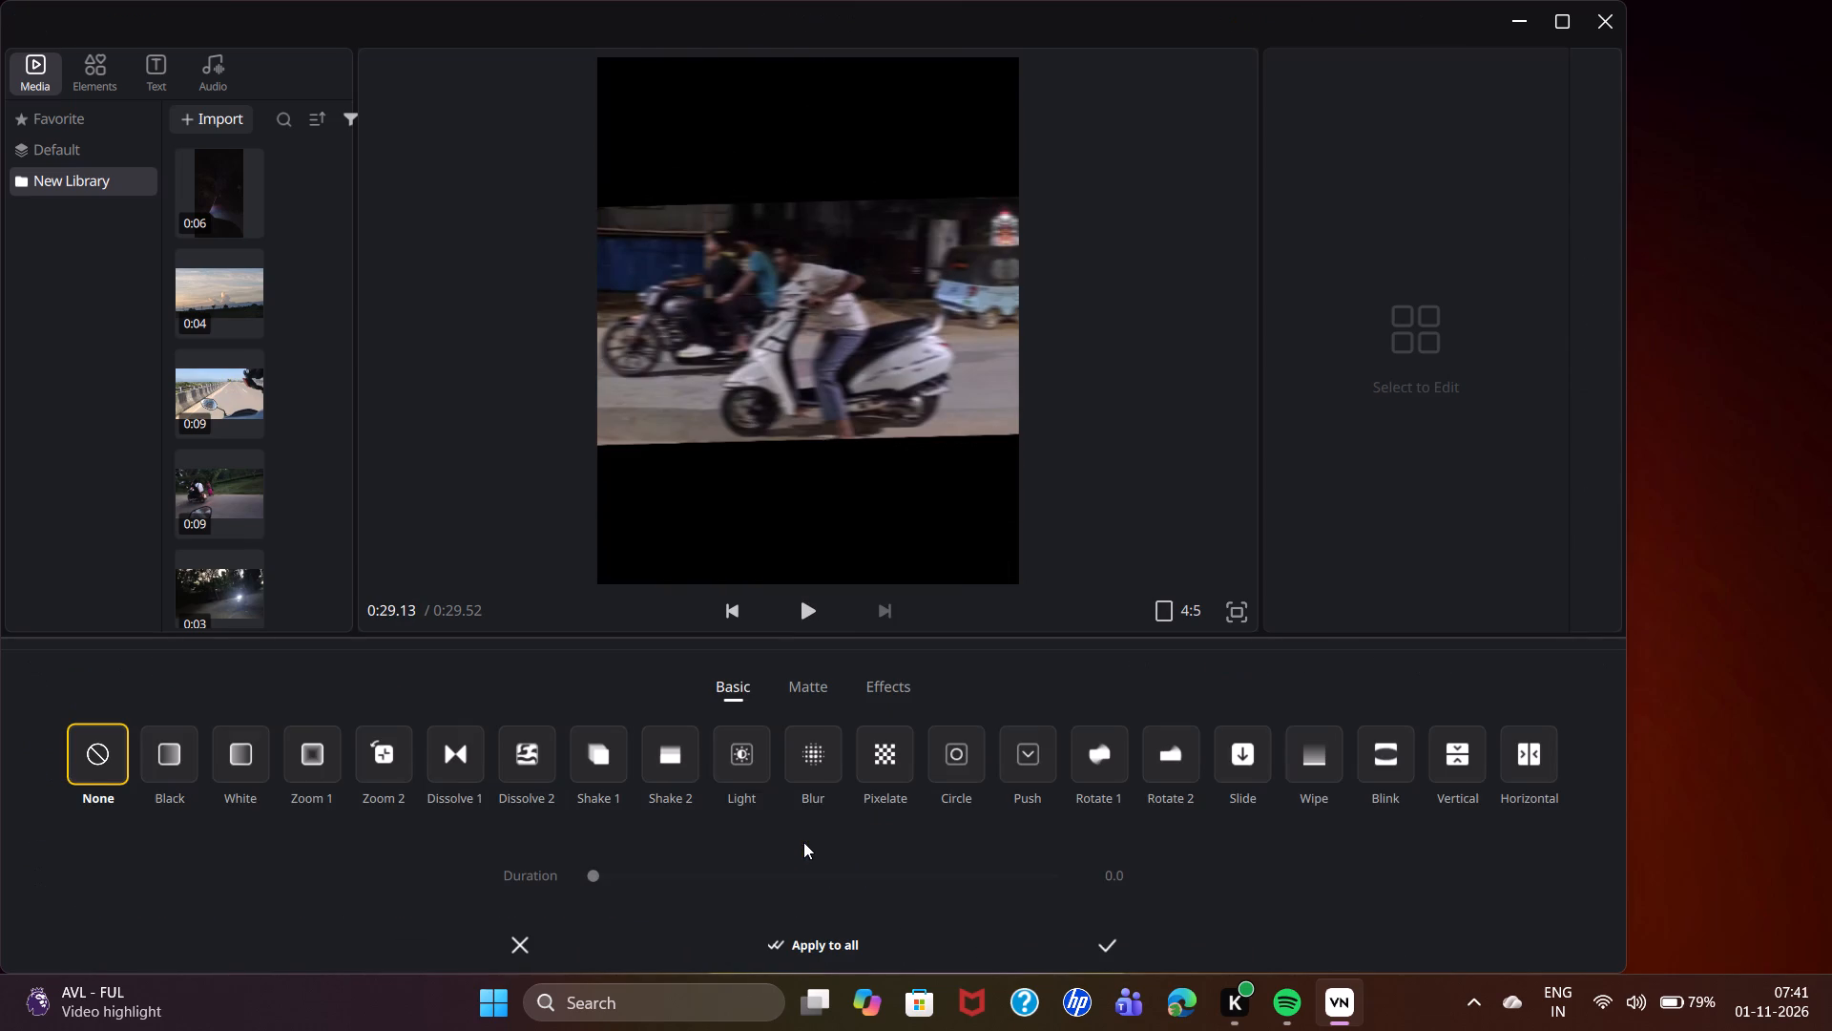
left_click(512, 936)
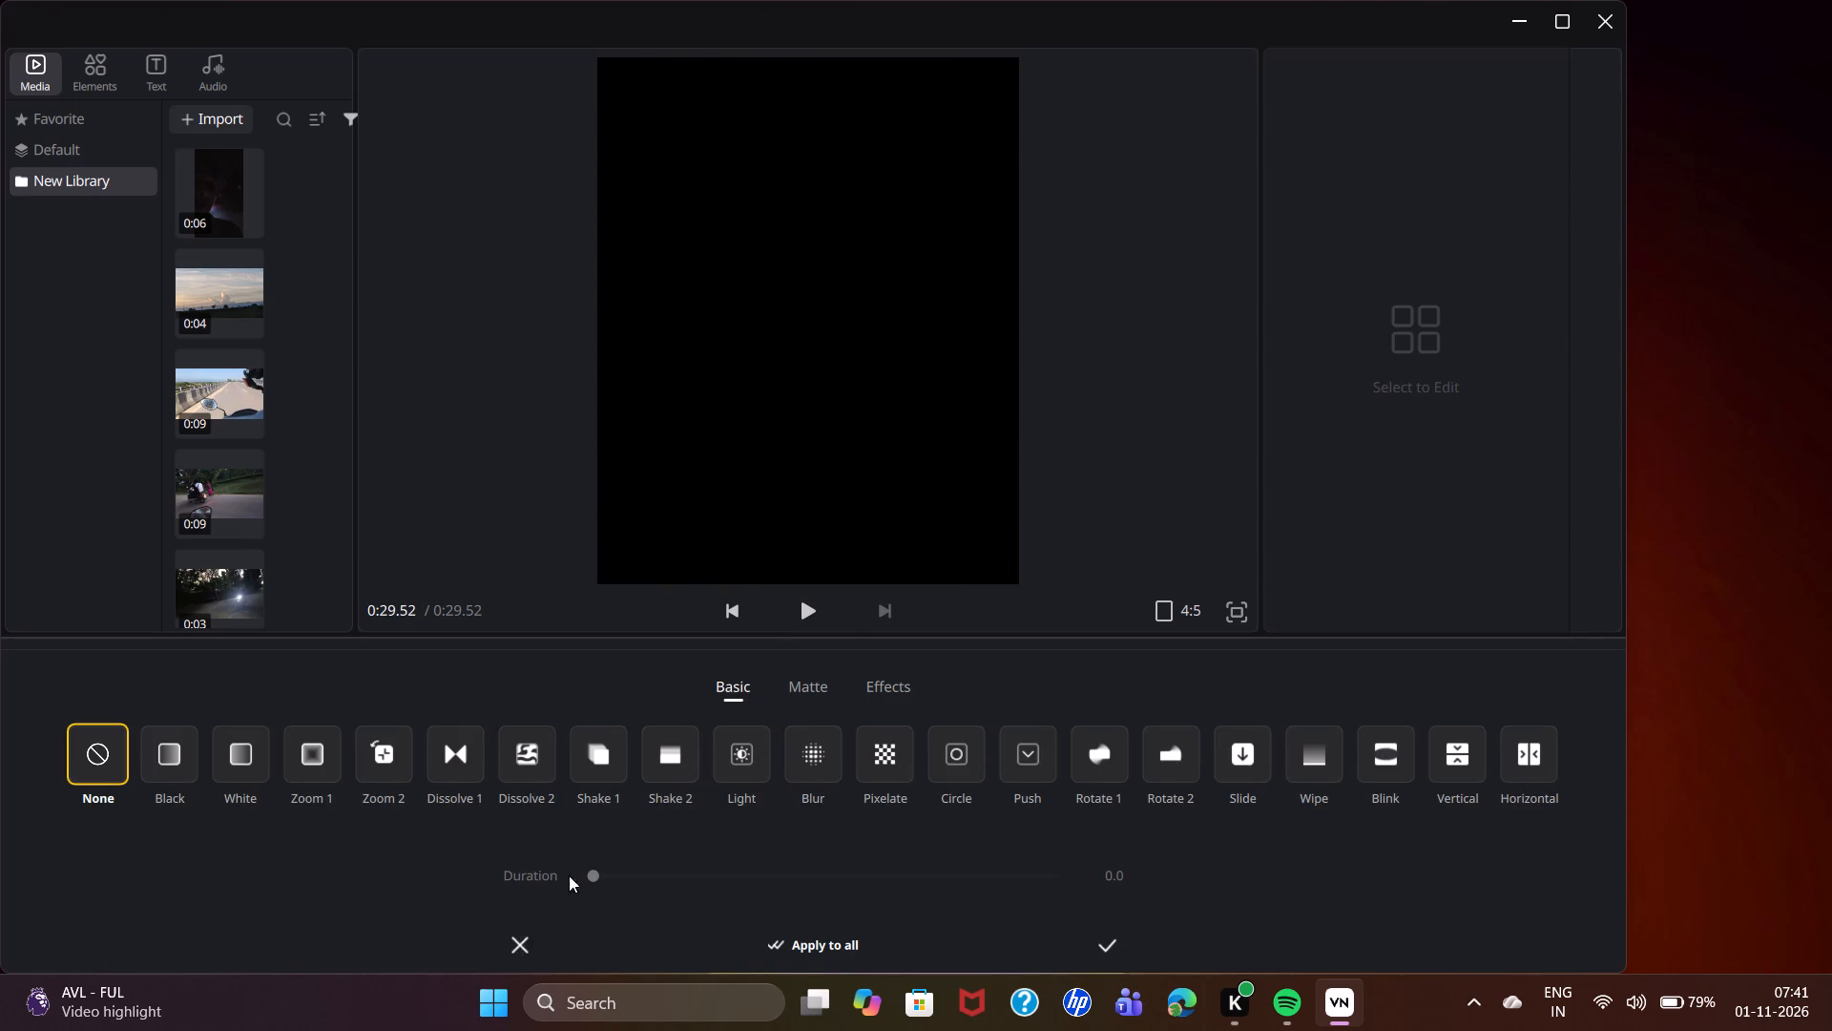
left_click(802, 862)
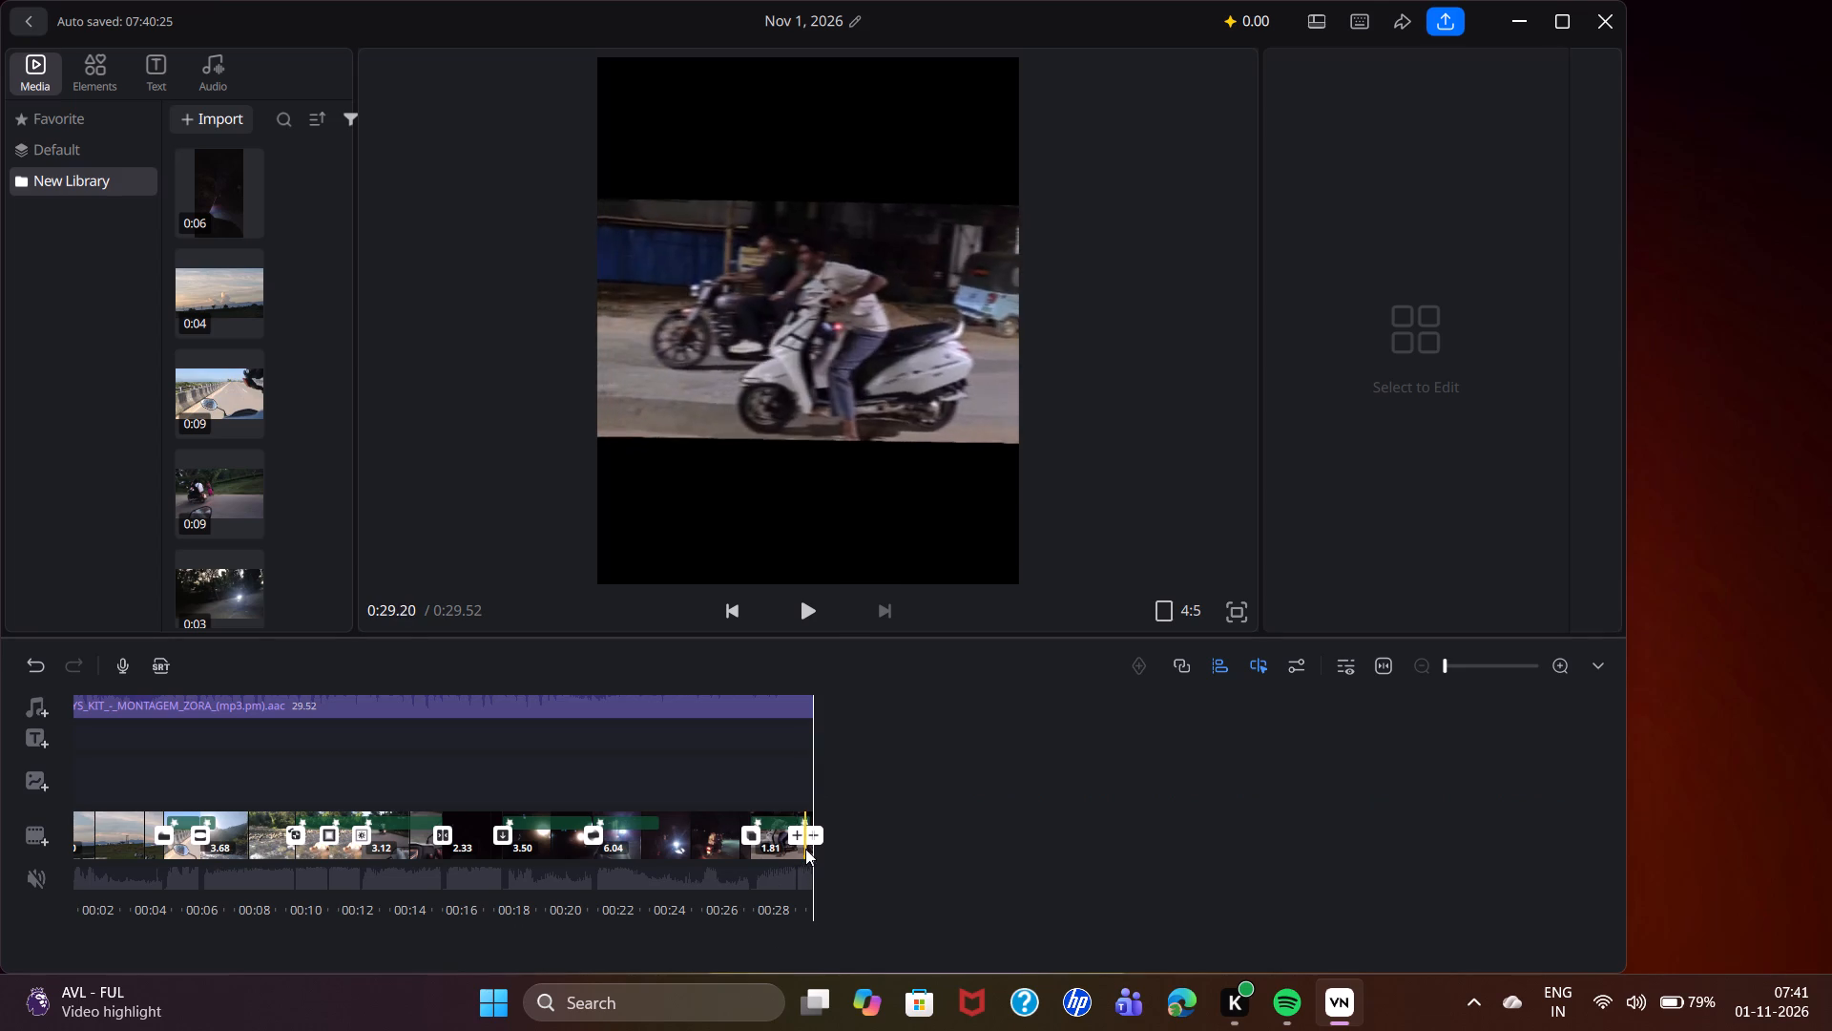
left_click(805, 849)
left_click(855, 943)
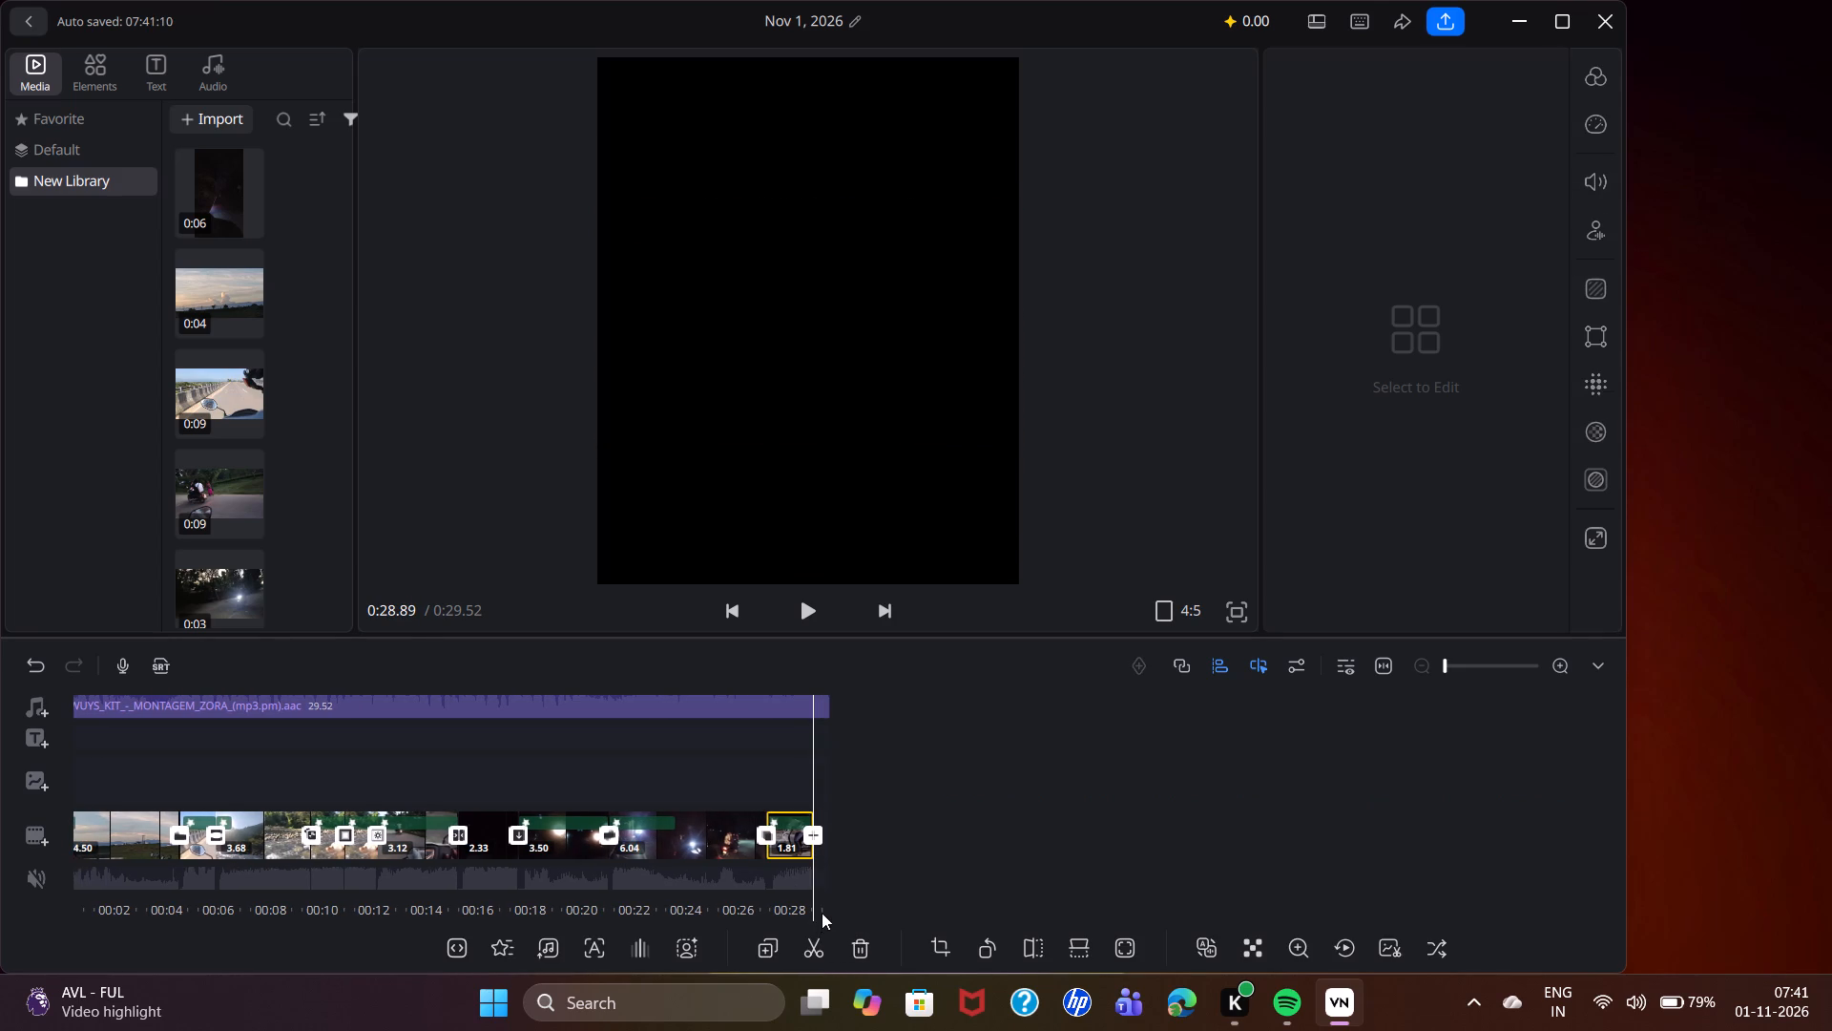
Split the music track at 28.84 s, near the end of the last clip, and delete the leftover tail.
left_click(812, 707)
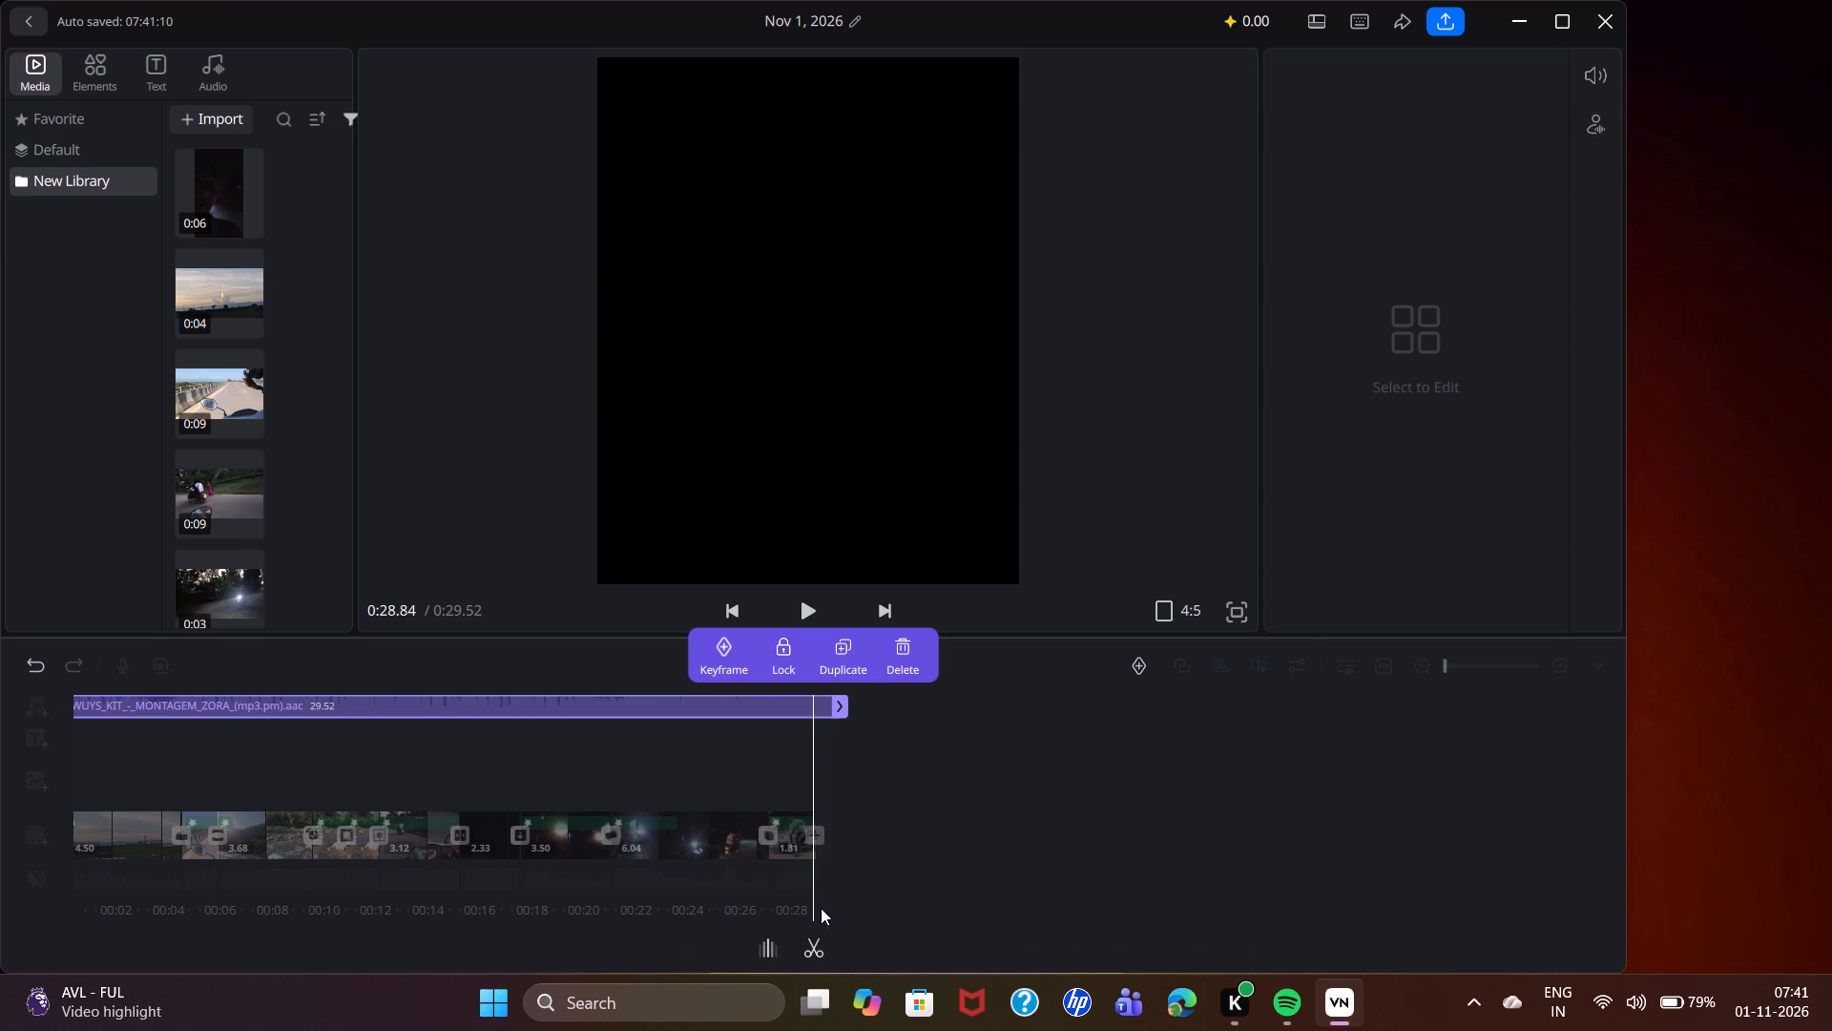
left_click(815, 933)
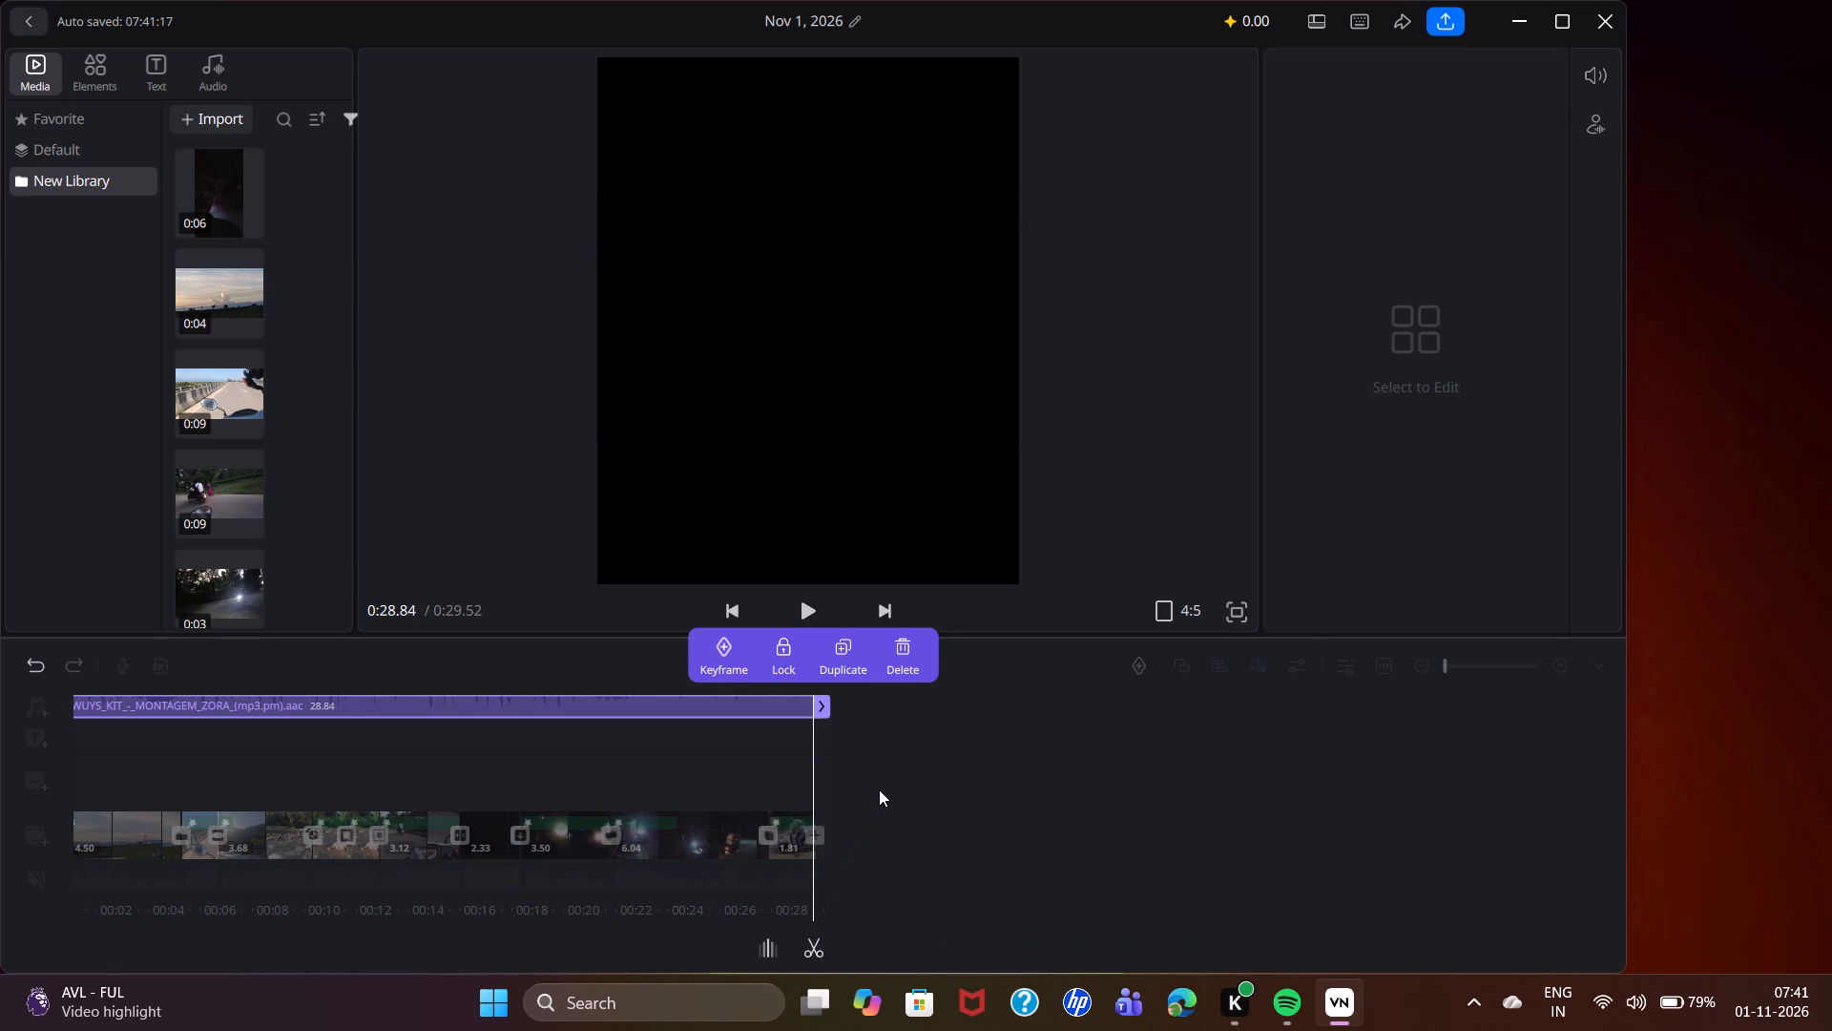
left_click(880, 785)
left_click(829, 713)
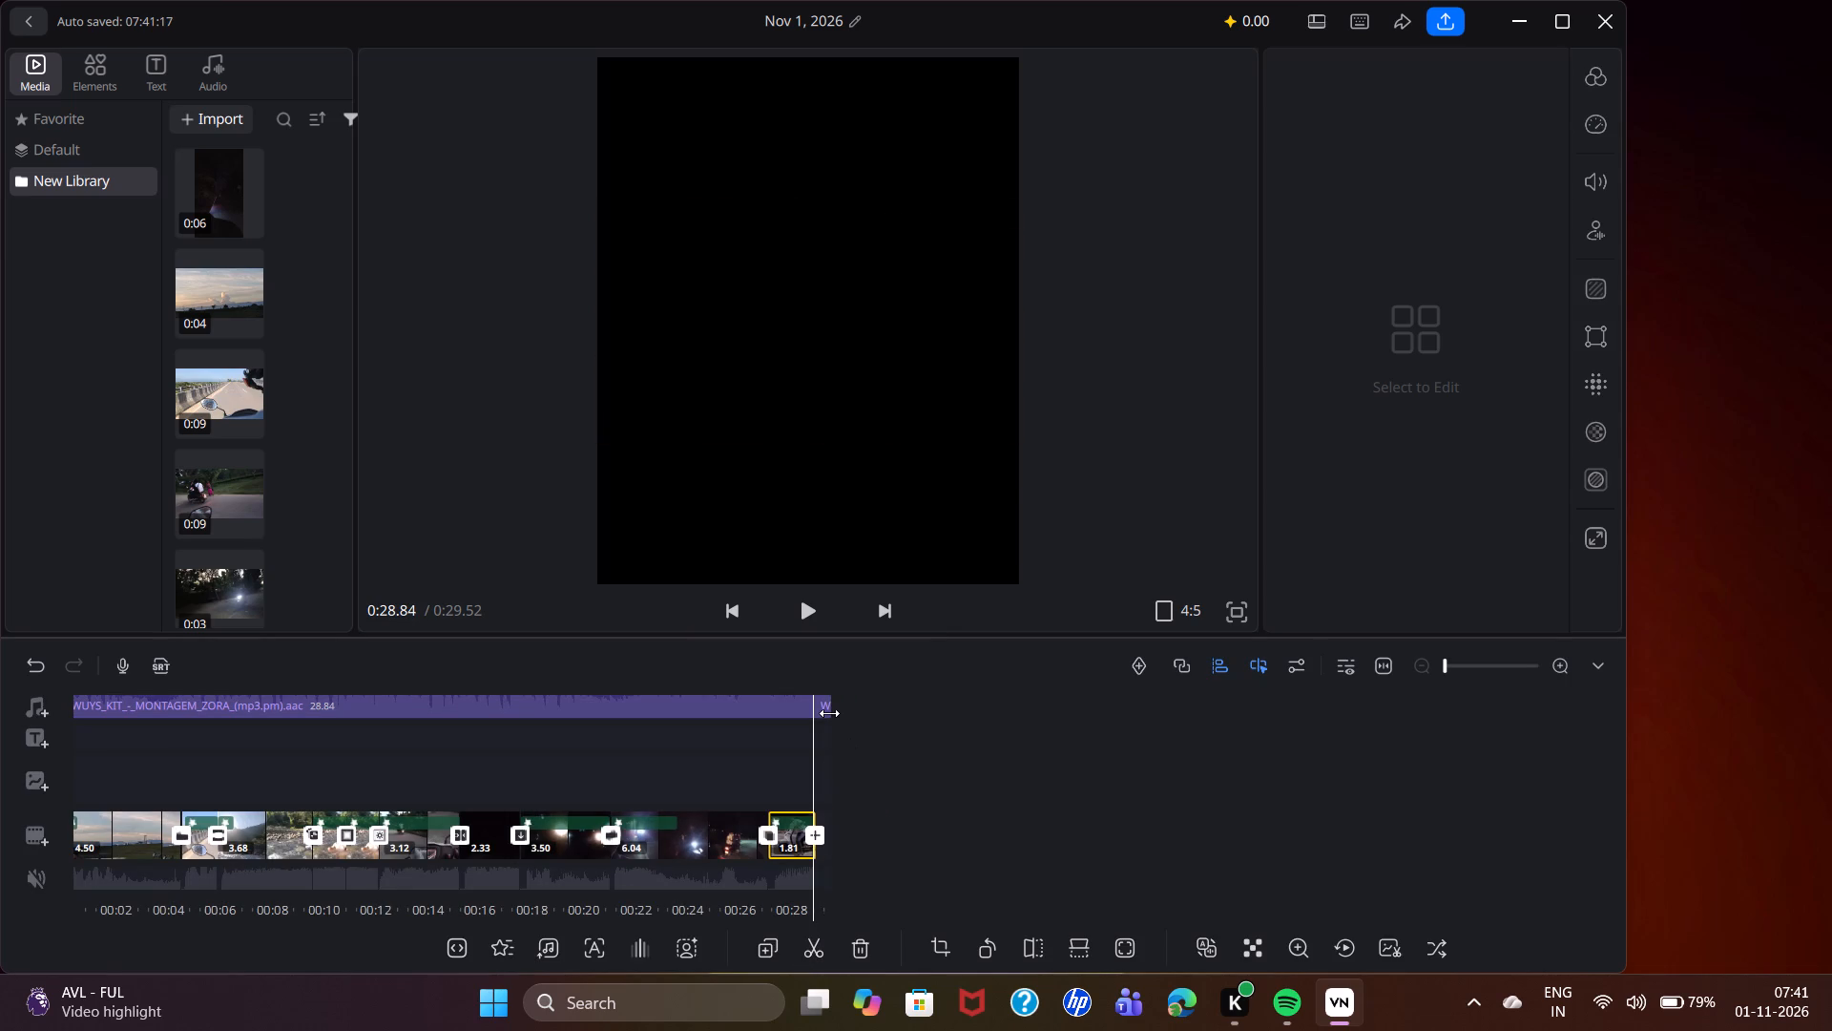
left_click(893, 653)
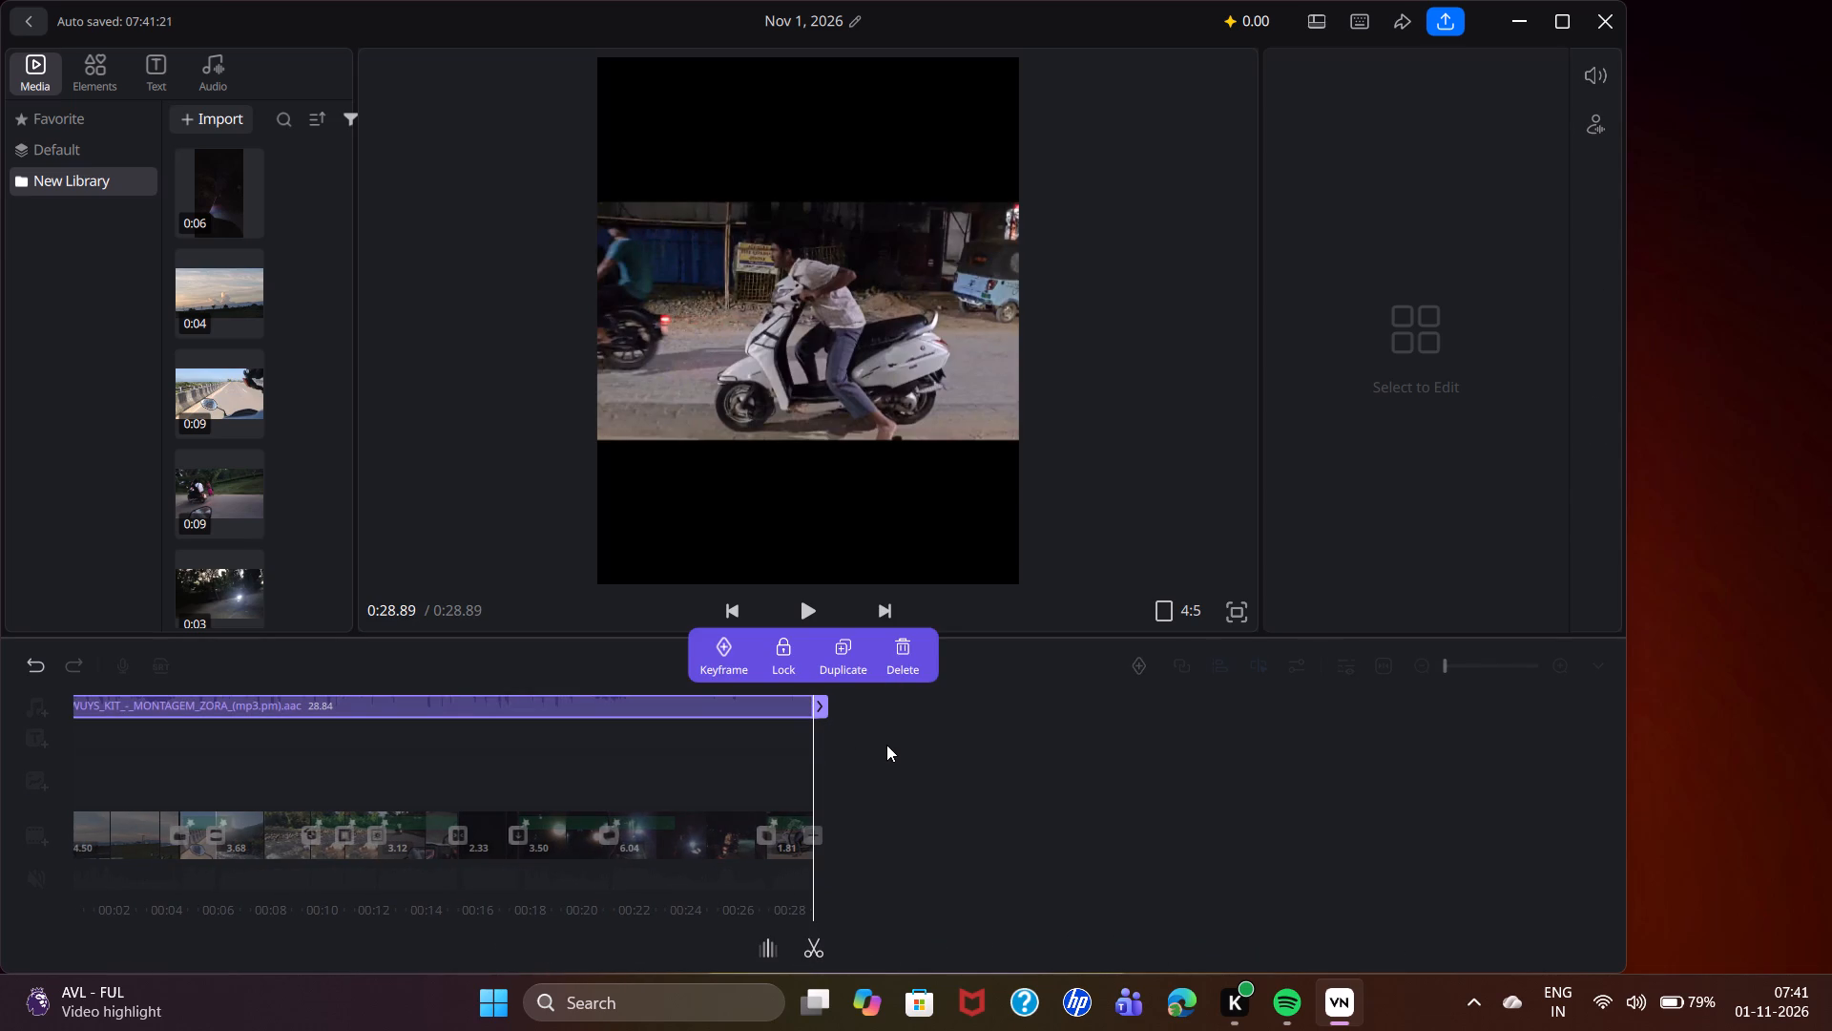
left_click(886, 745)
Split the last clip at the music's end, 28.84 s, and delete the leftover sliver, leaving the clip 1.75 s long.
left_click_drag(872, 755, 910, 767)
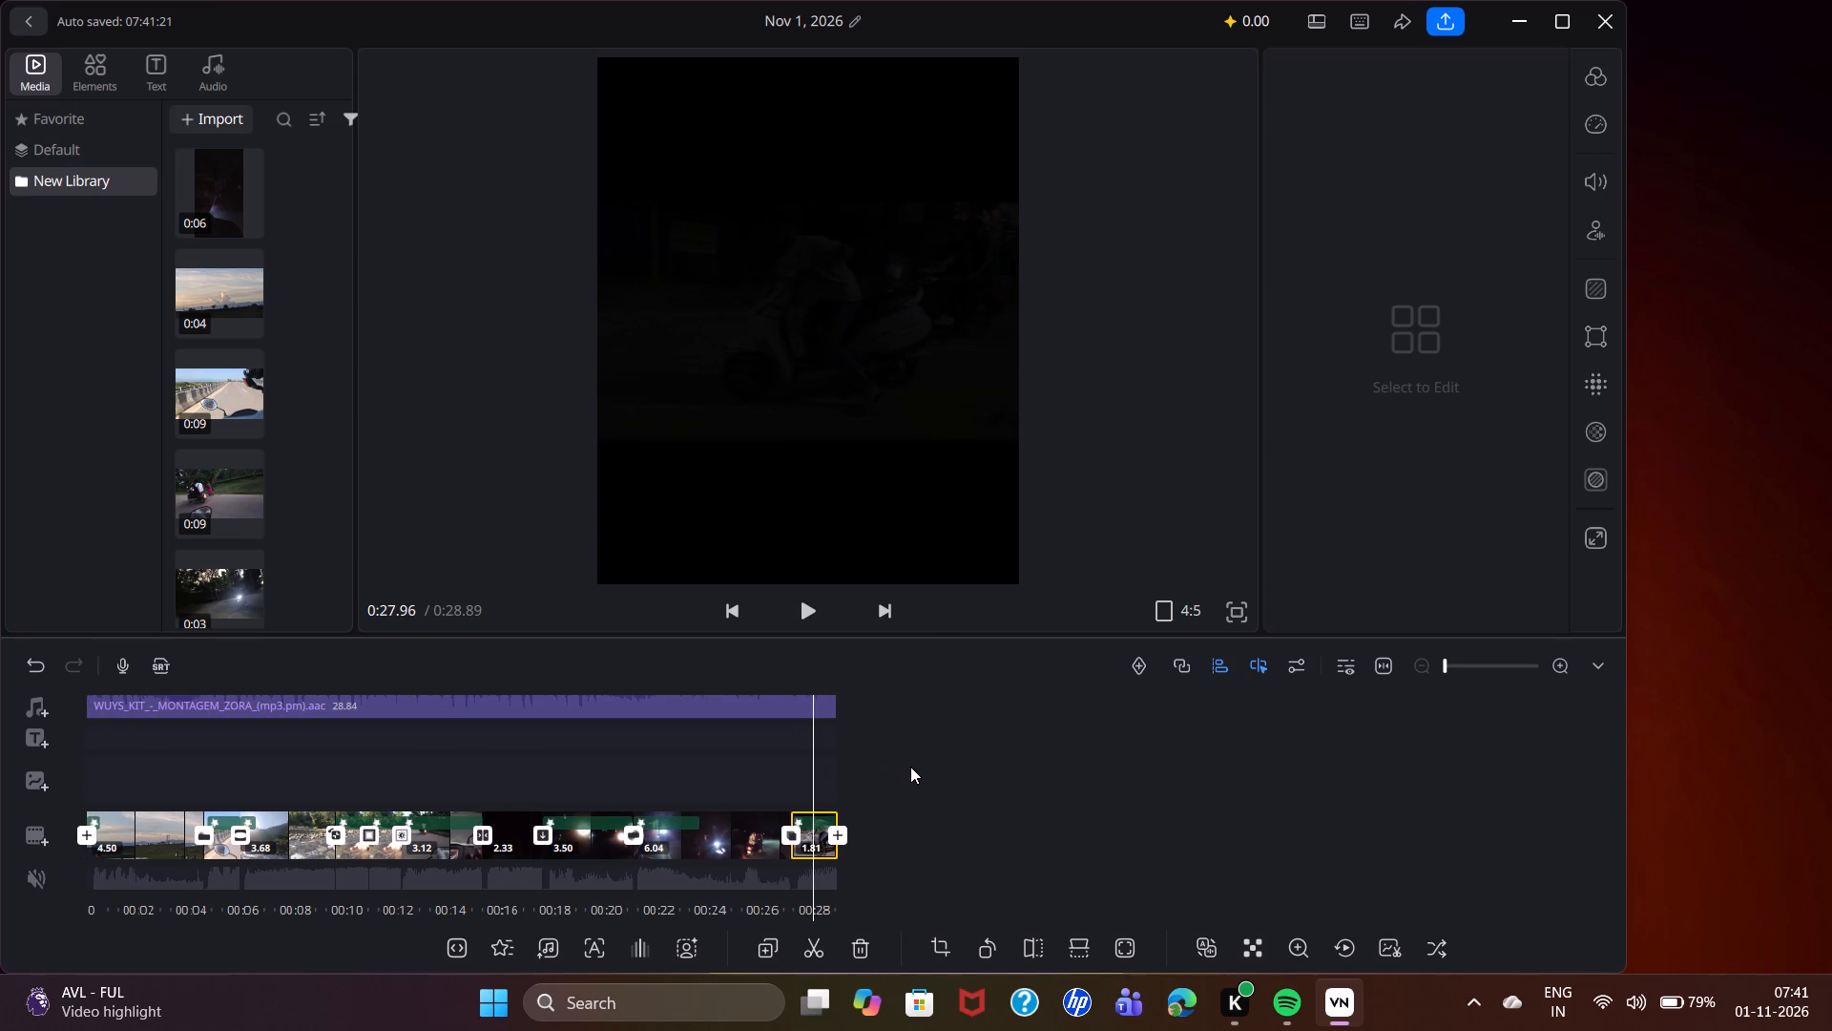
left_click_drag(910, 767, 883, 774)
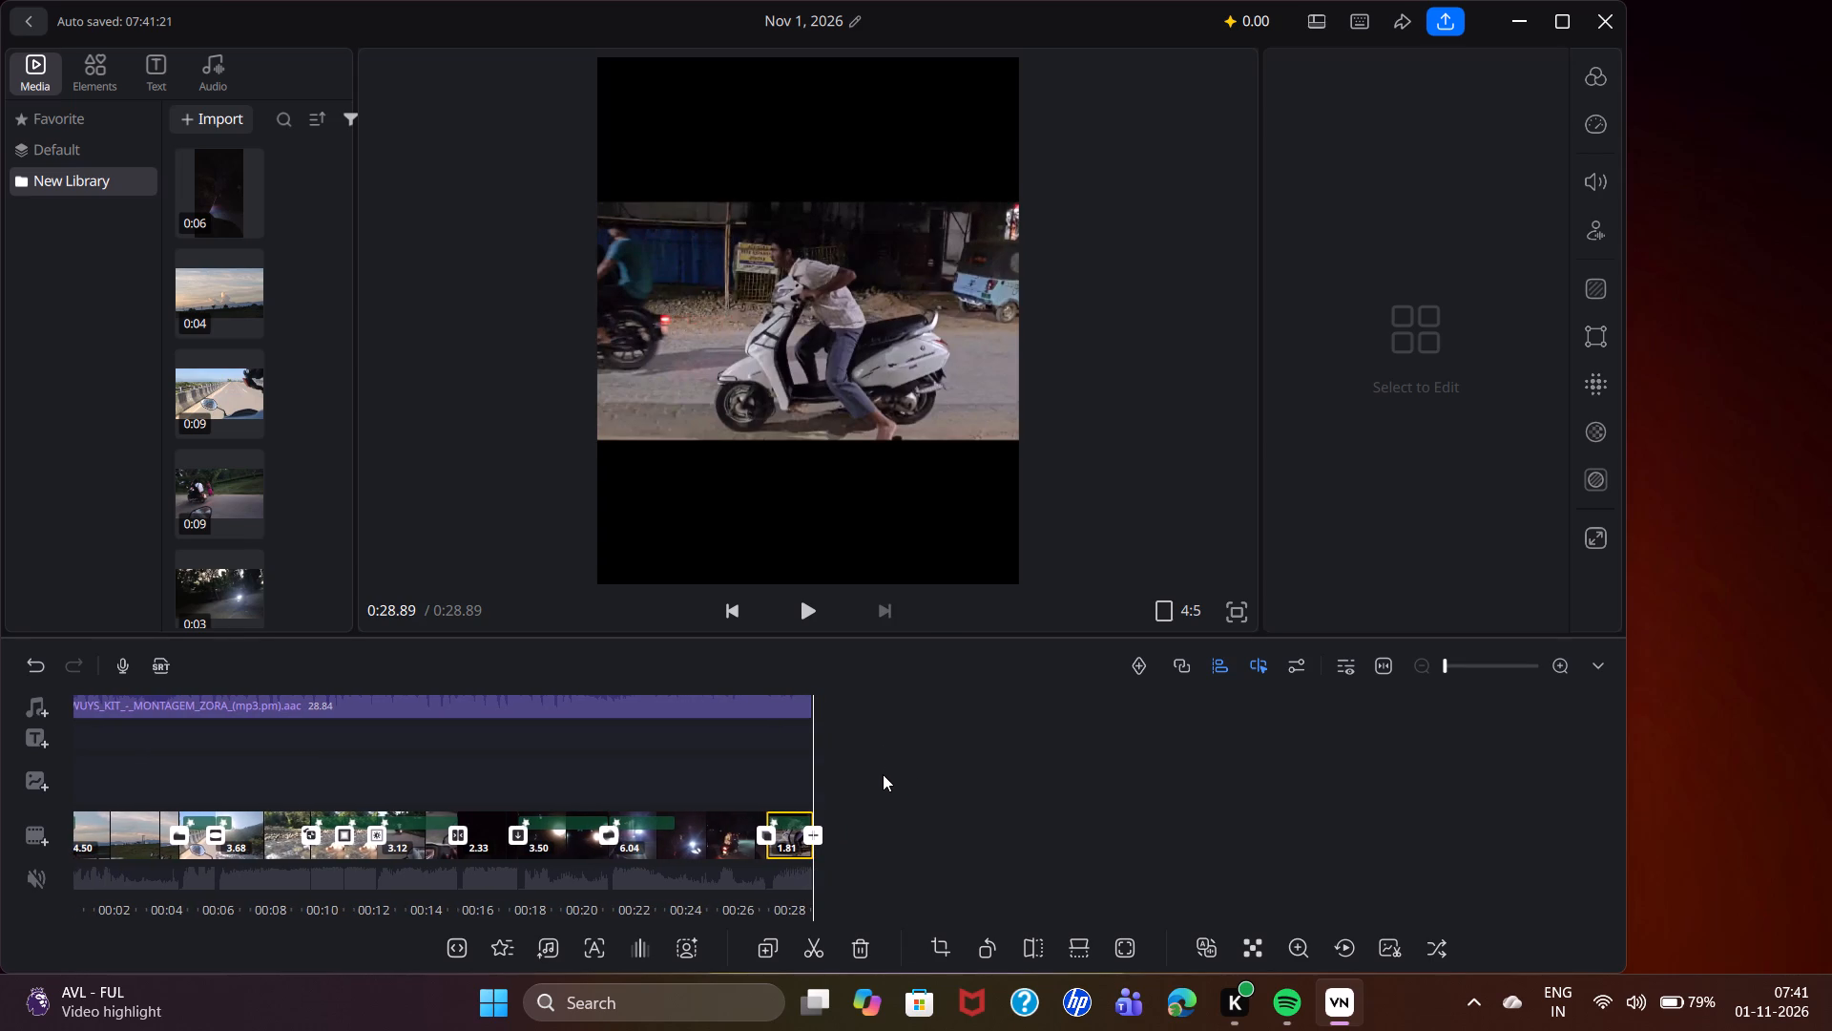
left_click_drag(883, 774, 928, 799)
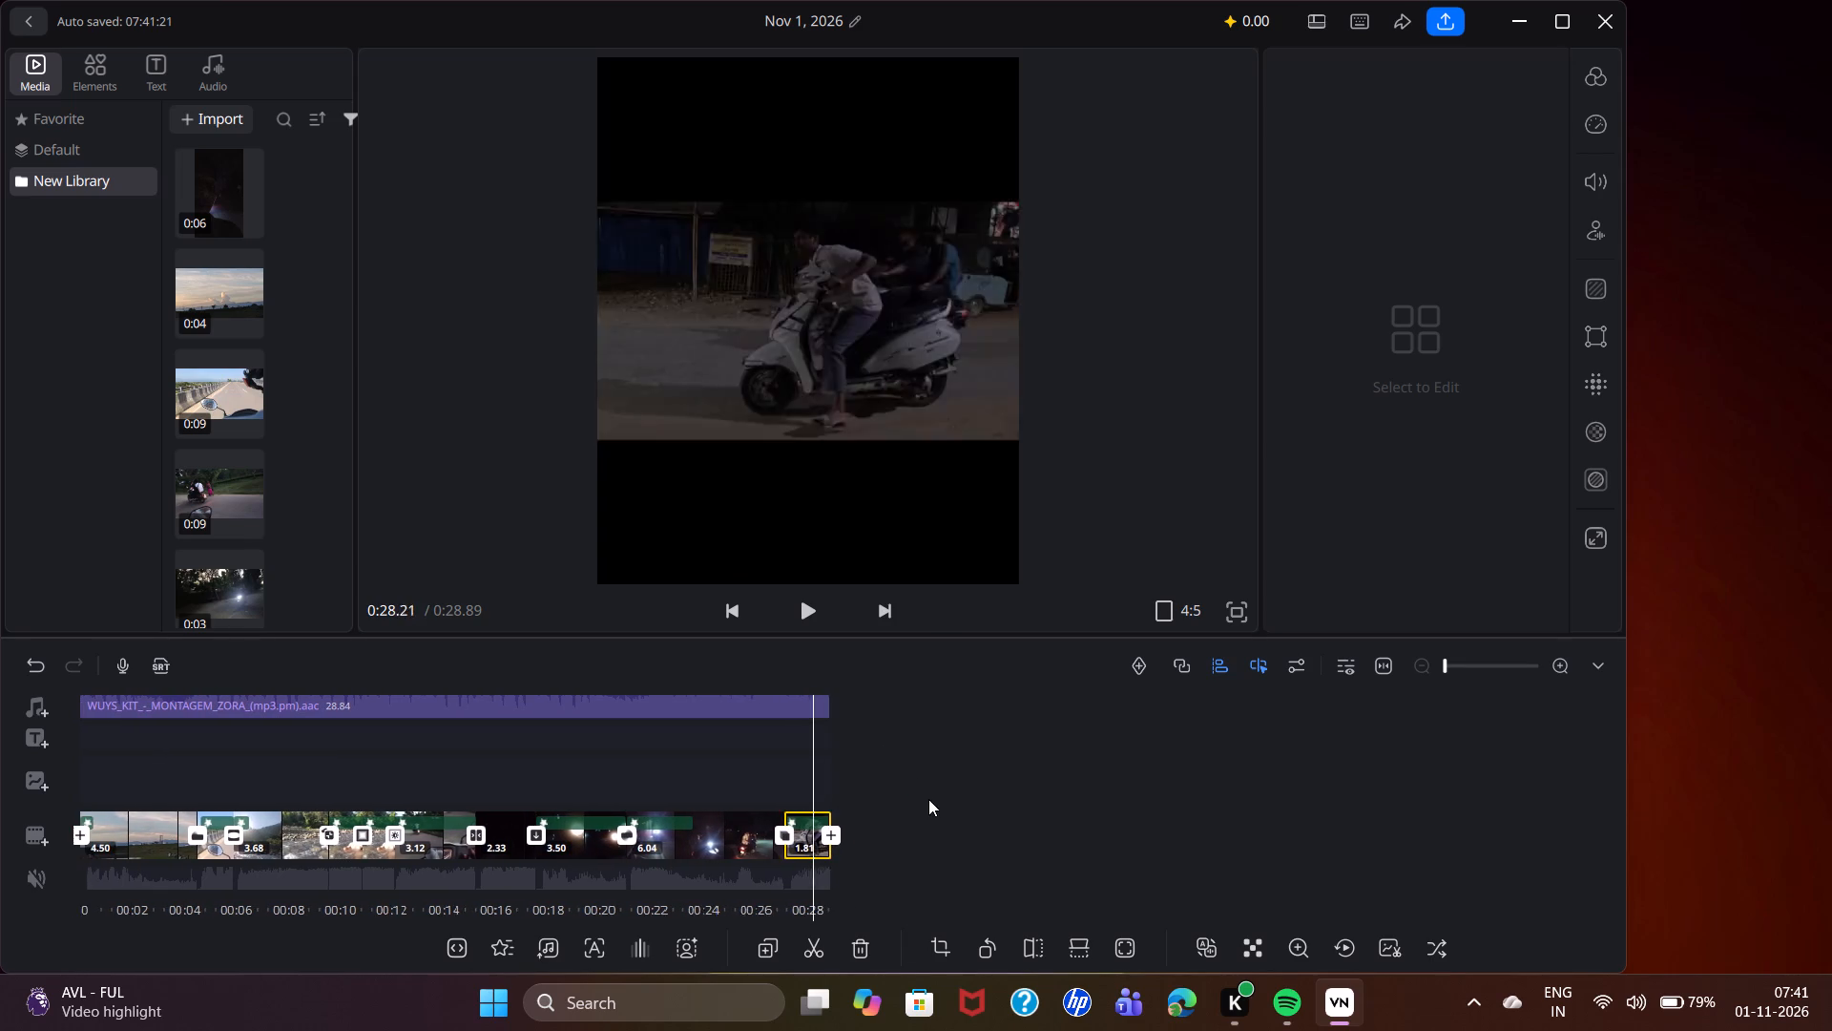
left_click_drag(928, 799, 894, 812)
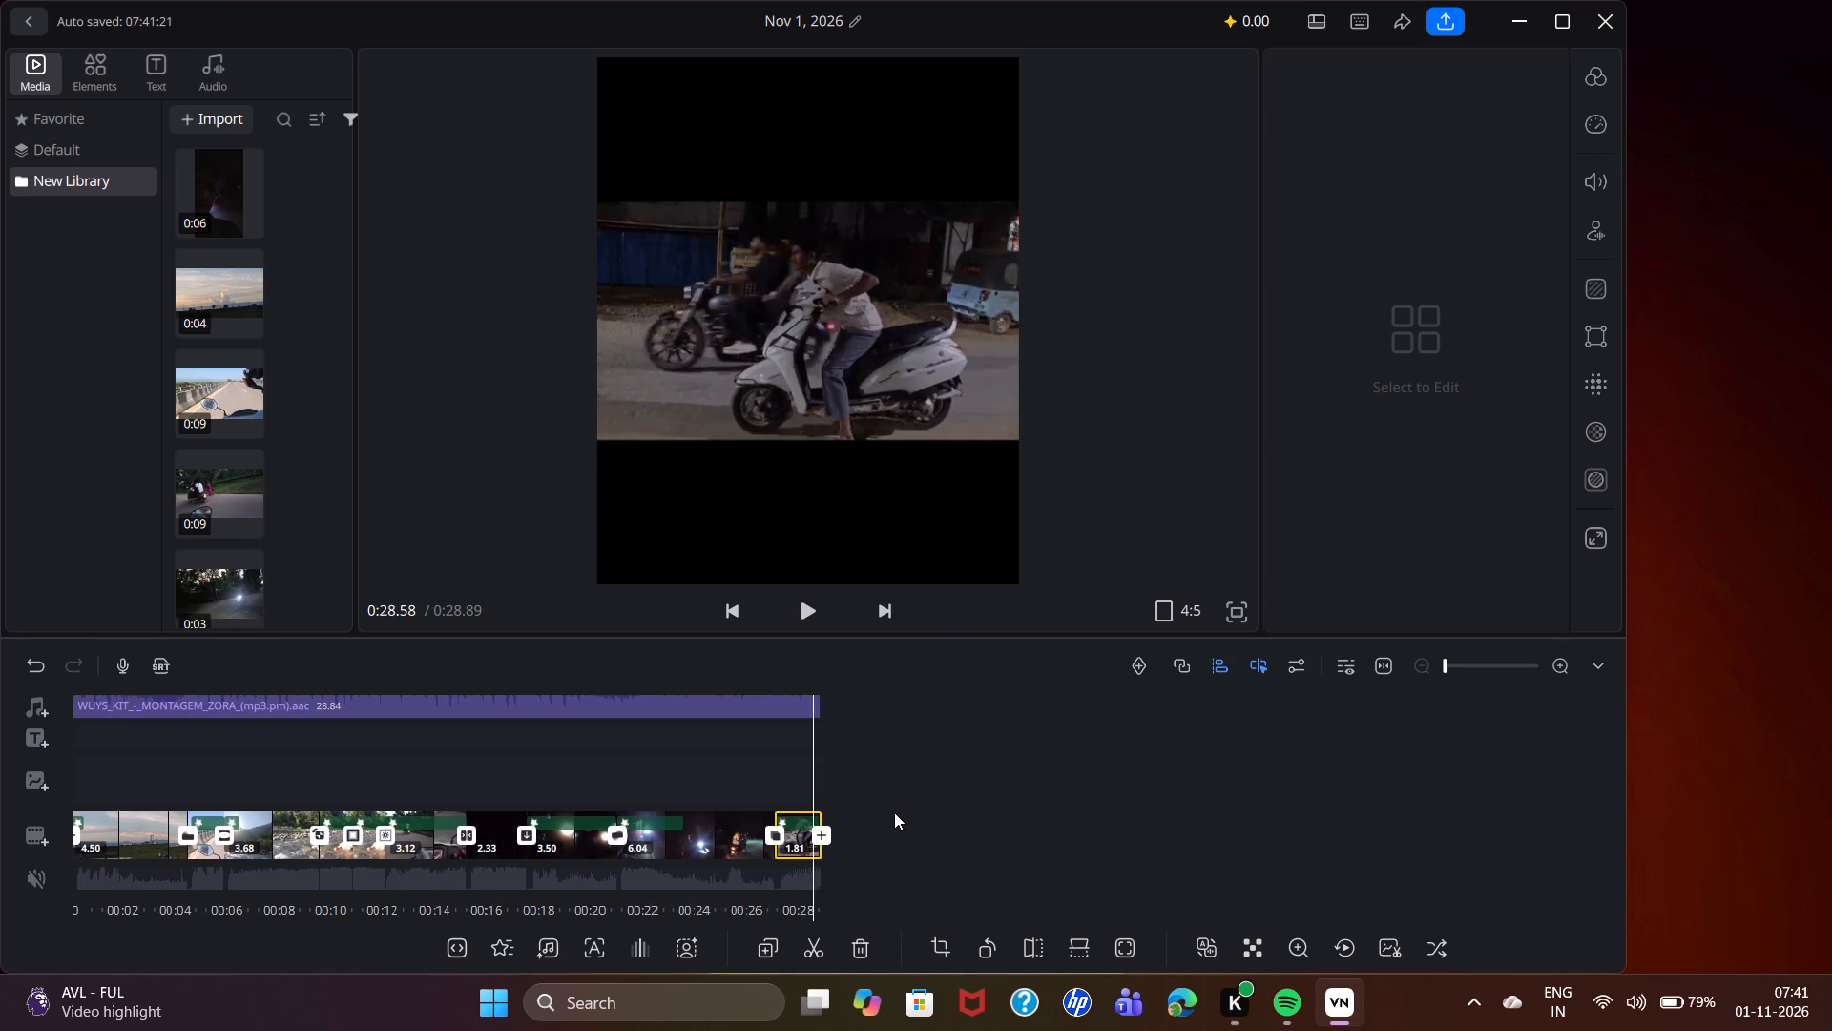
left_click_drag(894, 812, 887, 814)
left_click(805, 936)
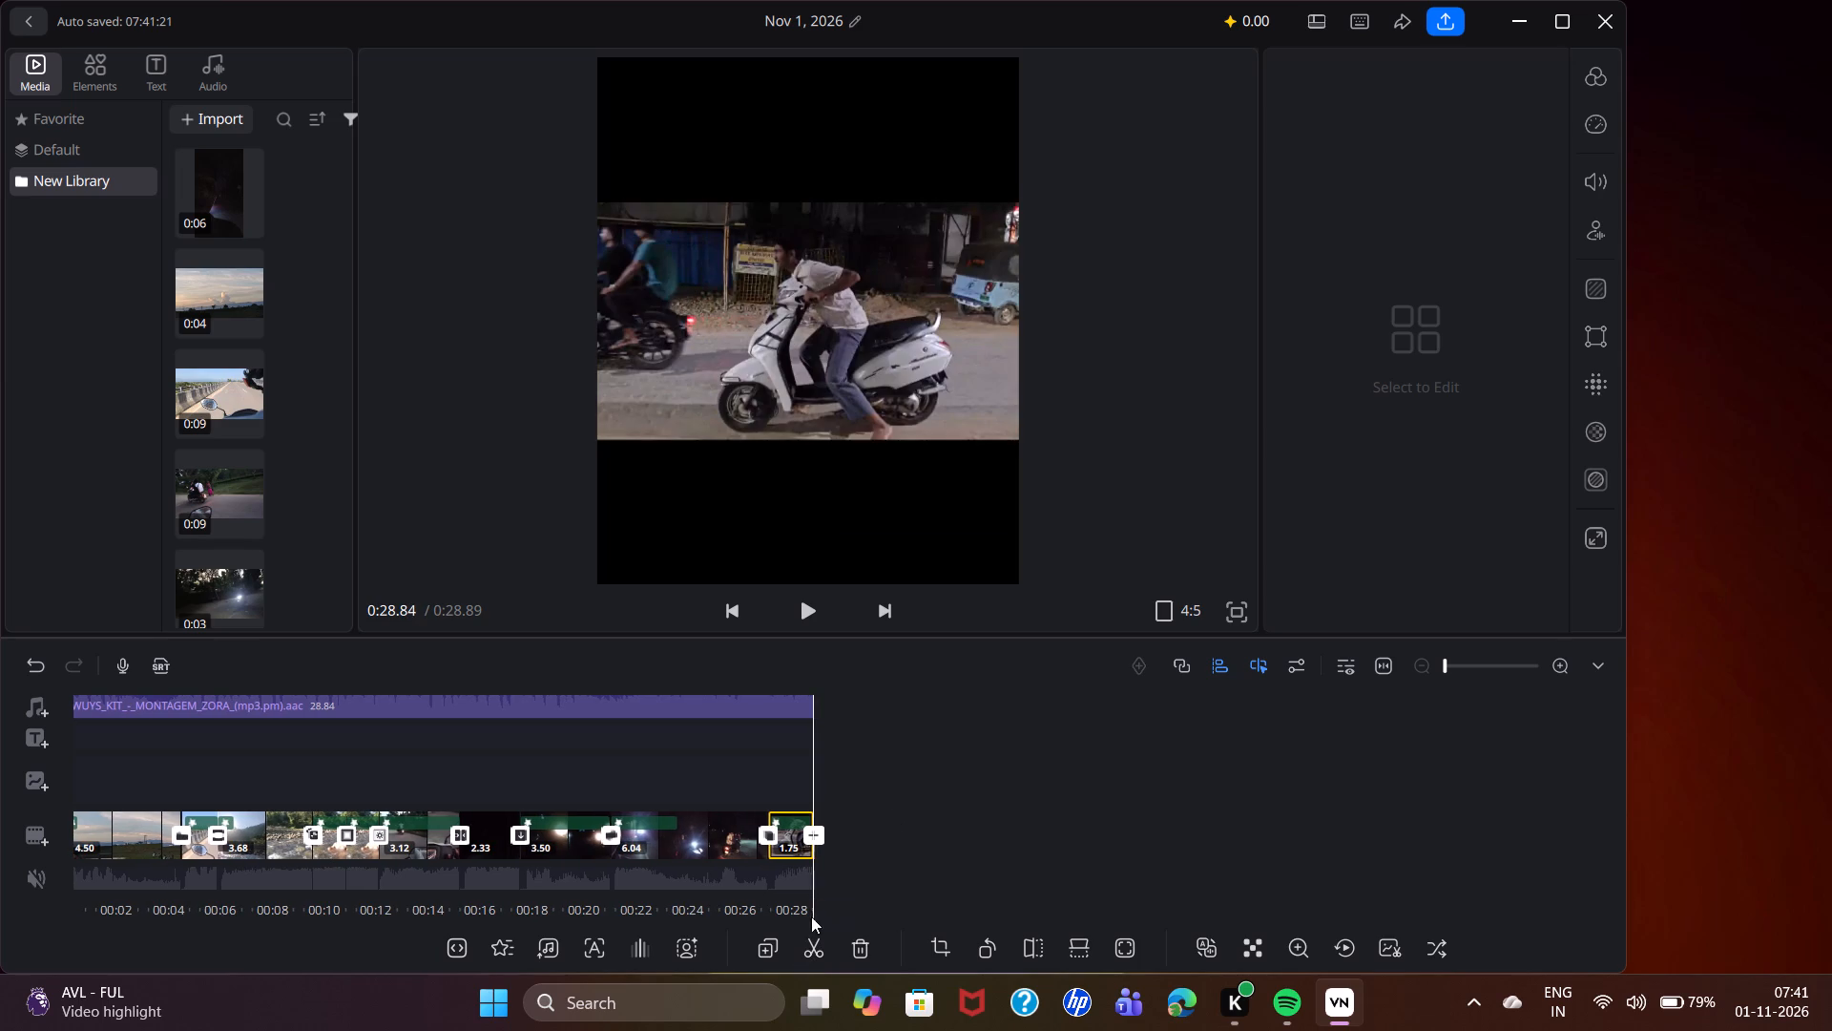
left_click_drag(874, 867, 844, 873)
left_click(854, 936)
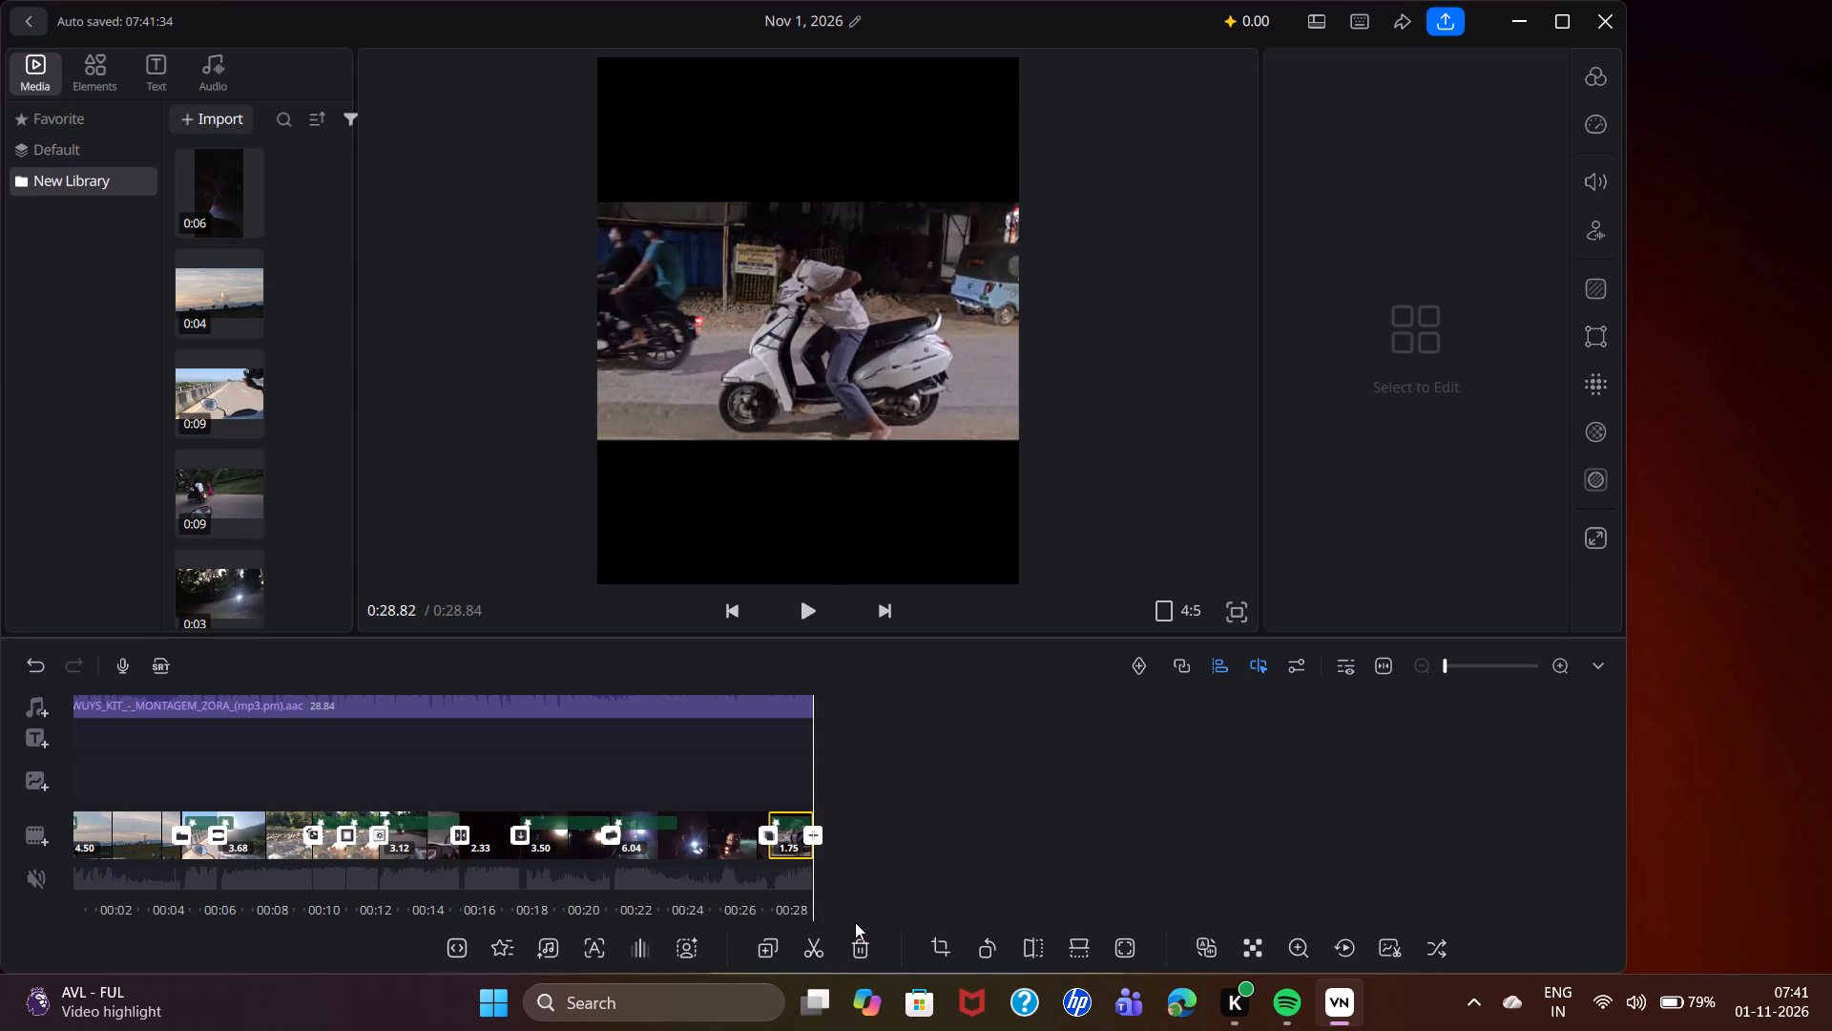
Return to the start of the montage and play it back for review.
left_click_drag(851, 754, 1639, 987)
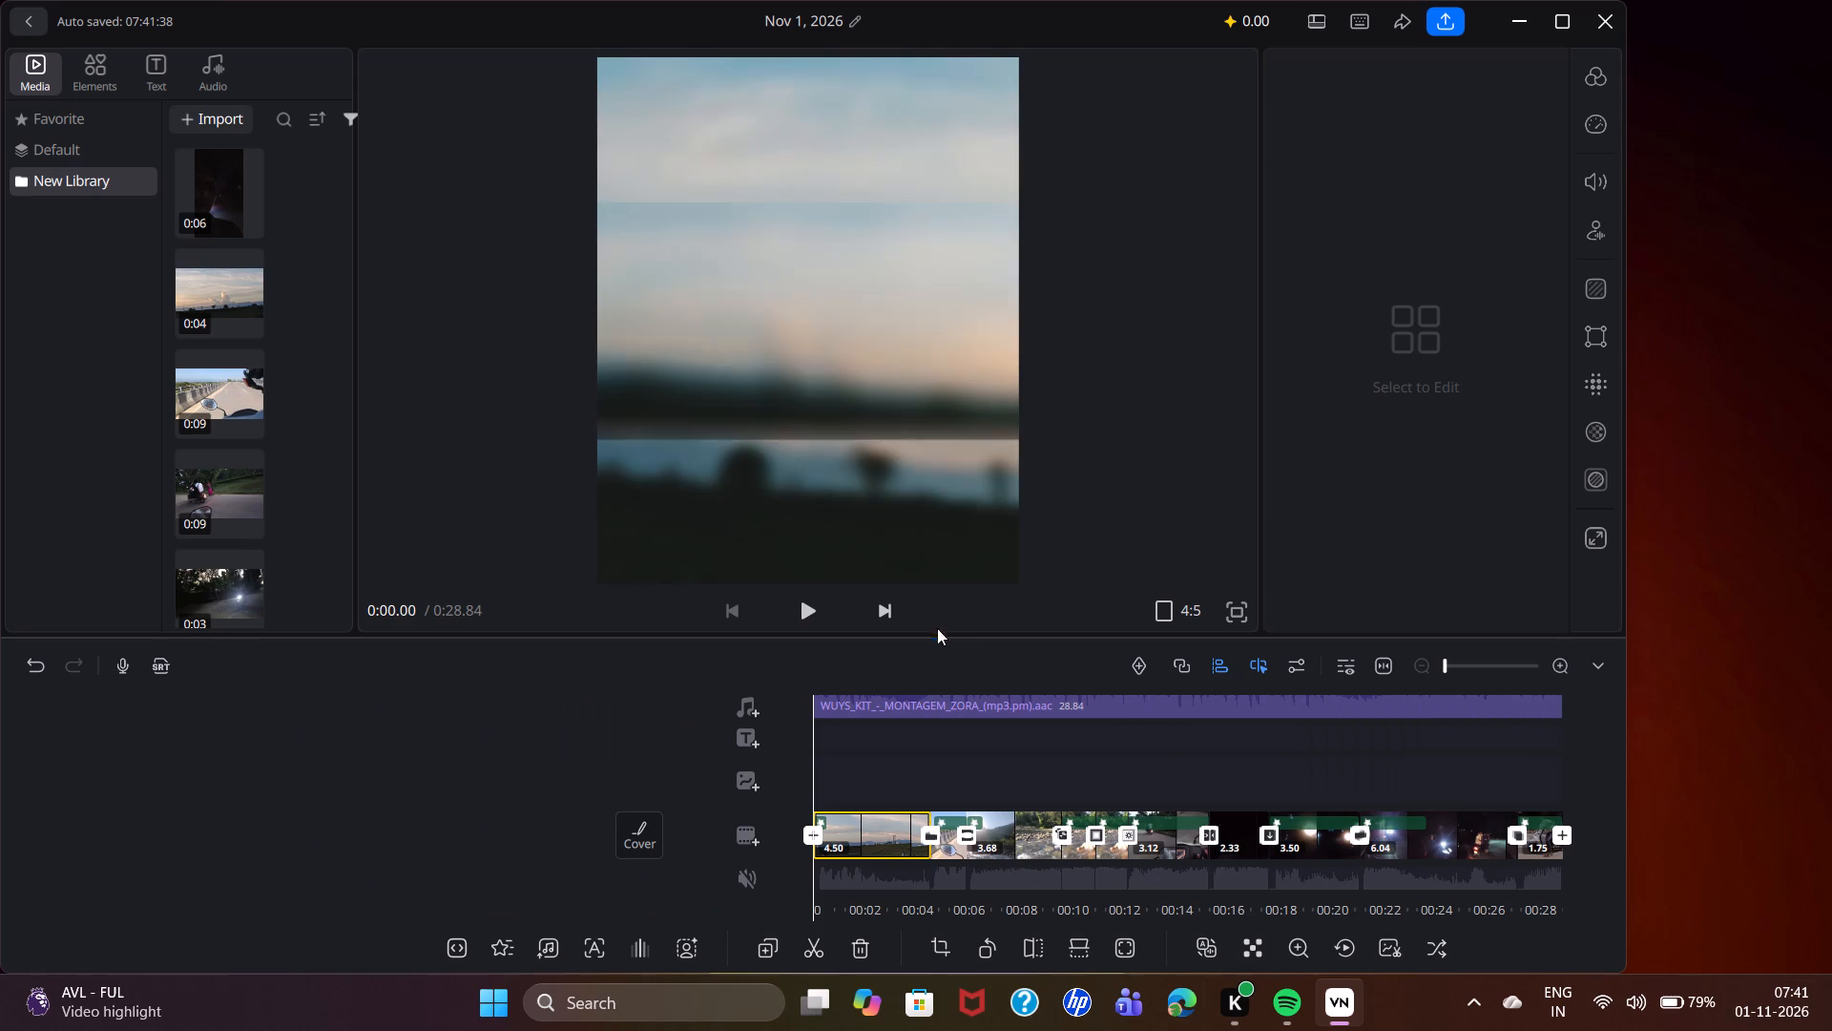
left_click(814, 604)
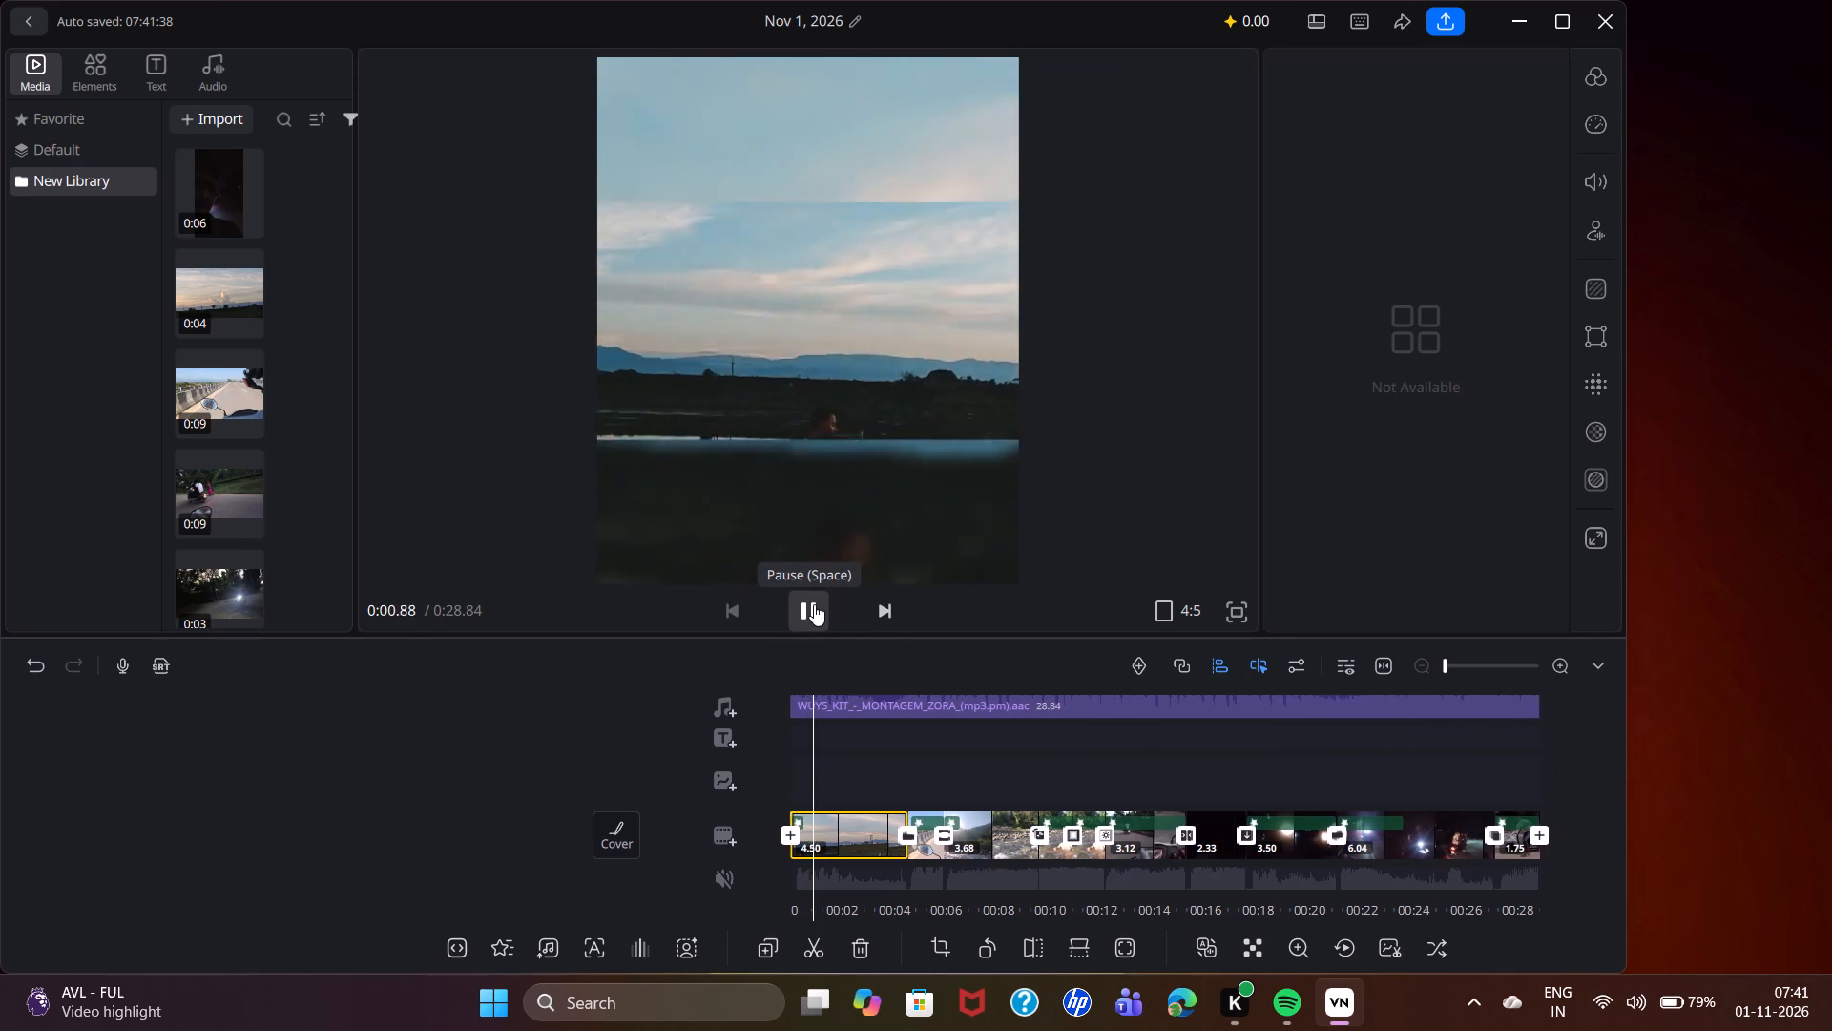
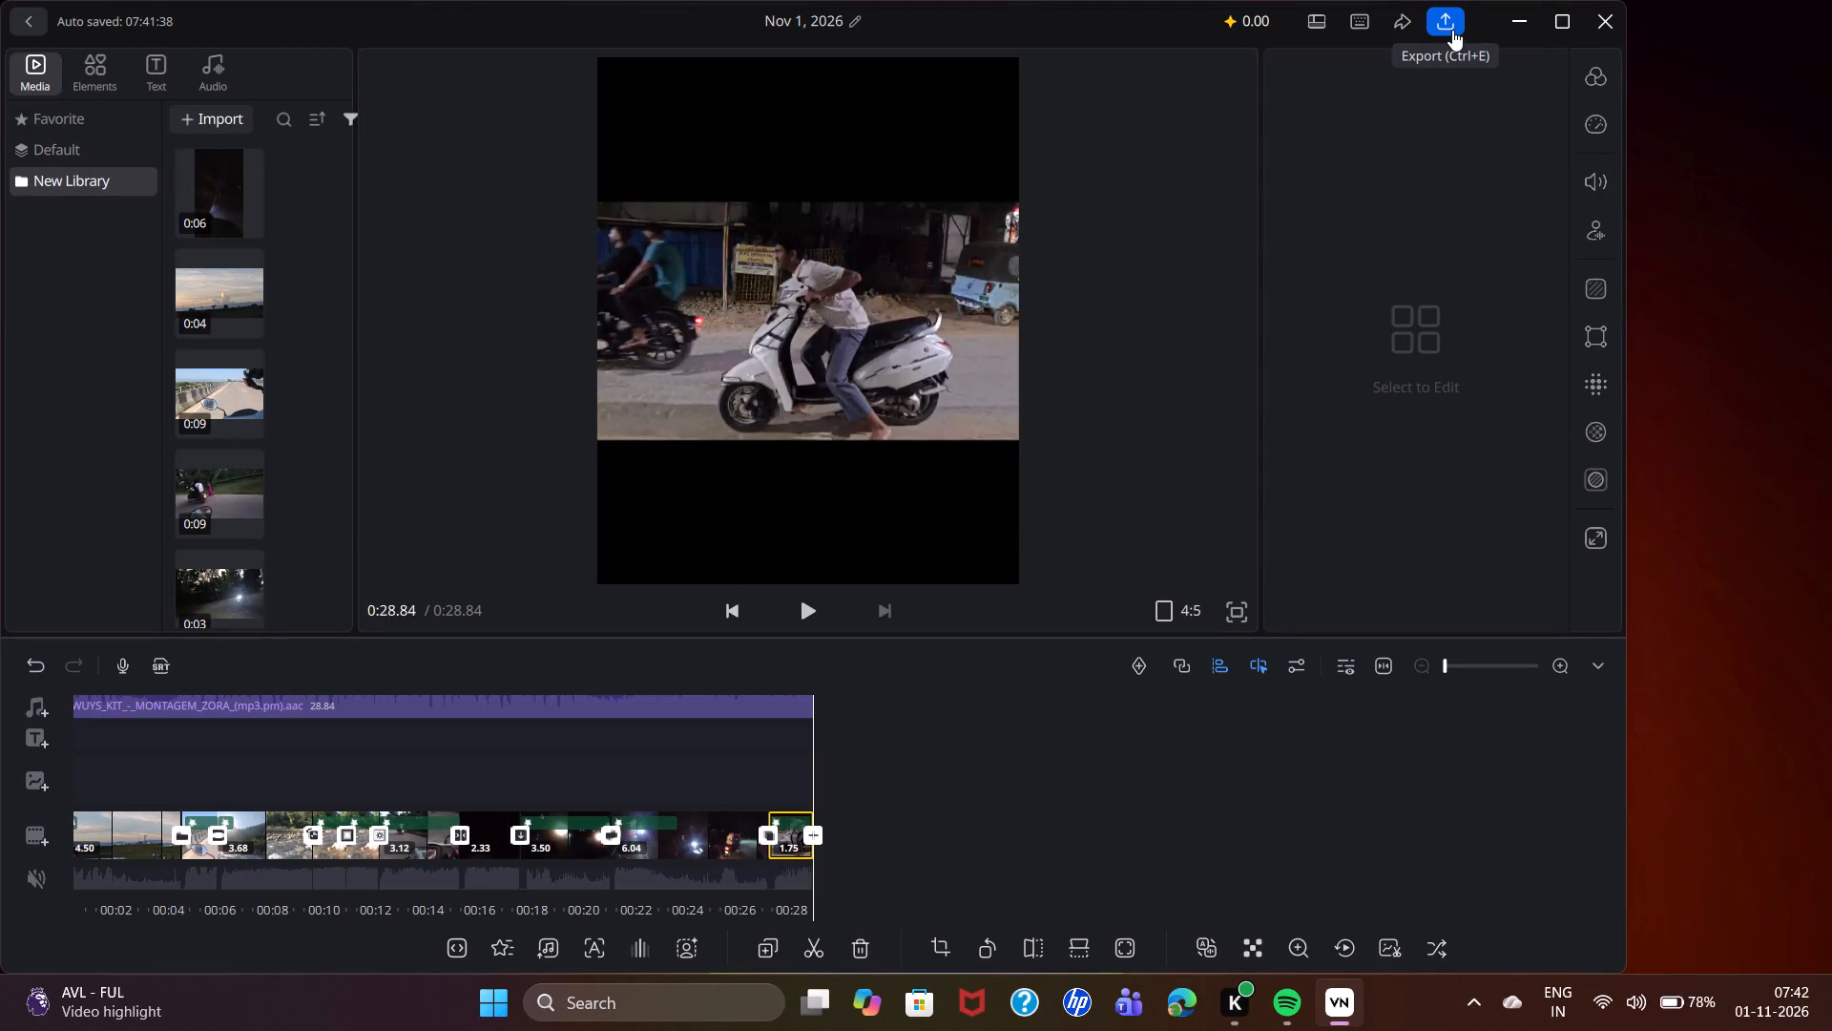
Try to export the montage with manual export quality, setting the resolution to 1080p and keeping 60 fps.
left_click(1441, 0)
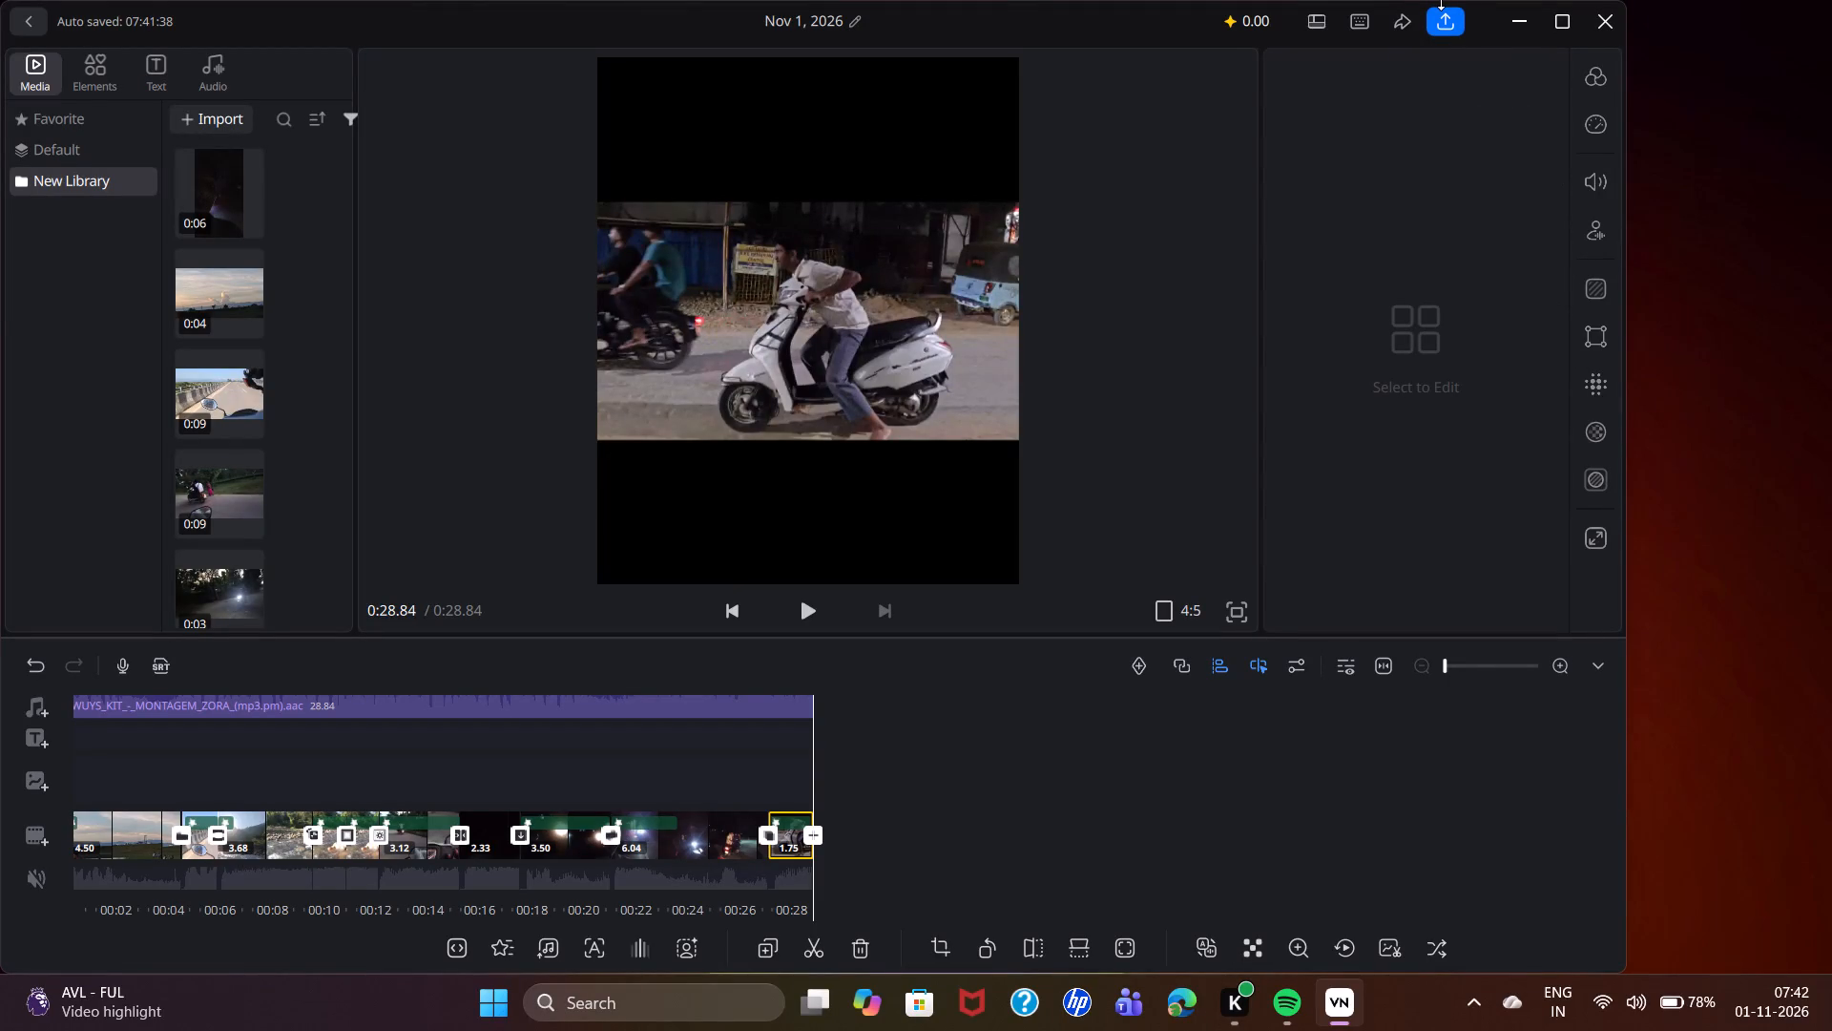
left_click(1443, 12)
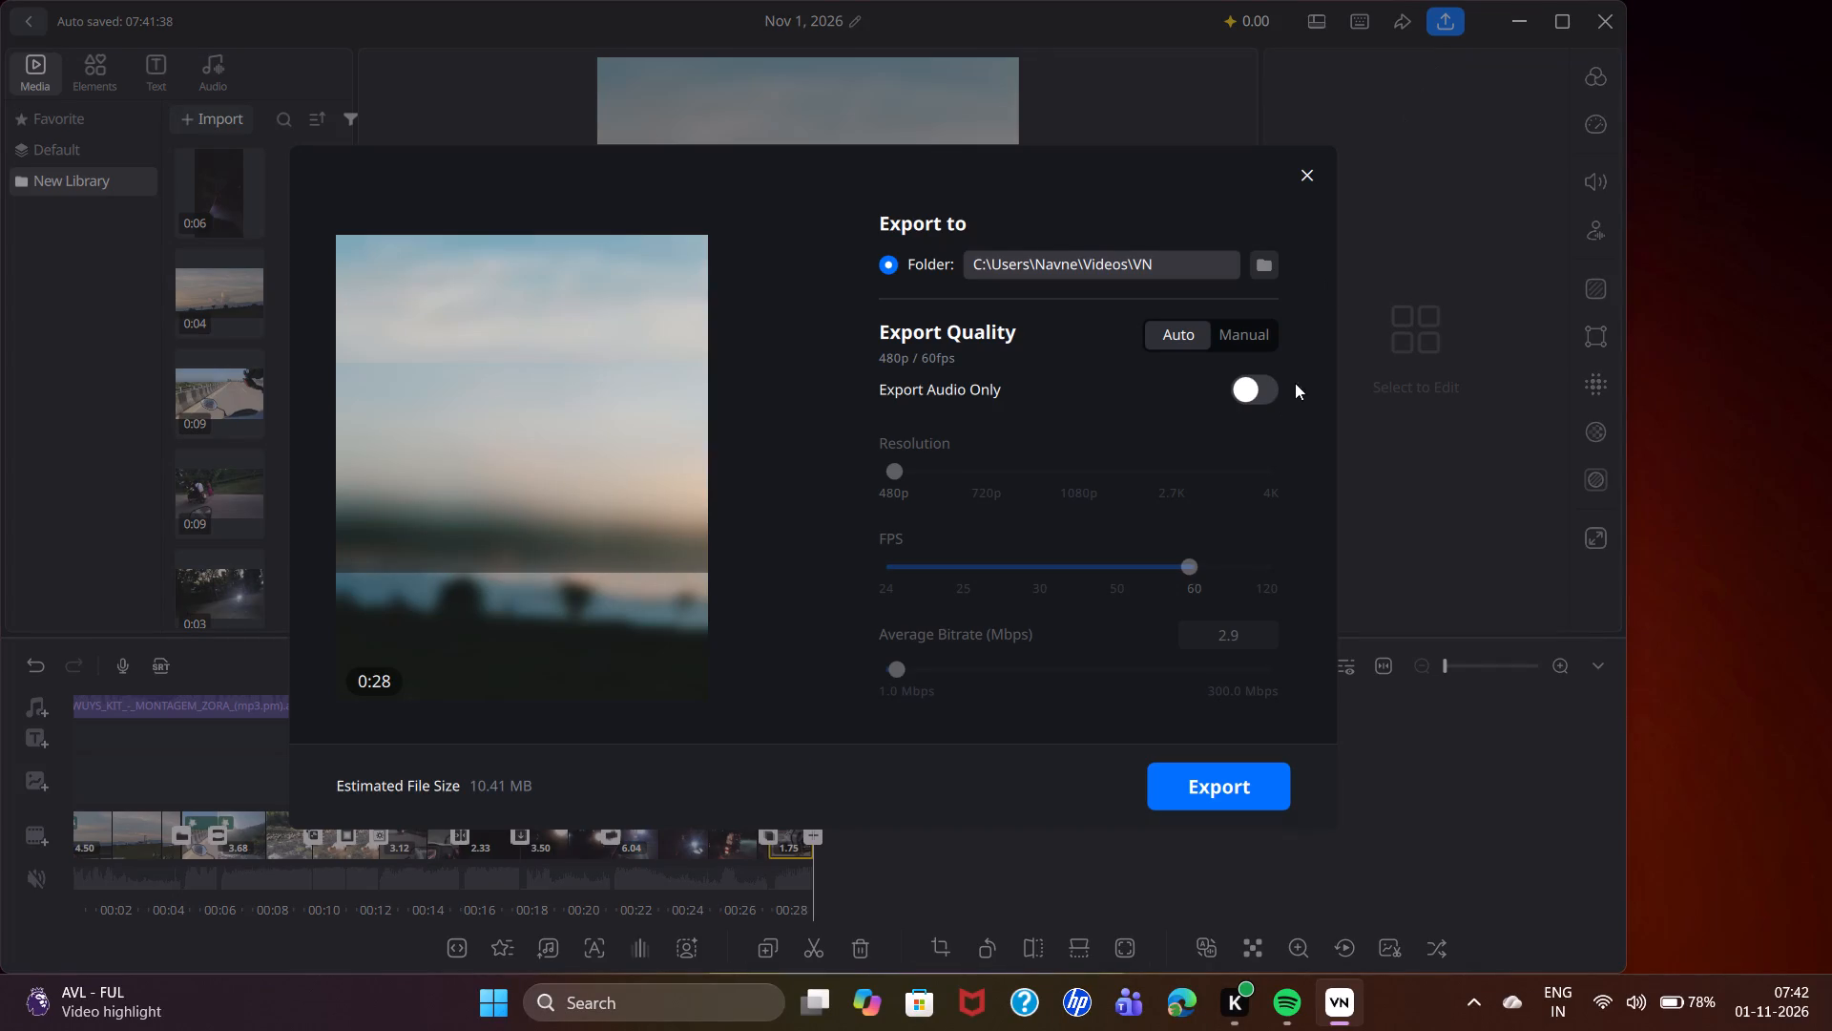
left_click(1246, 340)
left_click(1093, 480)
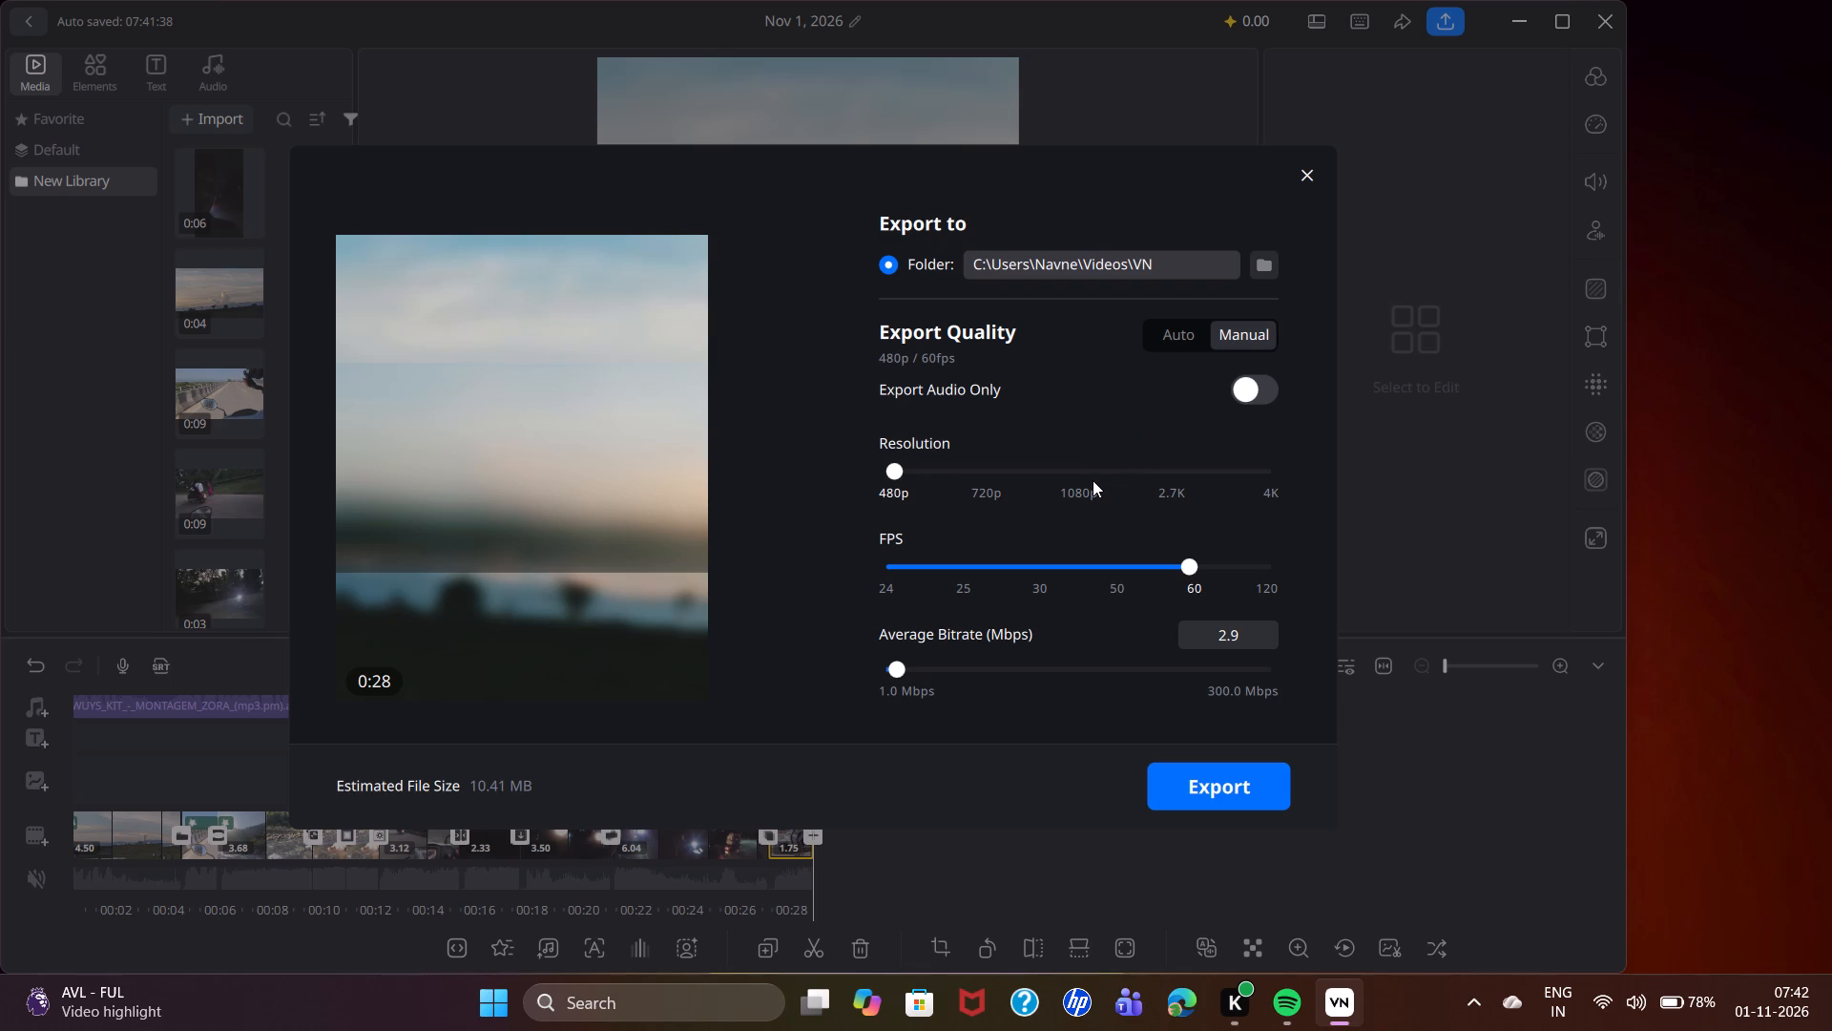
left_click(1051, 472)
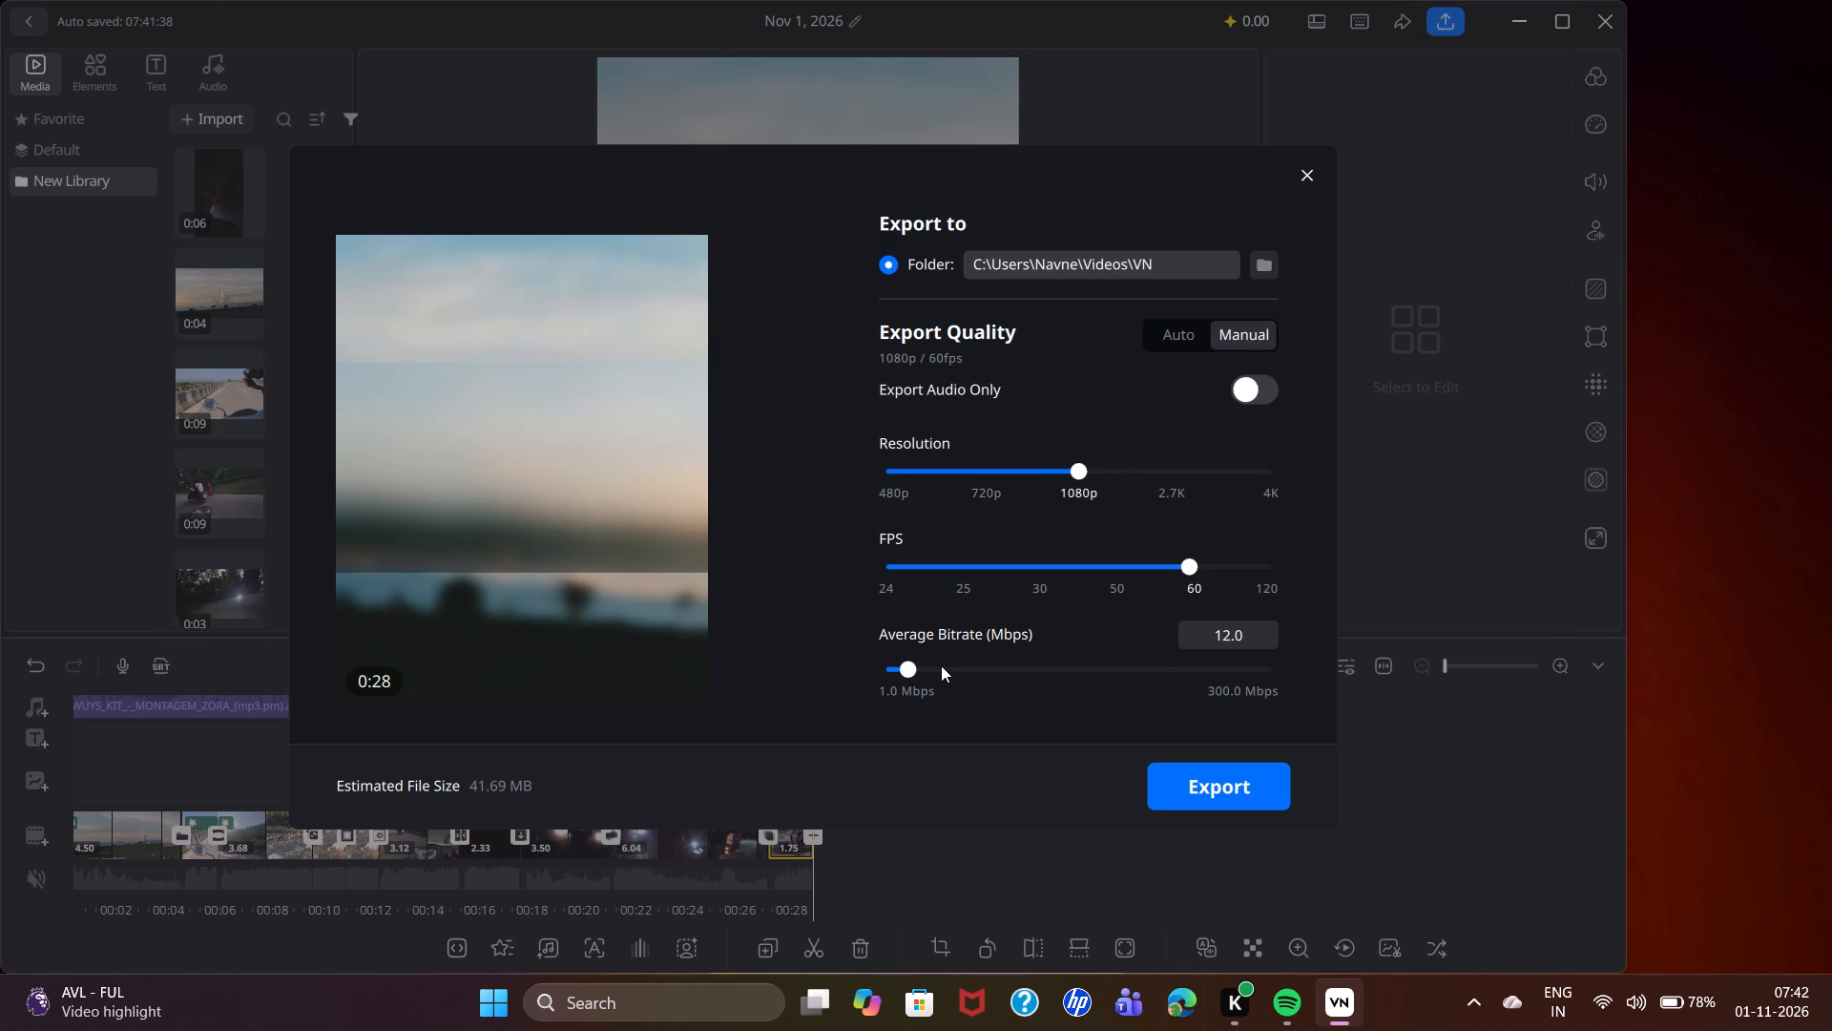
left_click(1210, 792)
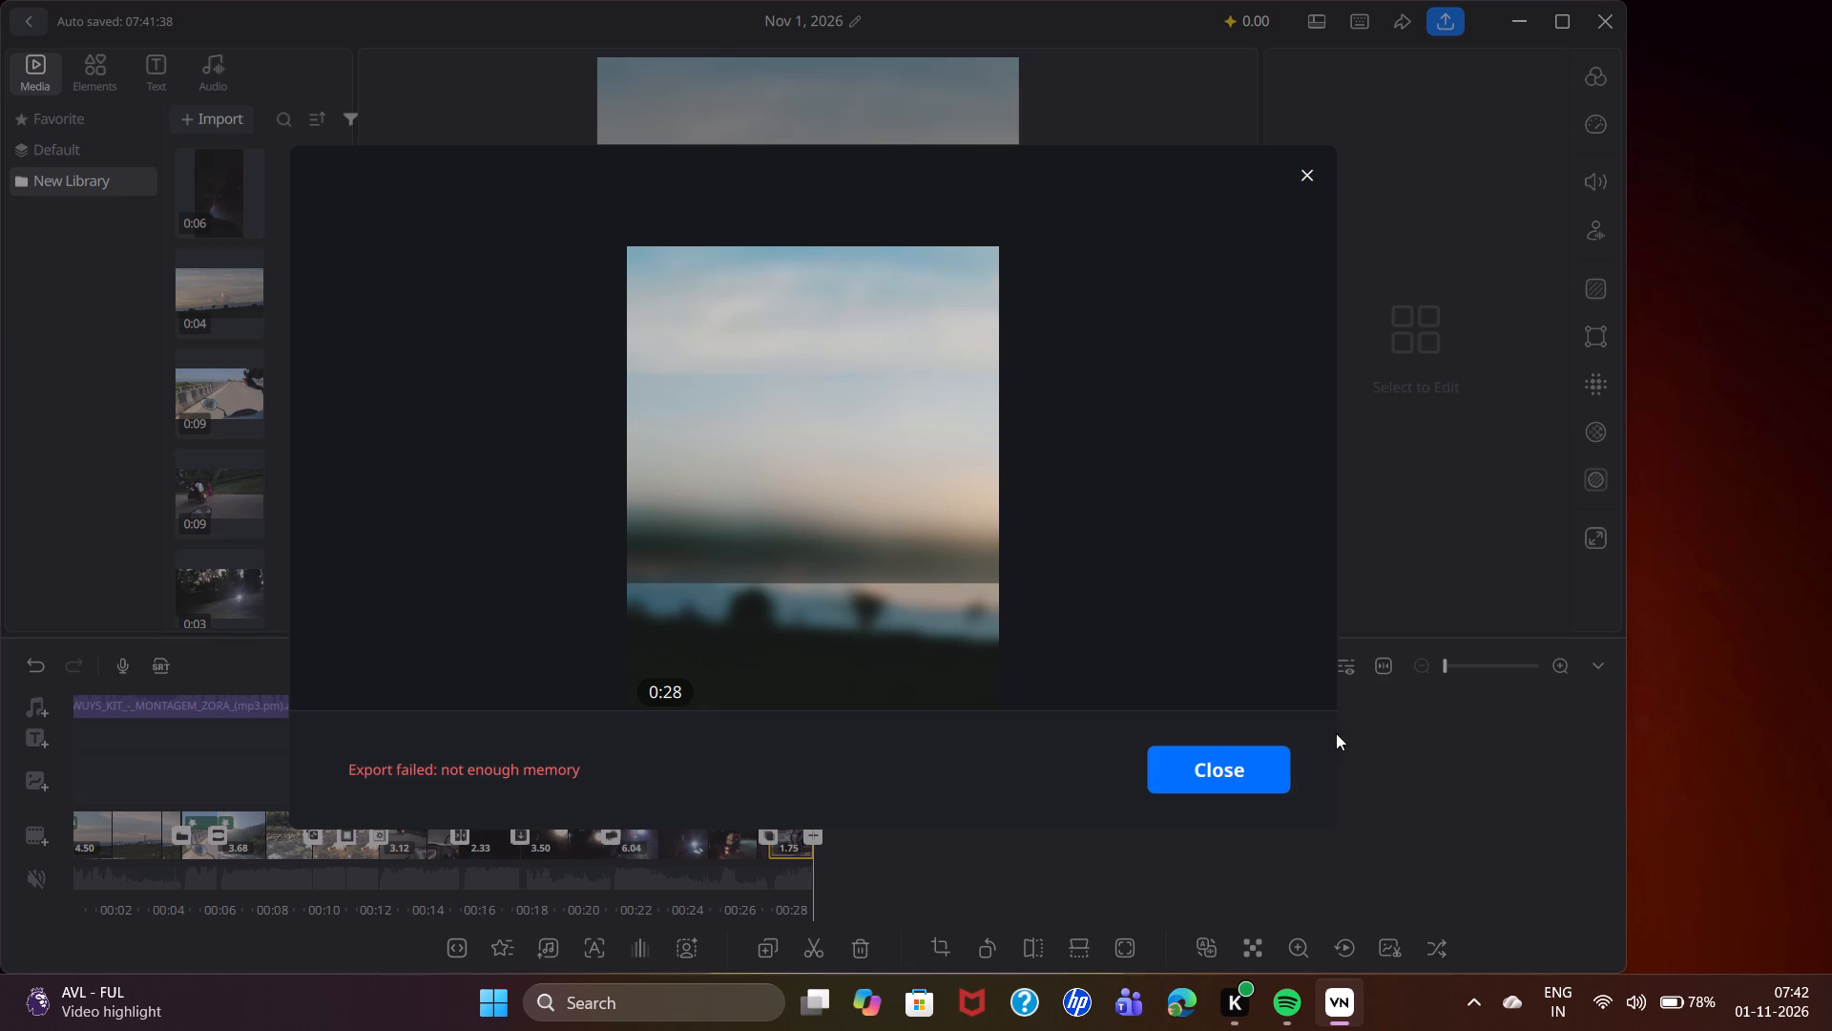
left_click(1278, 768)
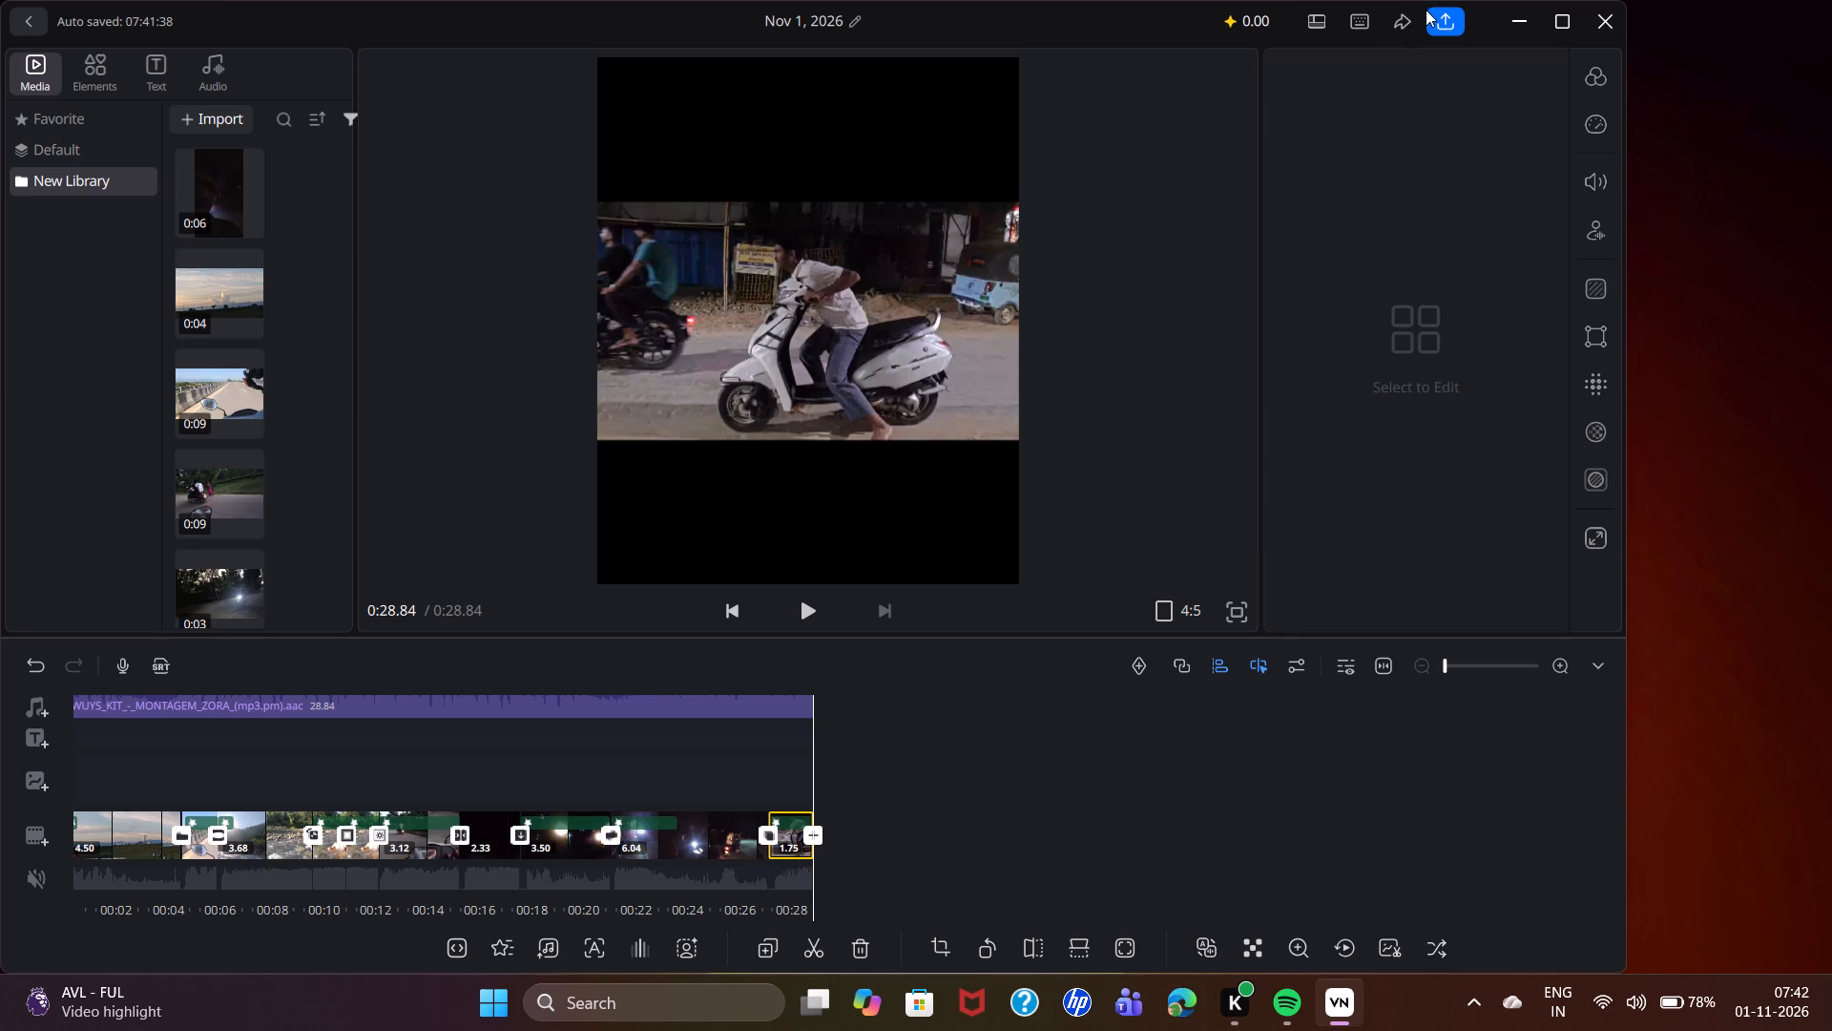
Export the montage at 1080p with the frame rate lowered to 30 fps.
left_click(1451, 29)
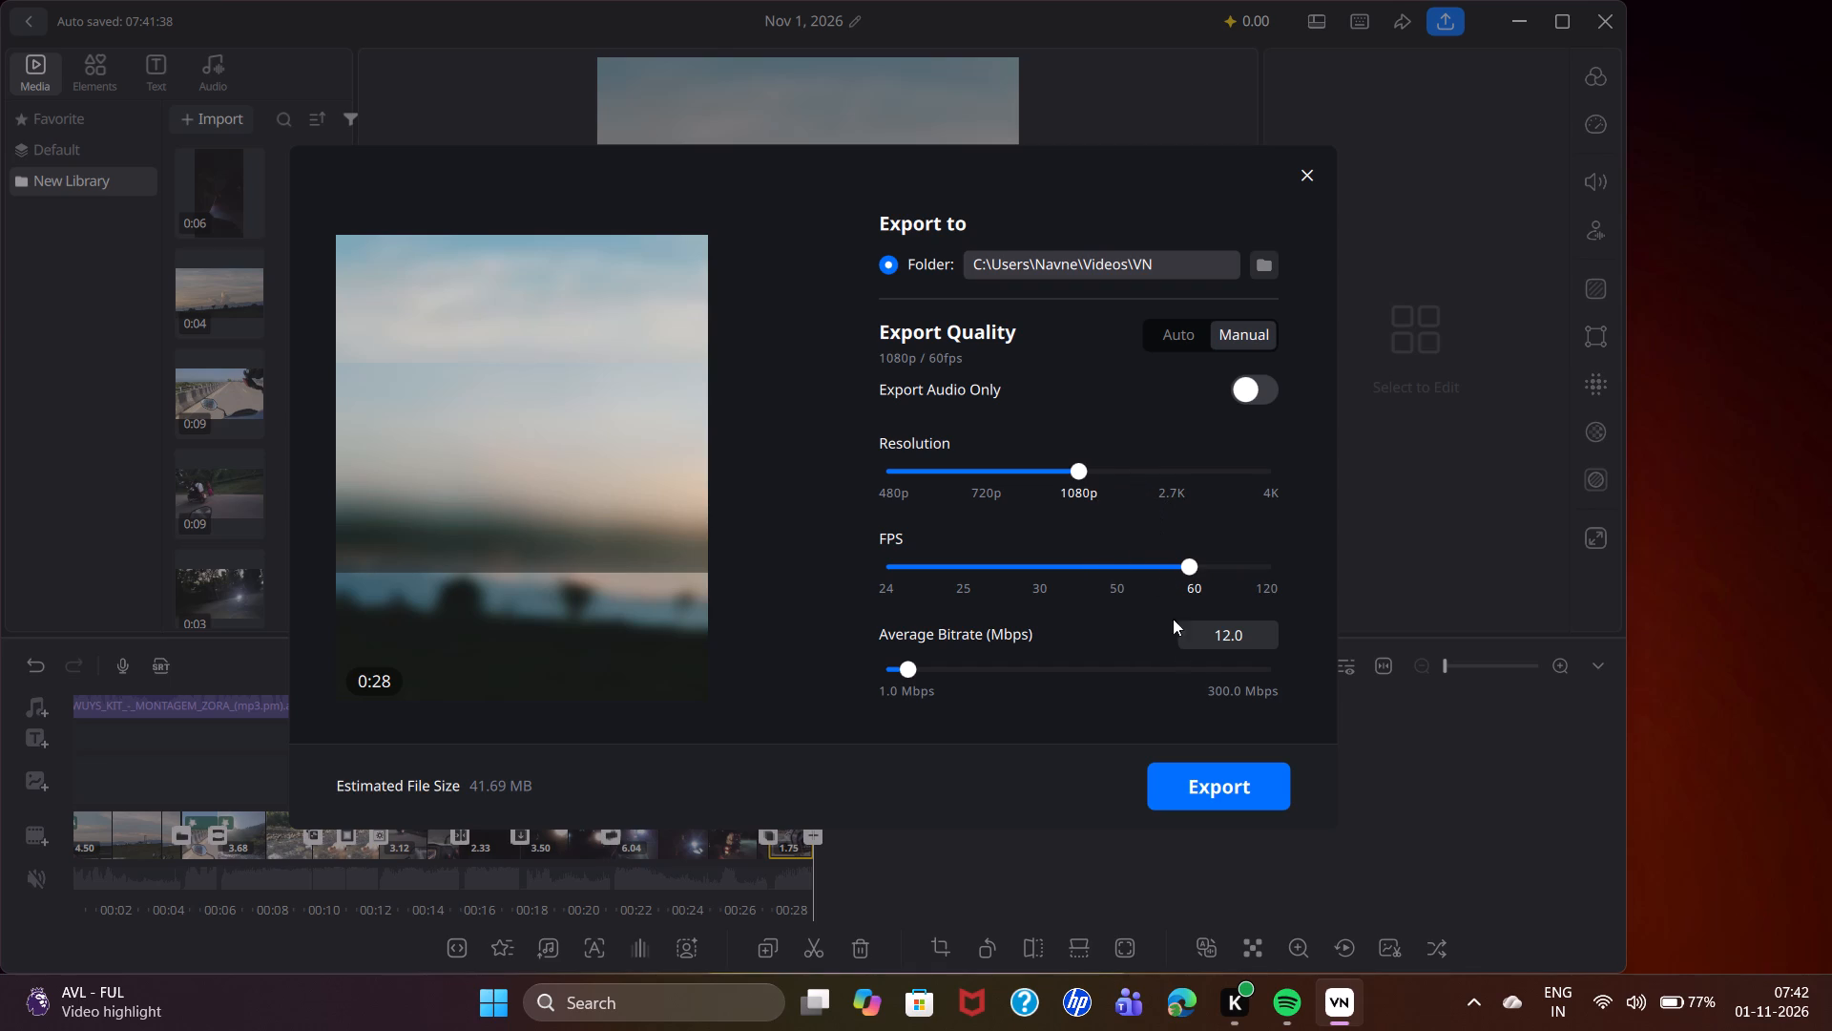
left_click(1045, 572)
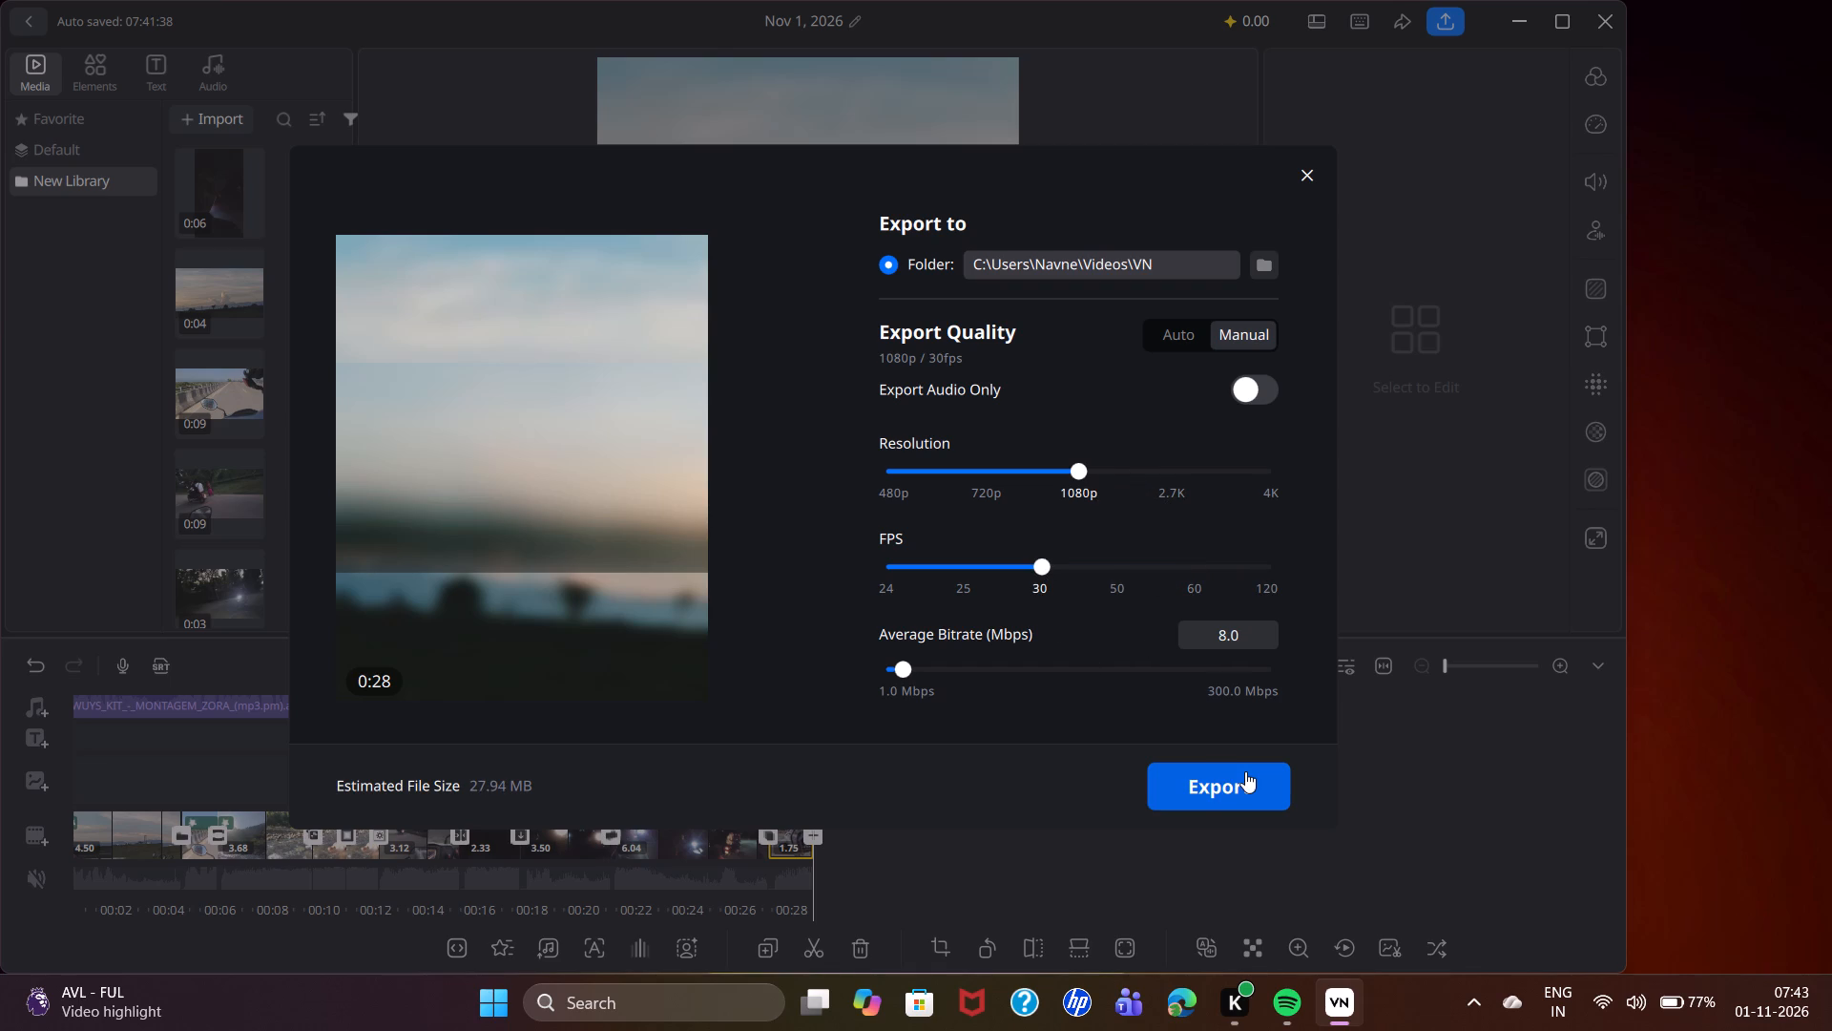
left_click(1247, 771)
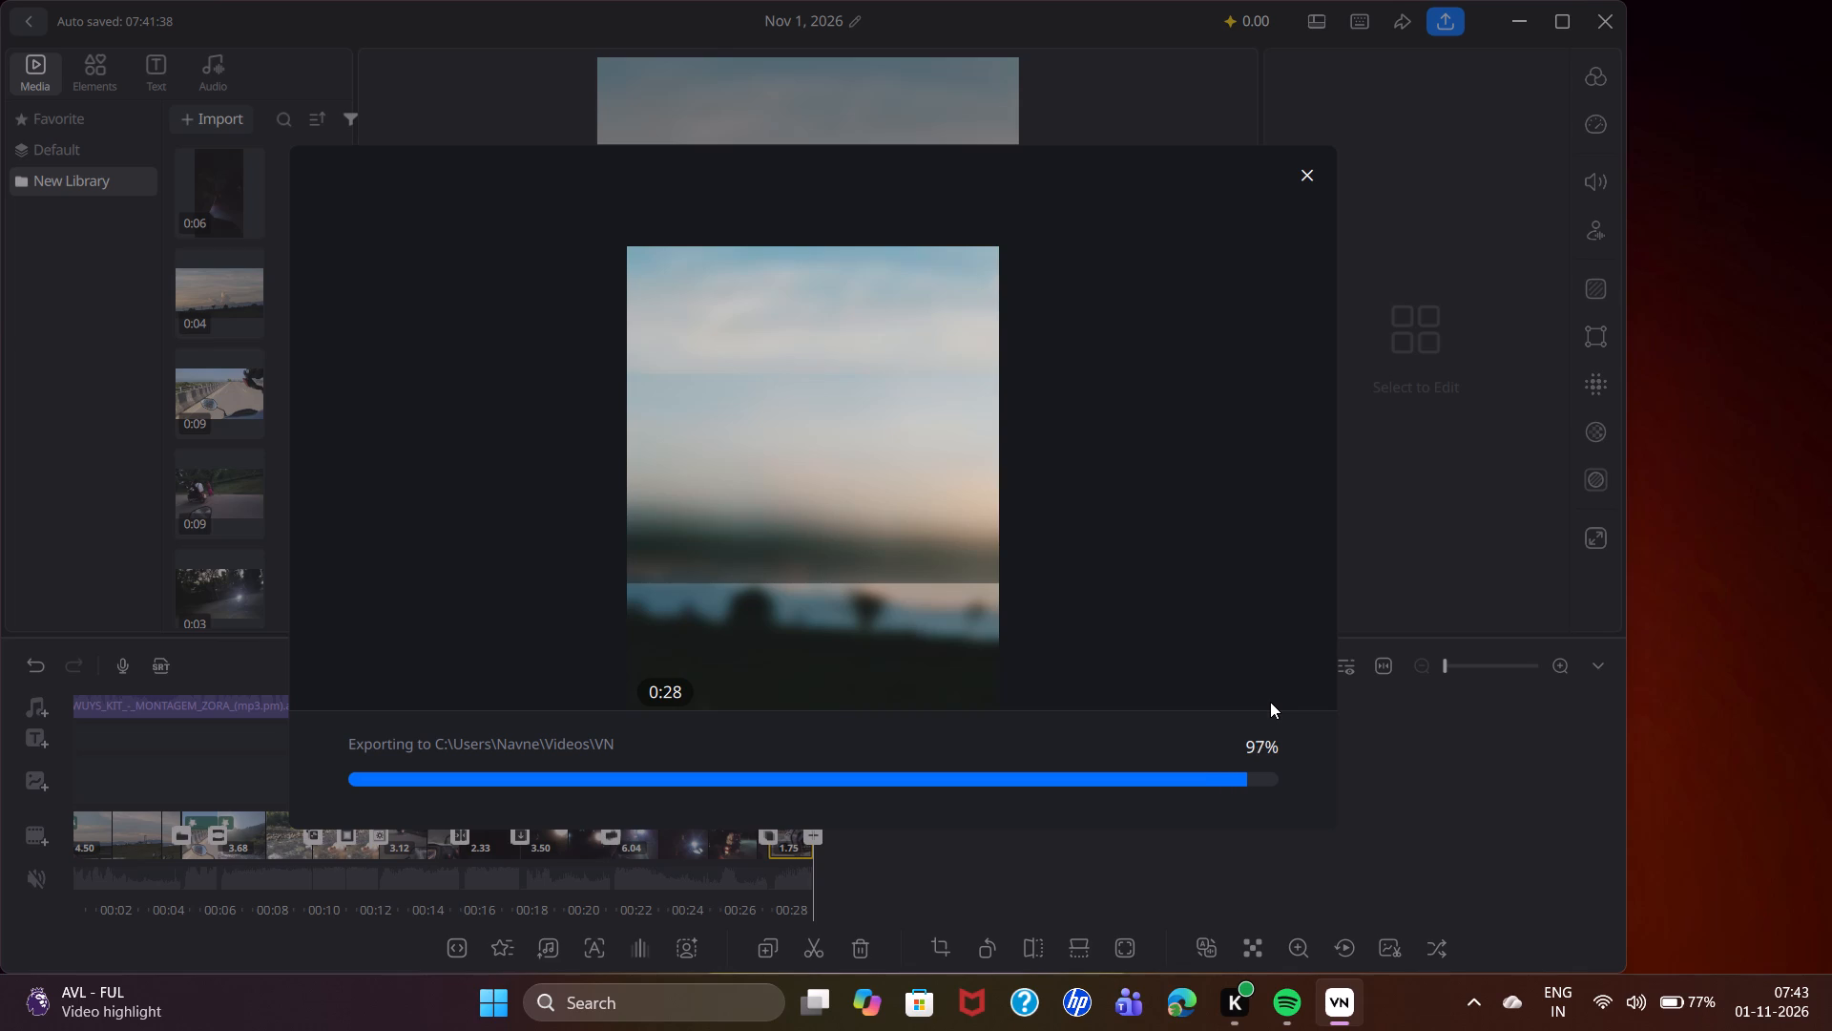
left_click(1250, 761)
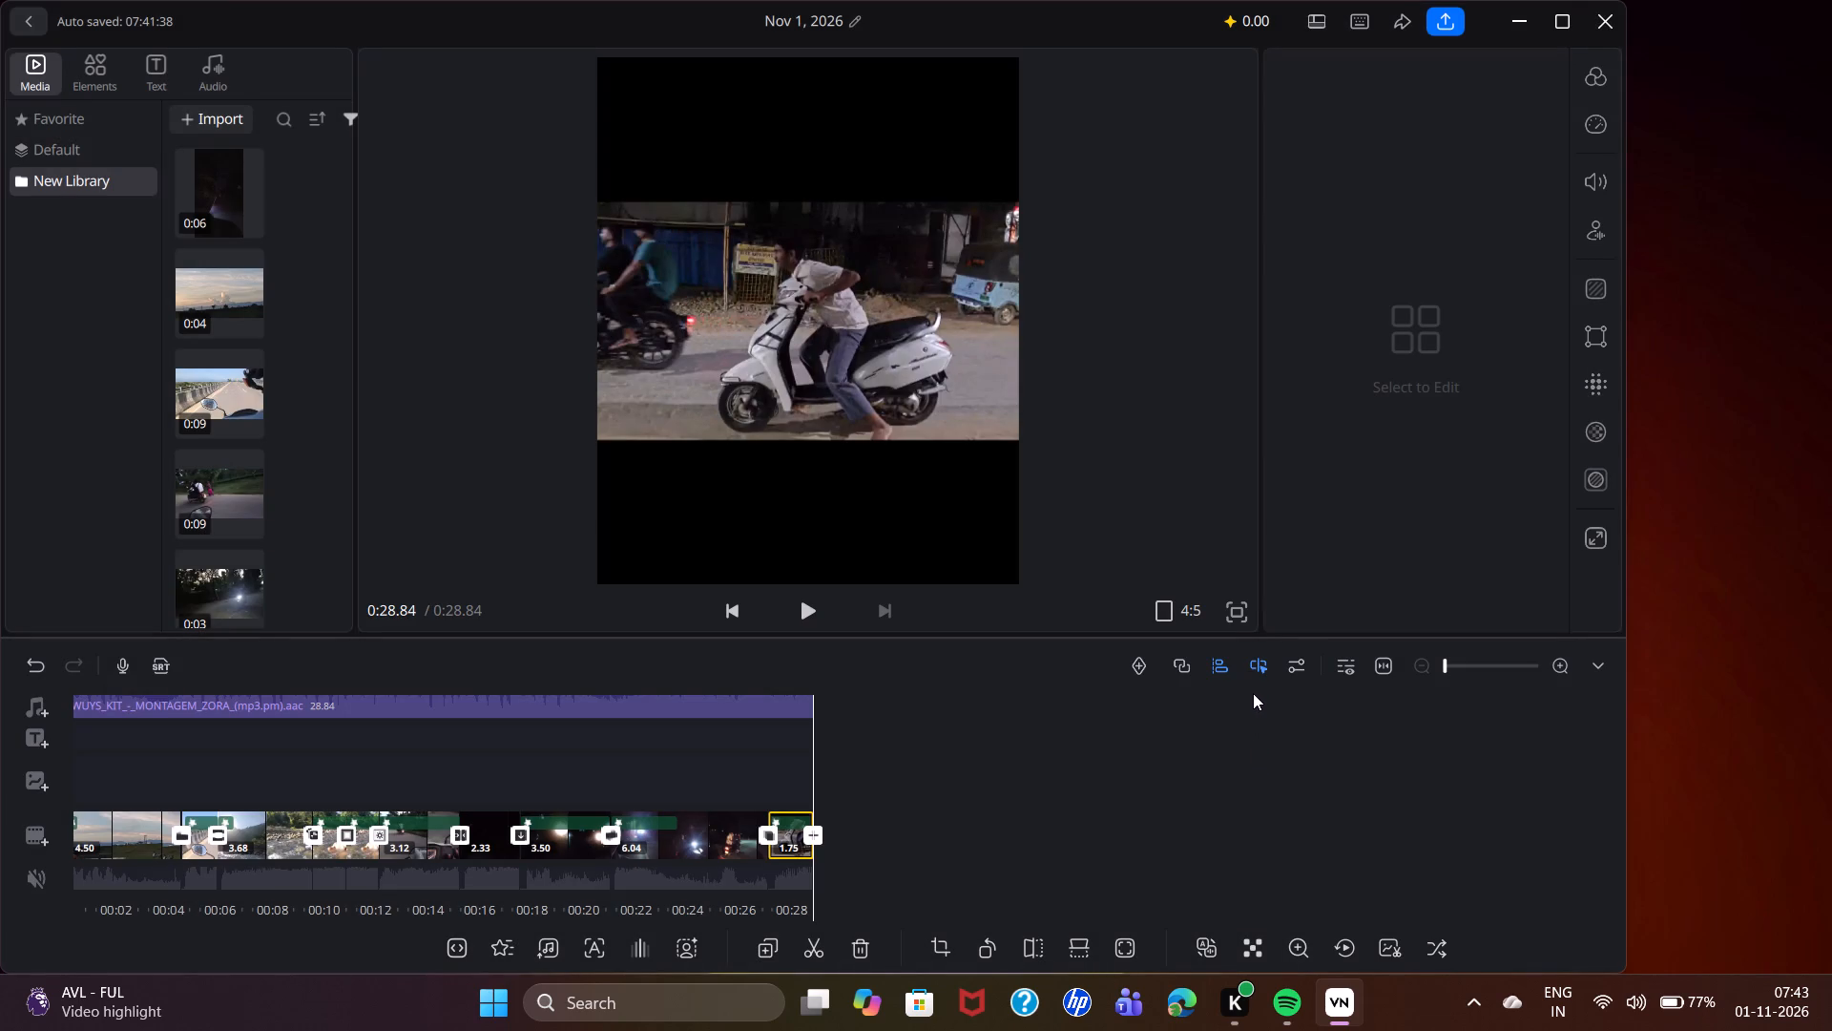
Export the montage again at 1080p with the frame rate set to 60 fps.
left_click(1434, 10)
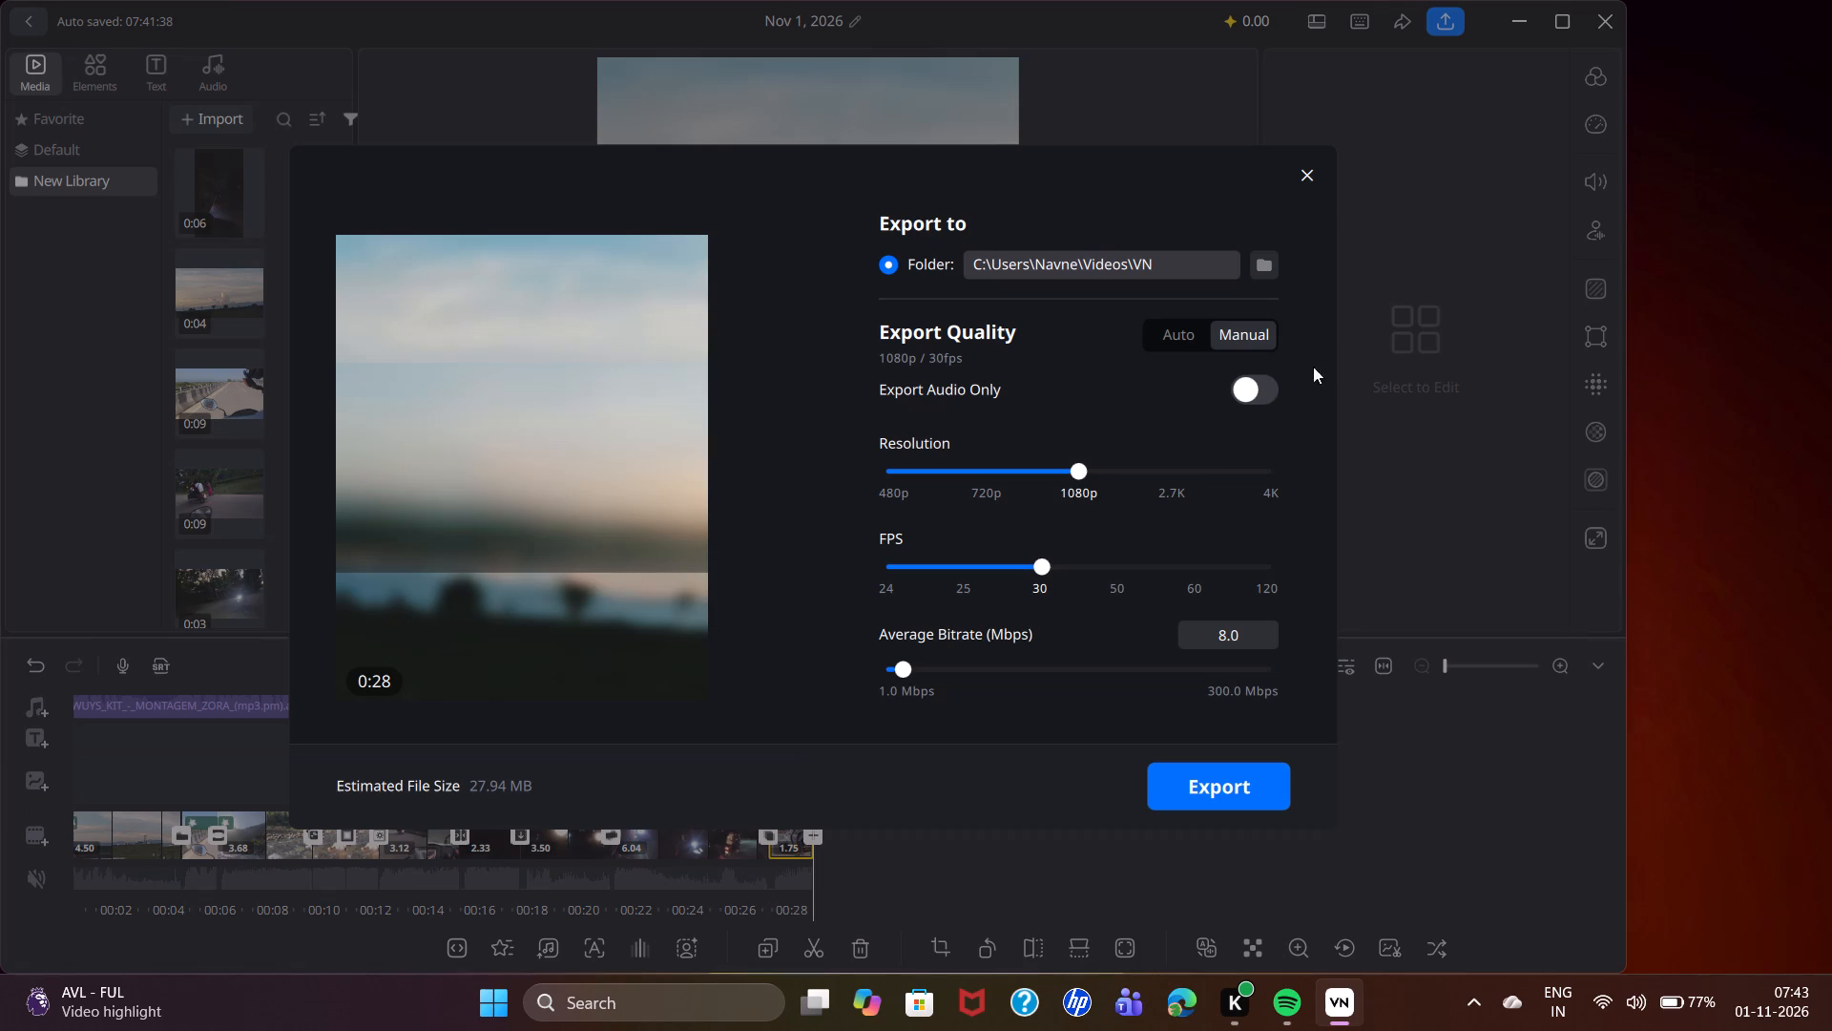
left_click(1125, 572)
left_click(1182, 575)
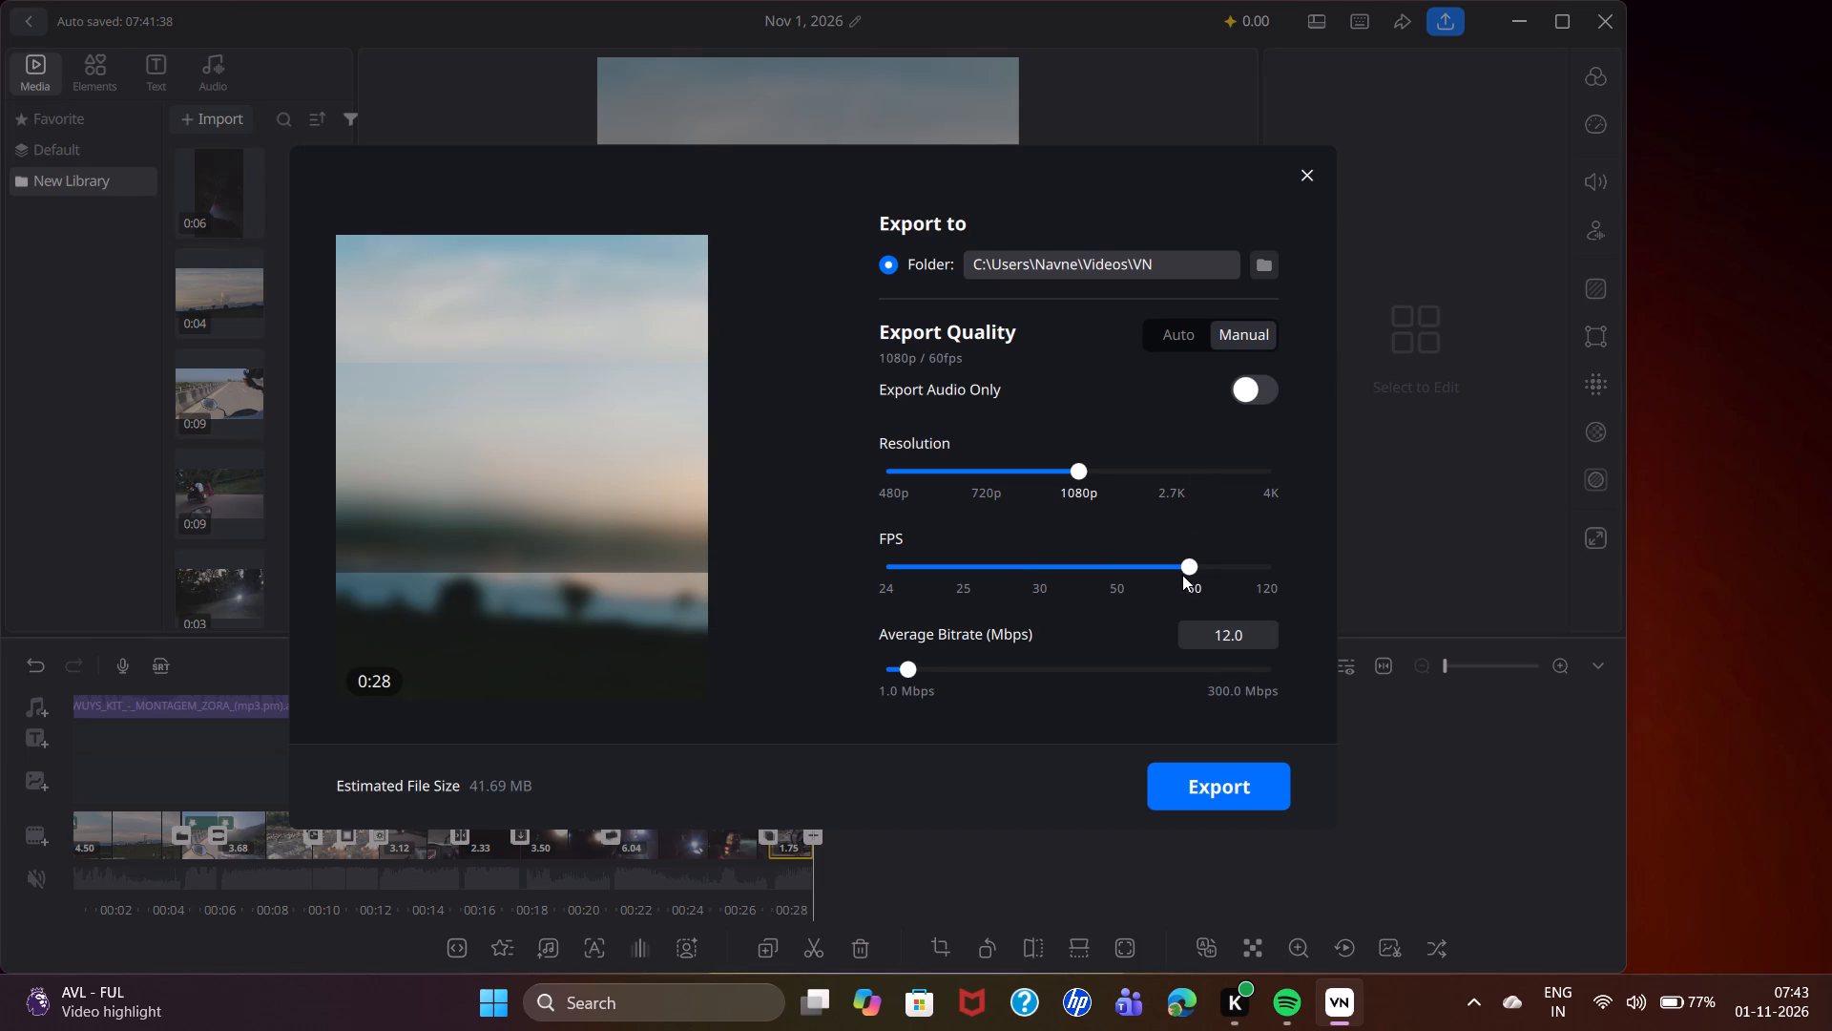
left_click(1249, 786)
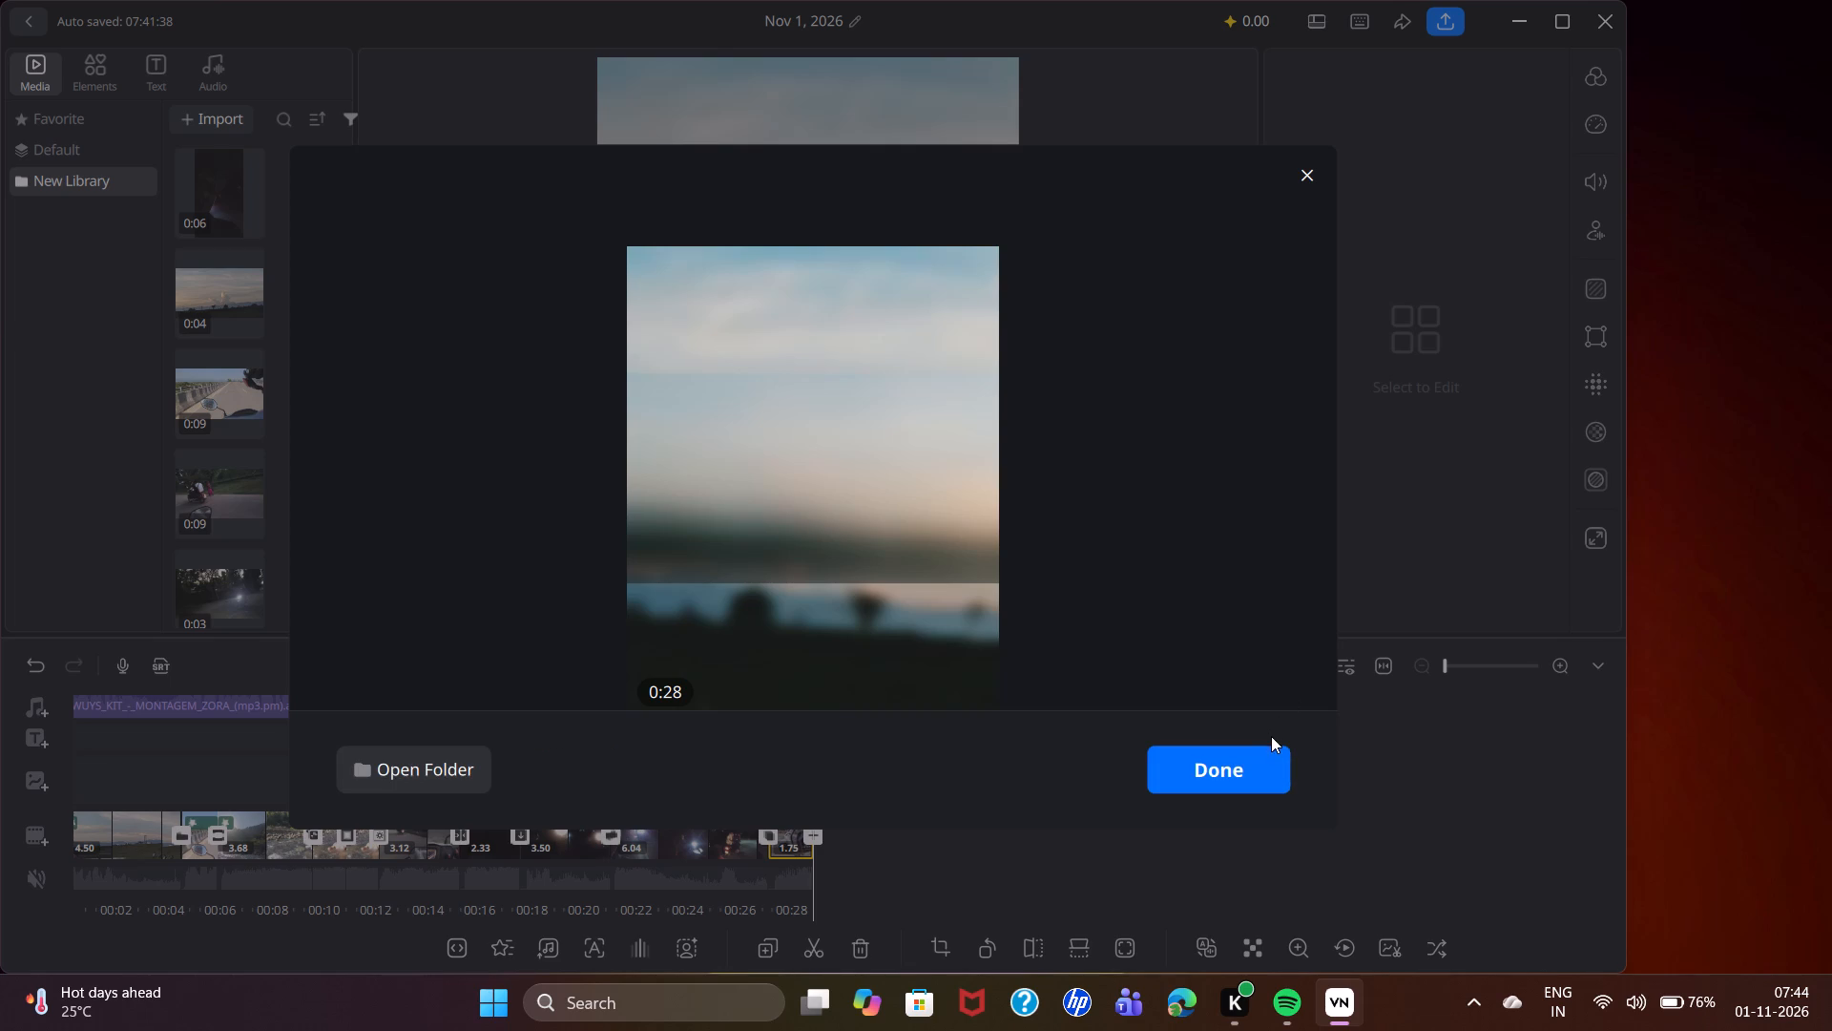
left_click(1260, 767)
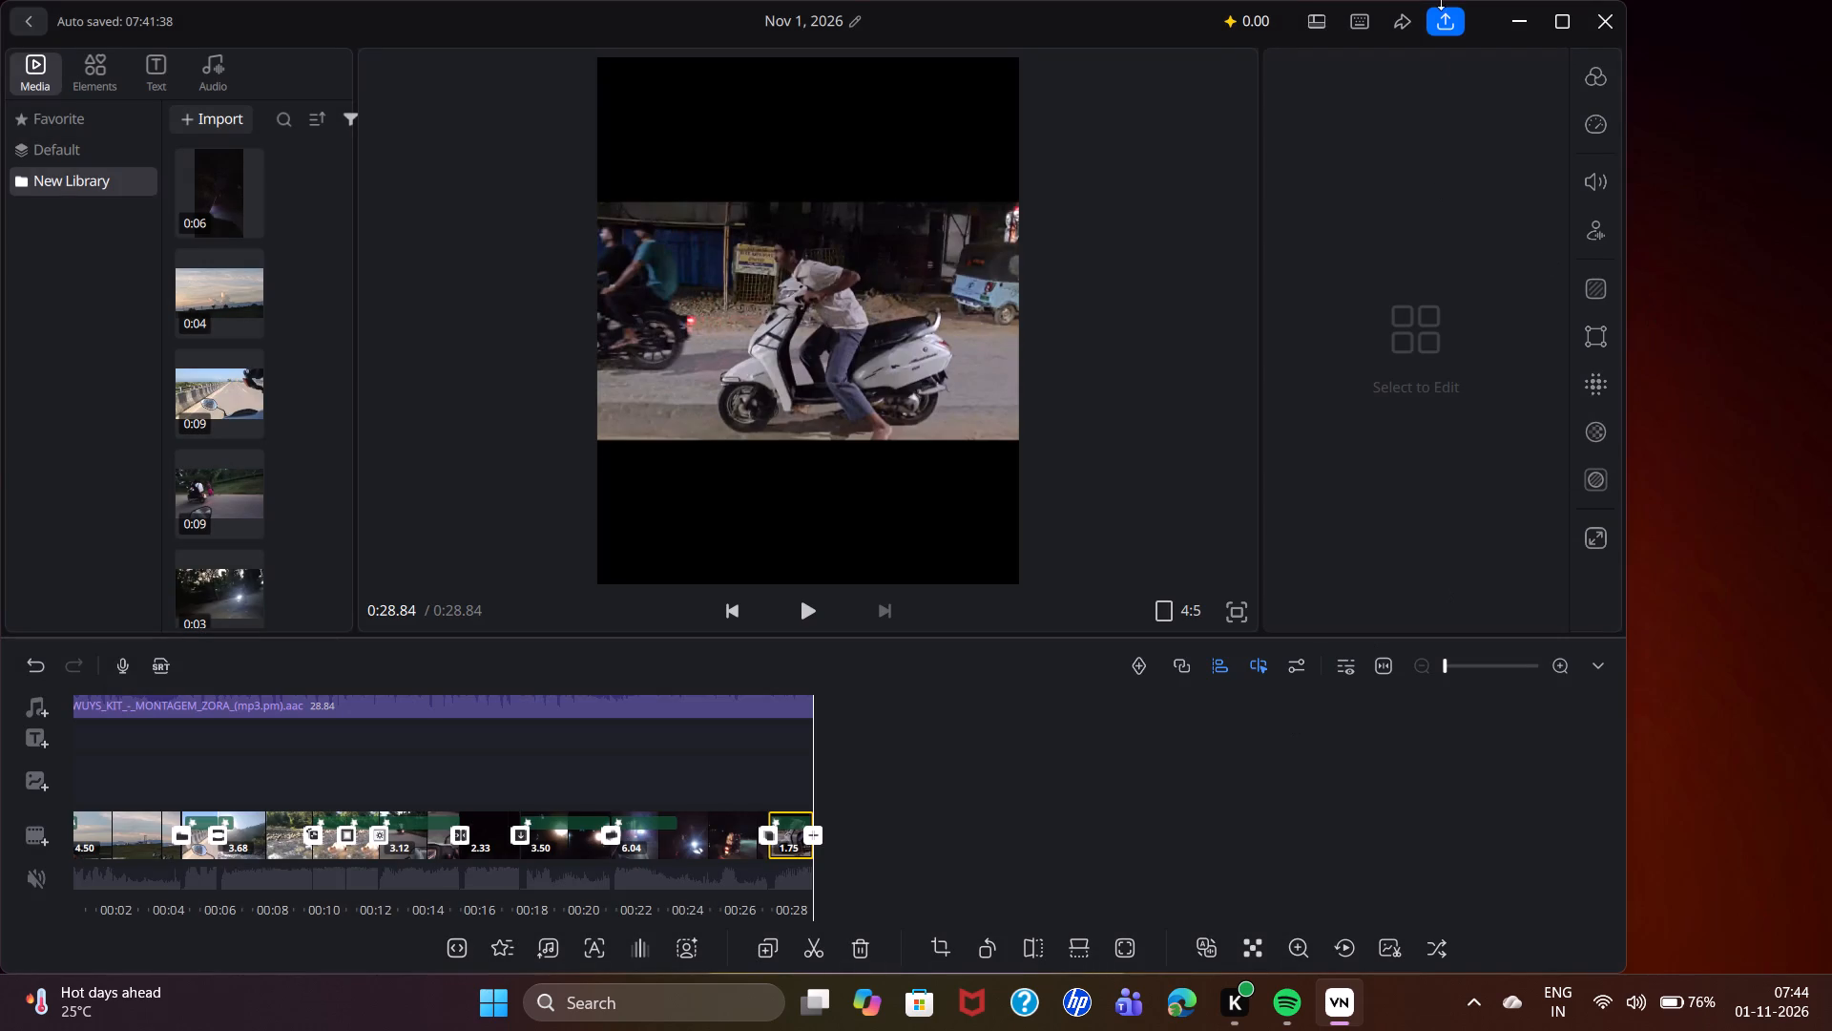
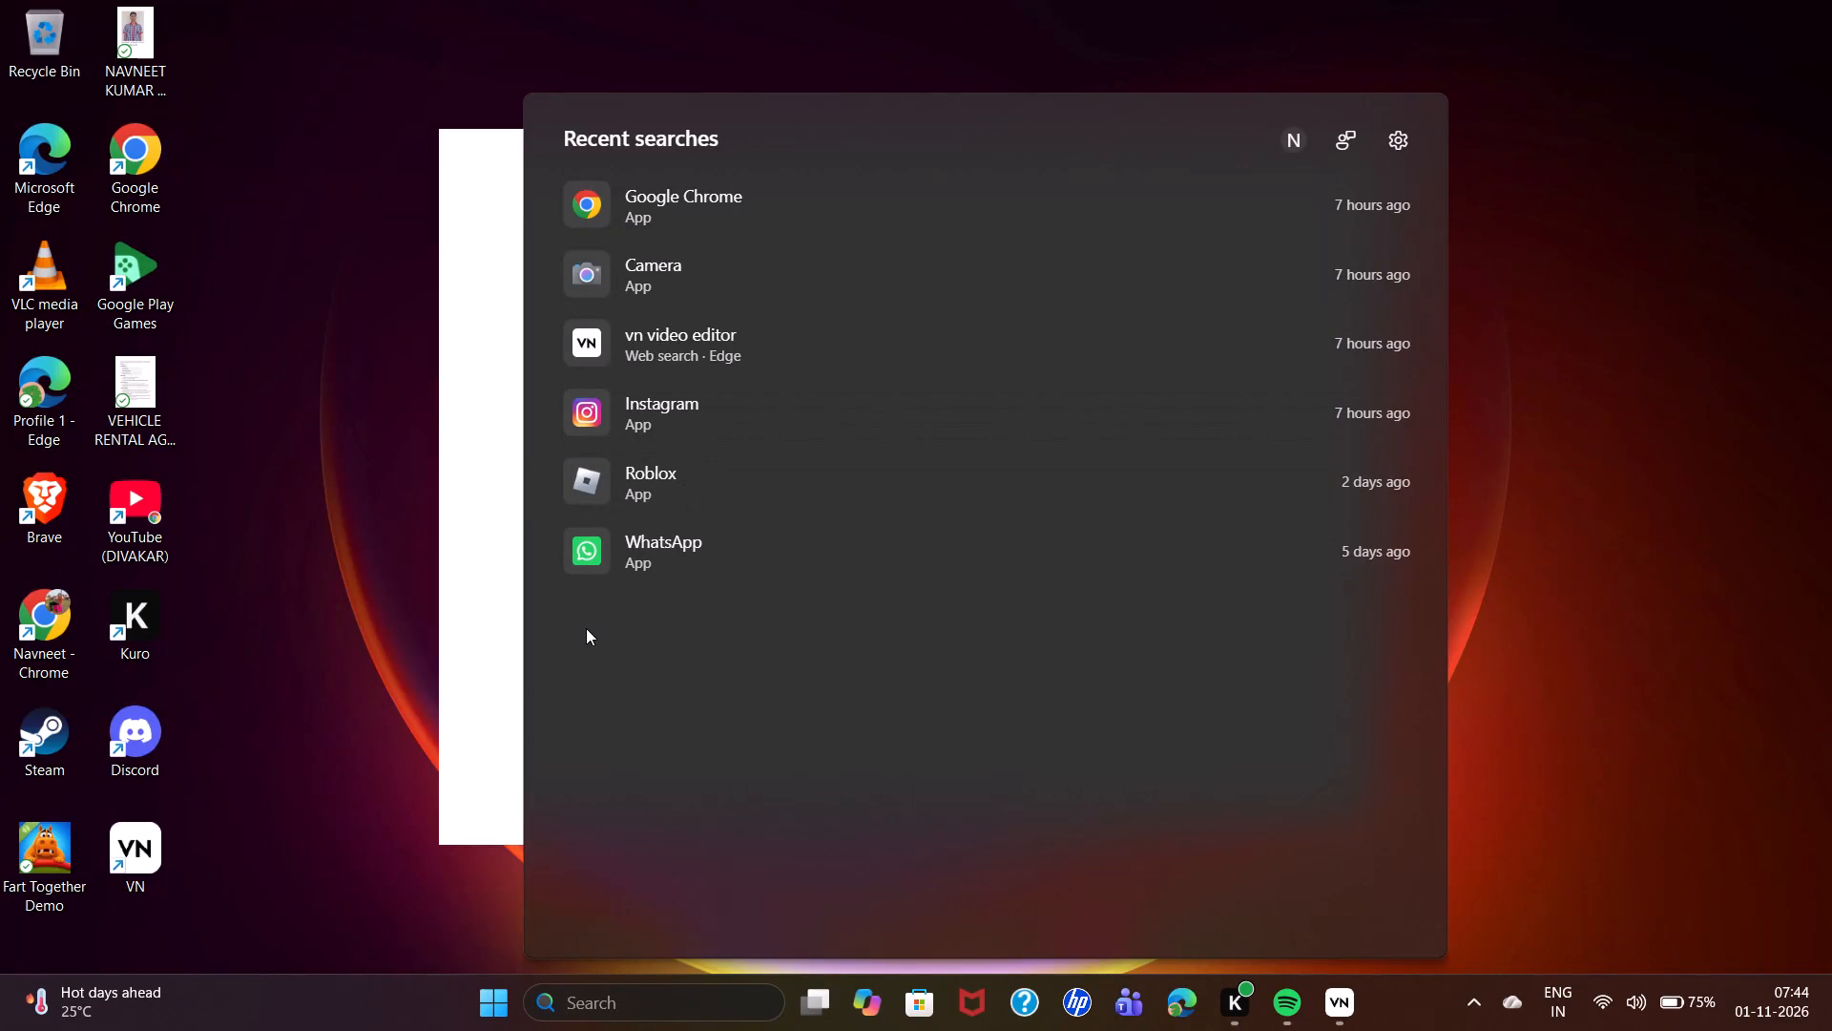
Switch to File Explorer and look through the Documents, Pictures, Music and Favorites folders for the exported video.
key("f")
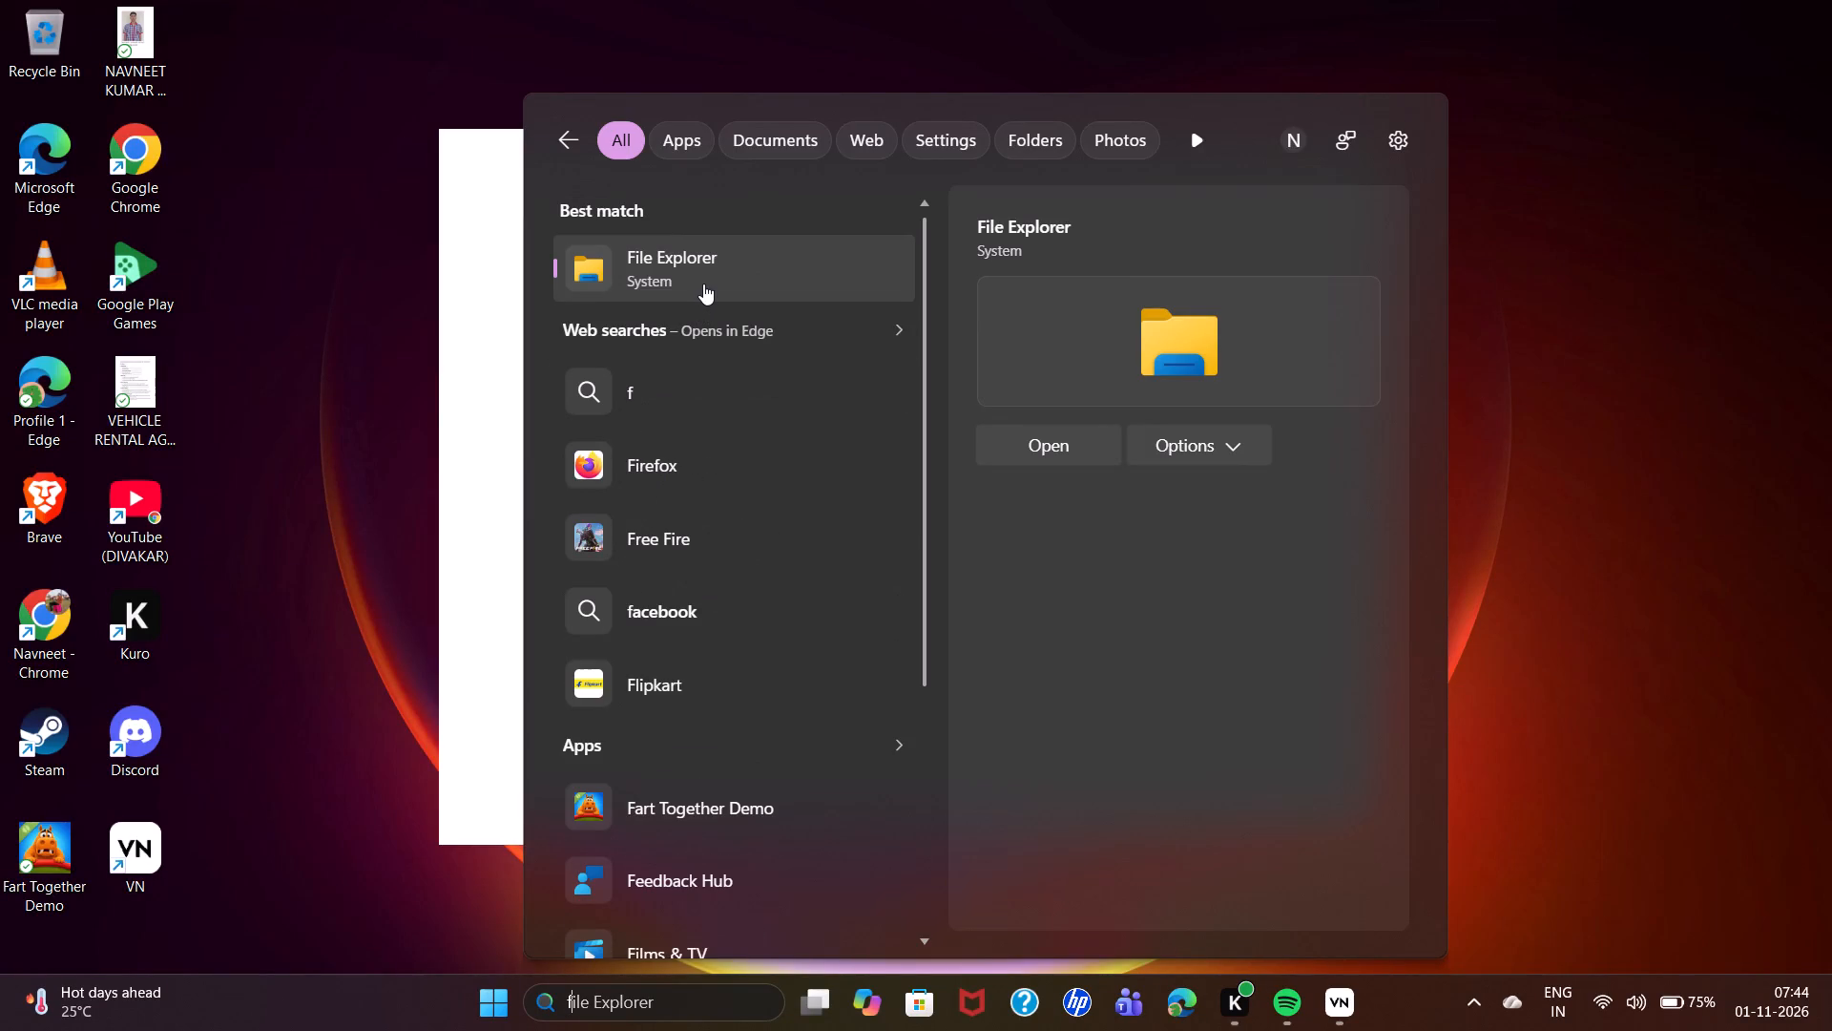
double_click(703, 284)
left_click(427, 437)
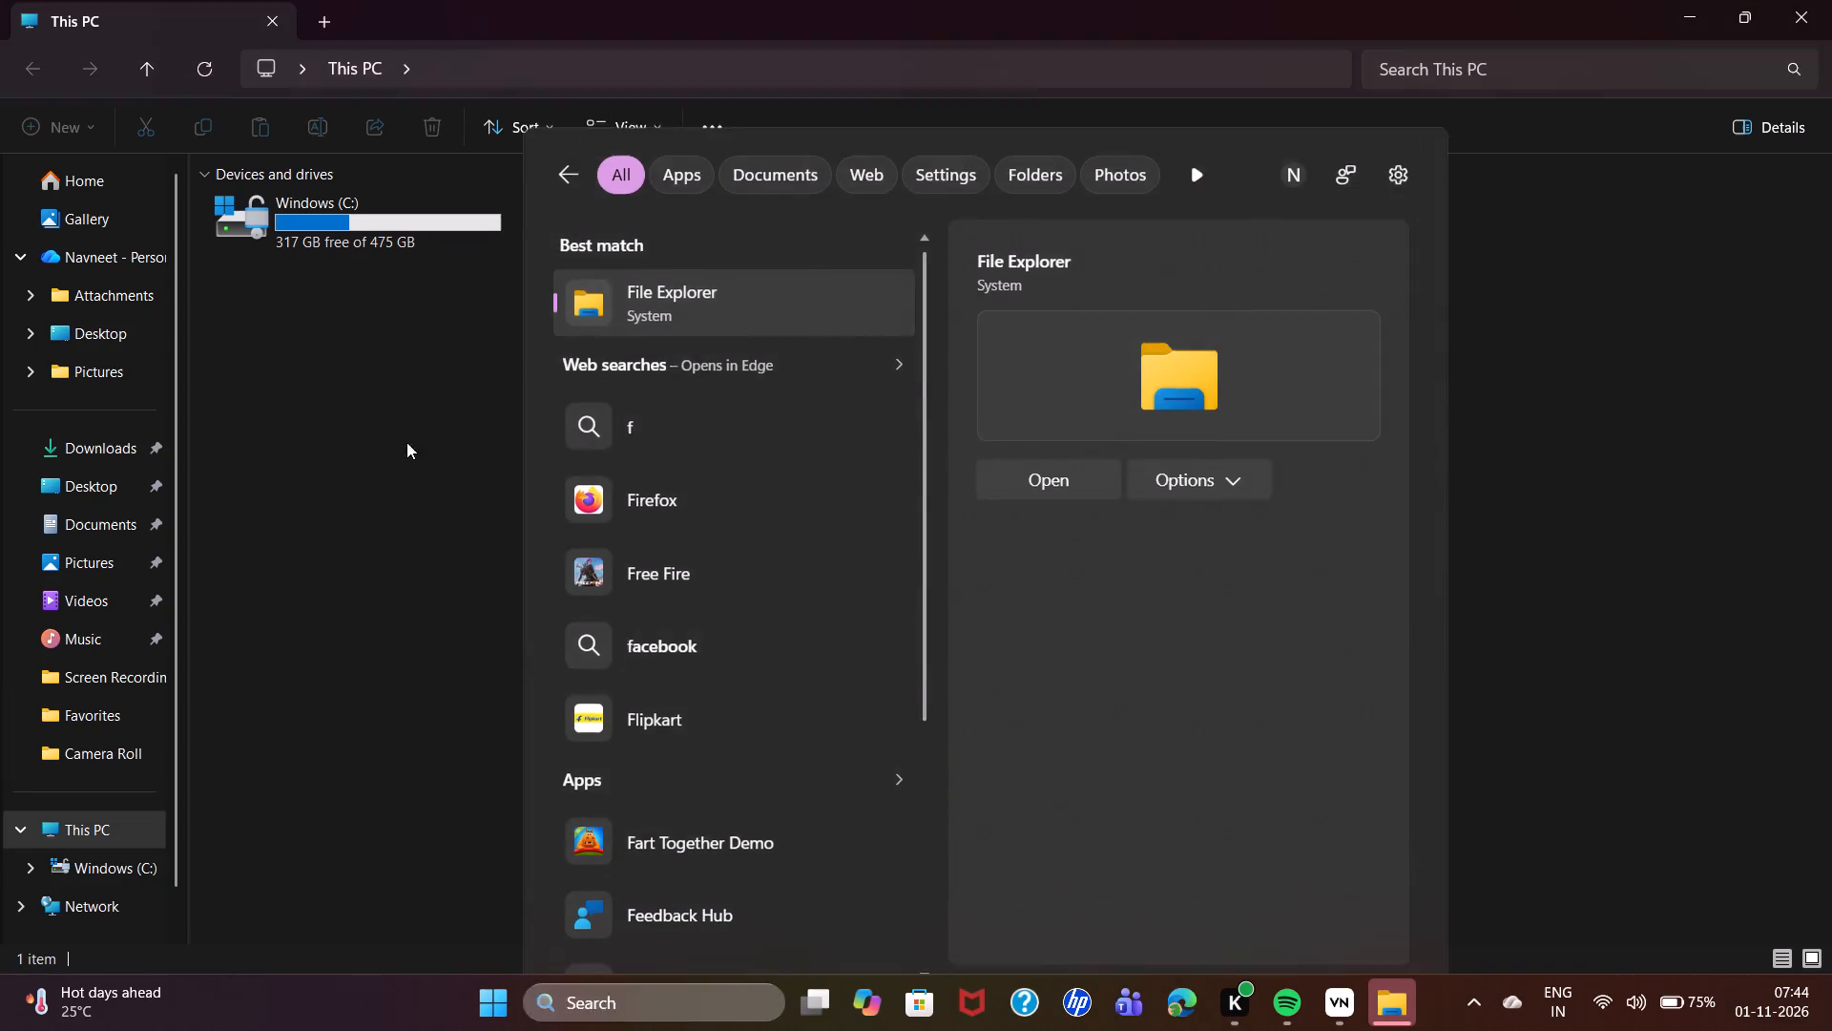
left_click(132, 523)
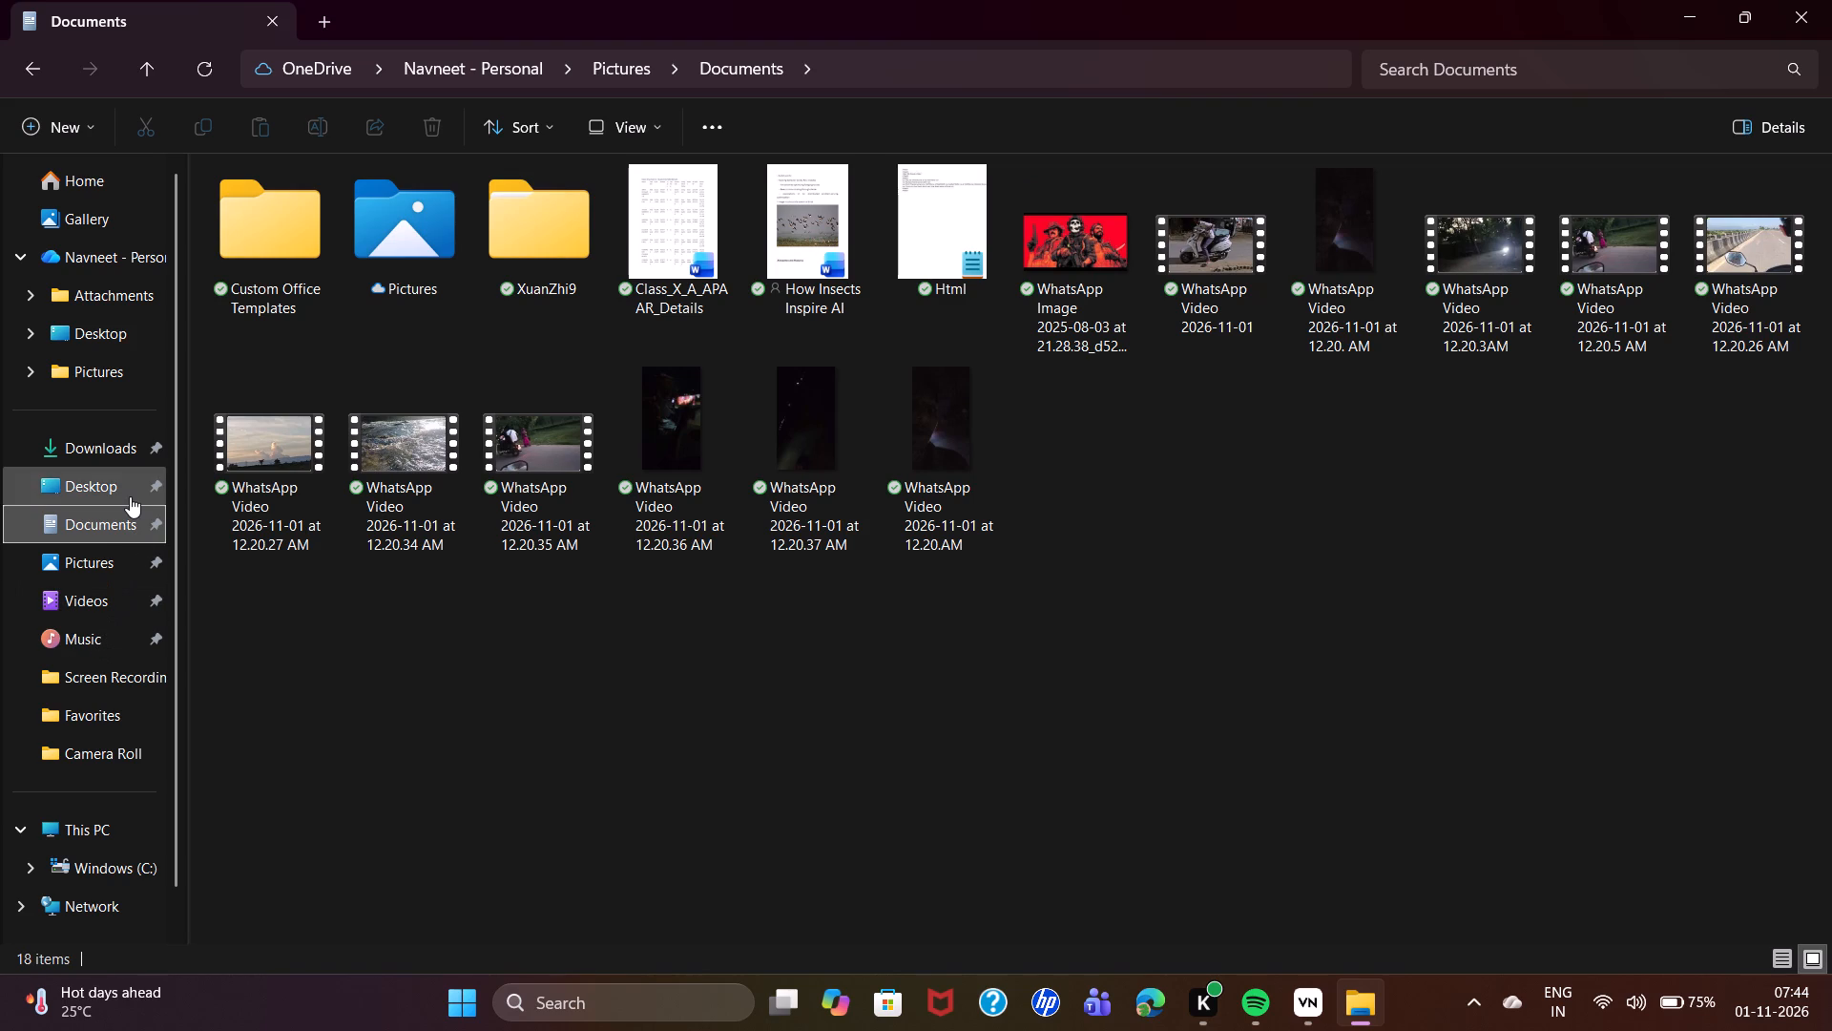
left_click(122, 570)
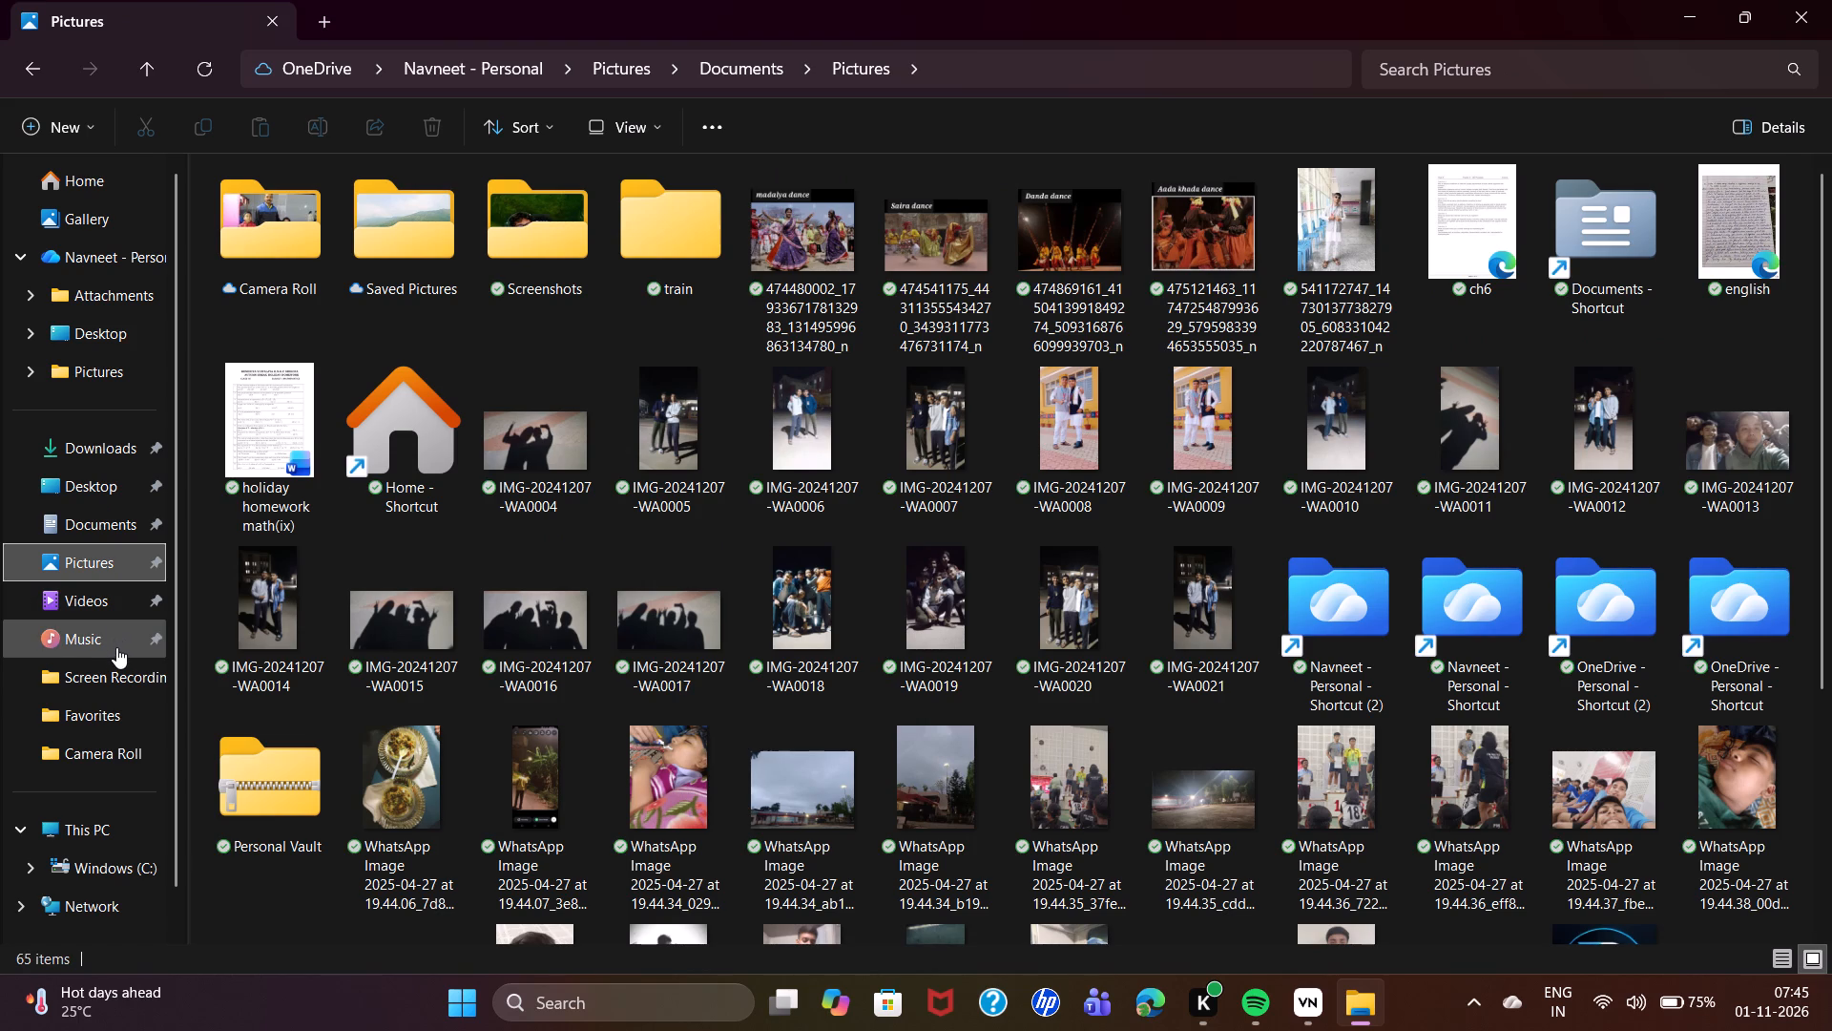
left_click(117, 645)
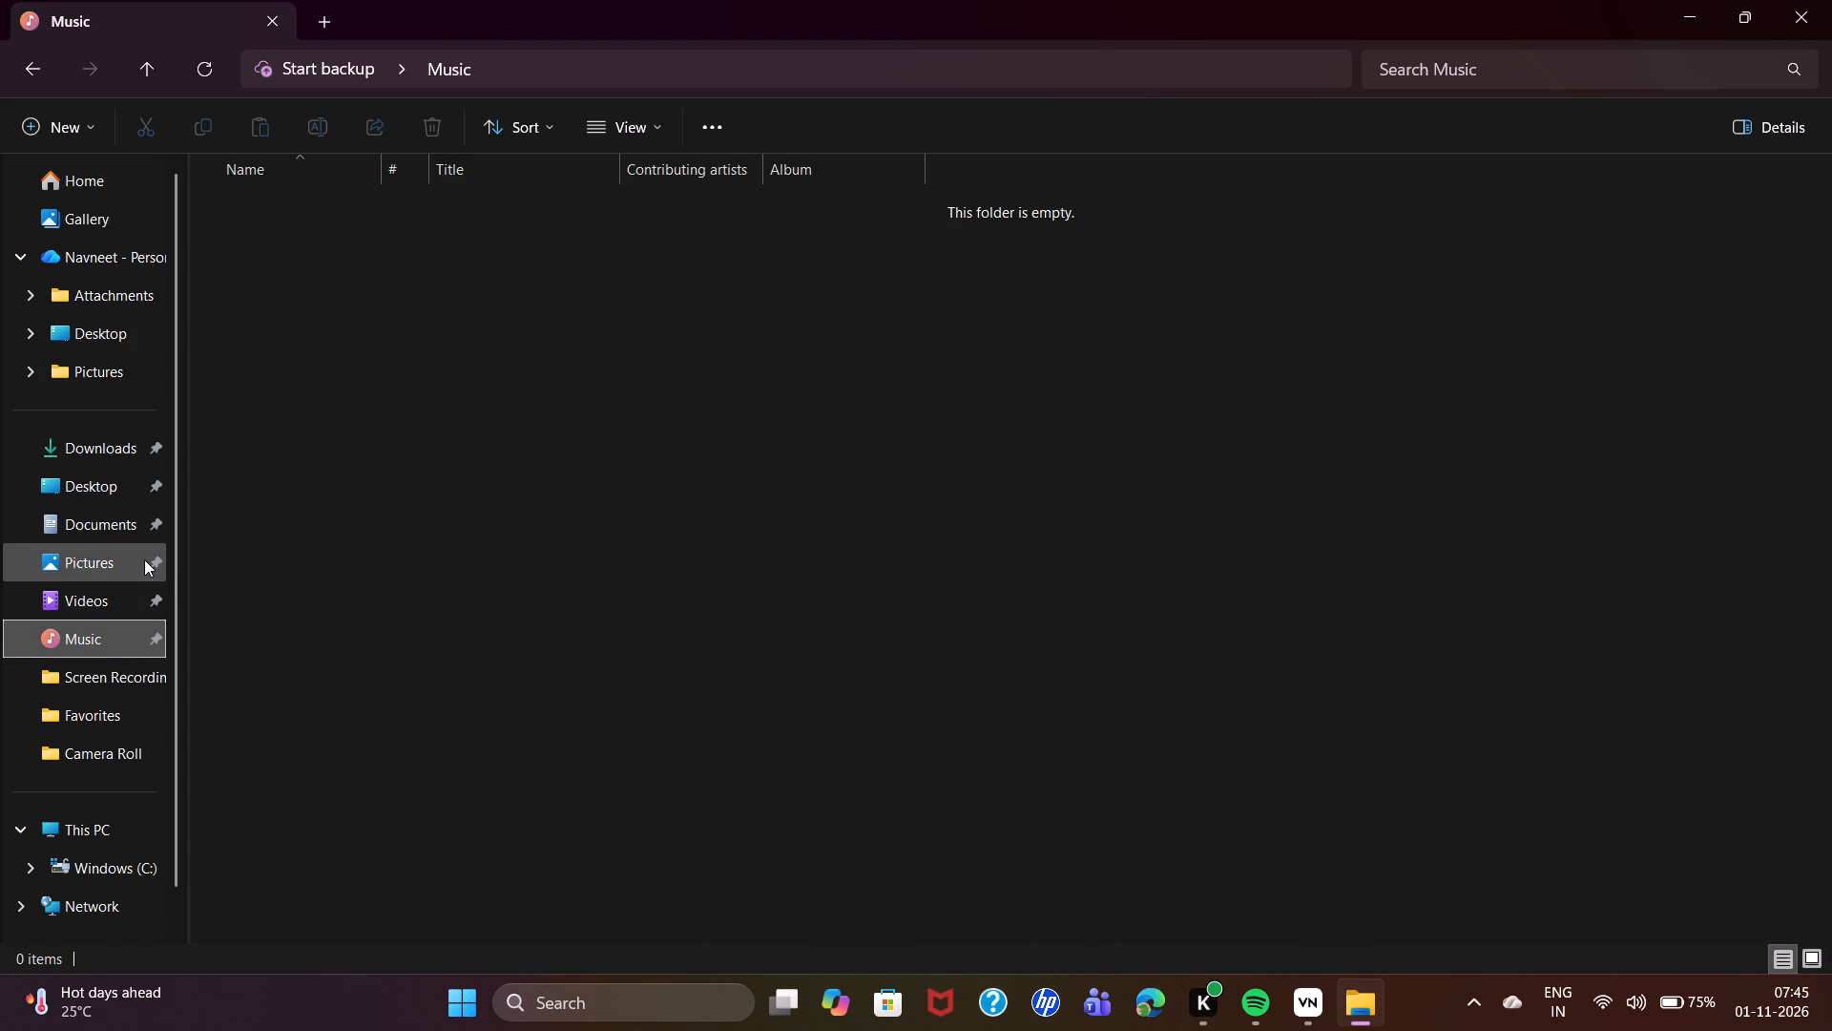
left_click(124, 506)
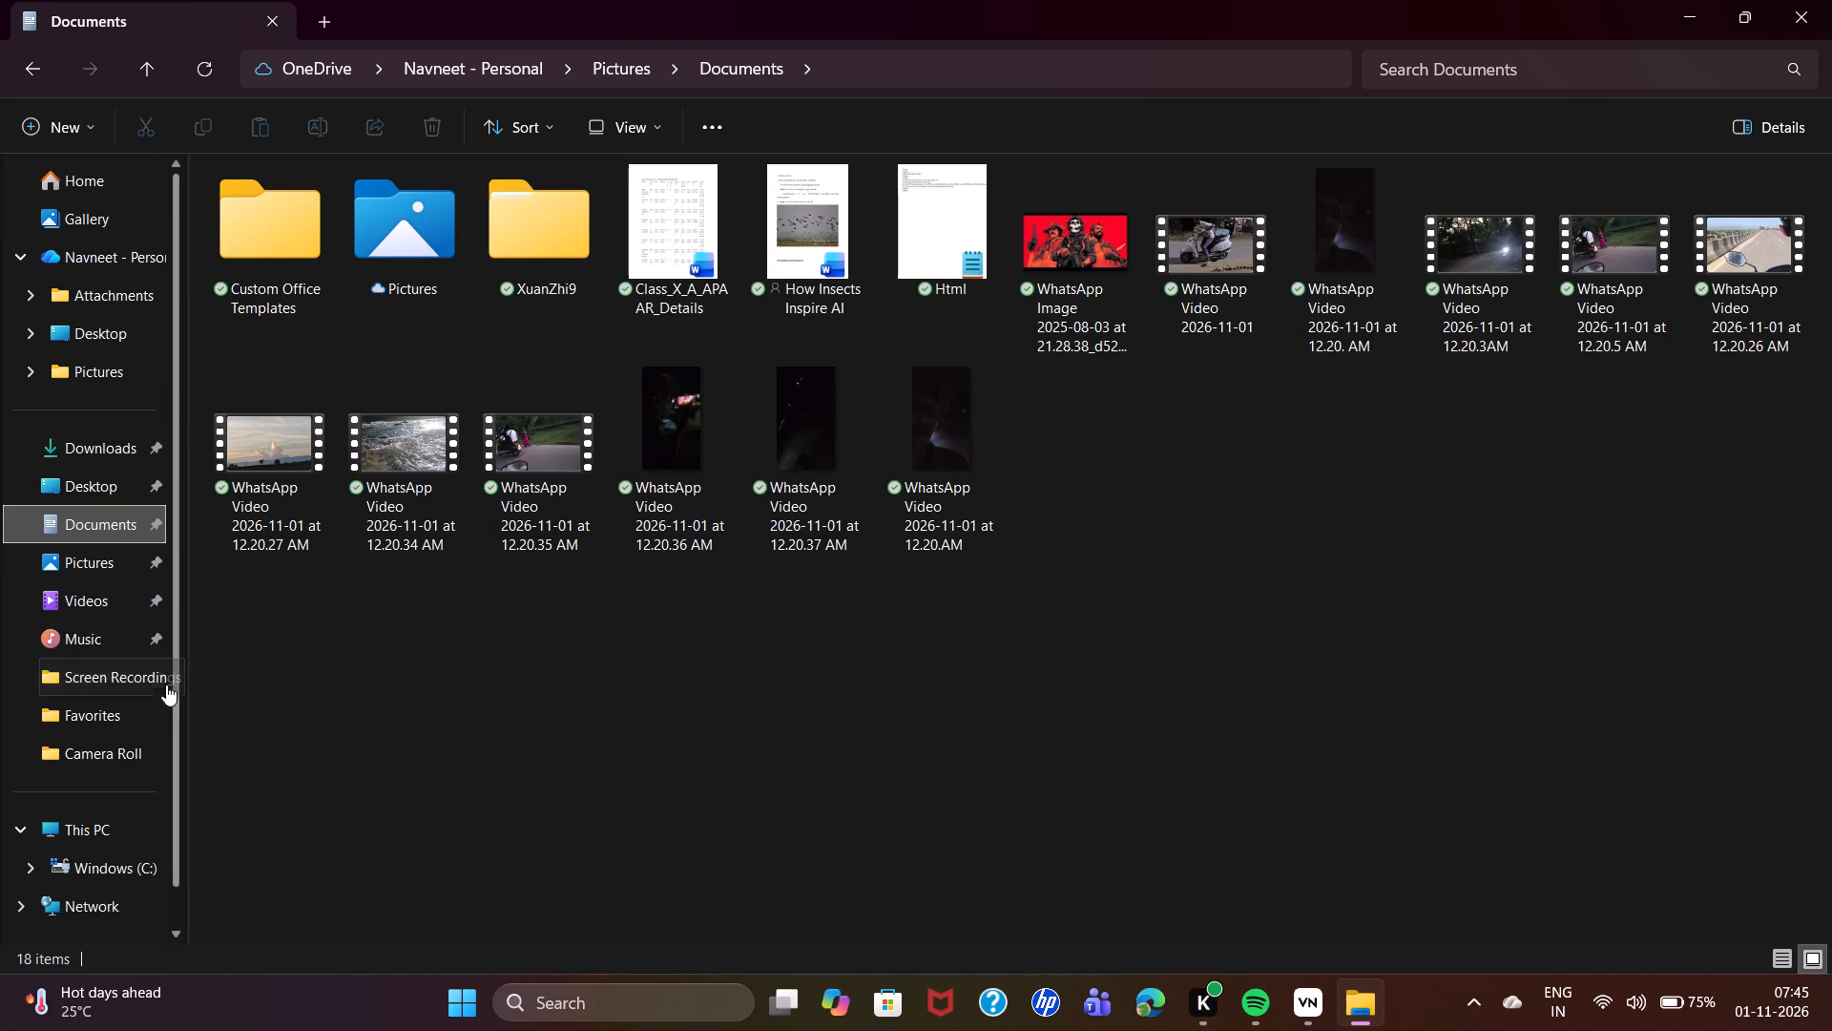
left_click(146, 703)
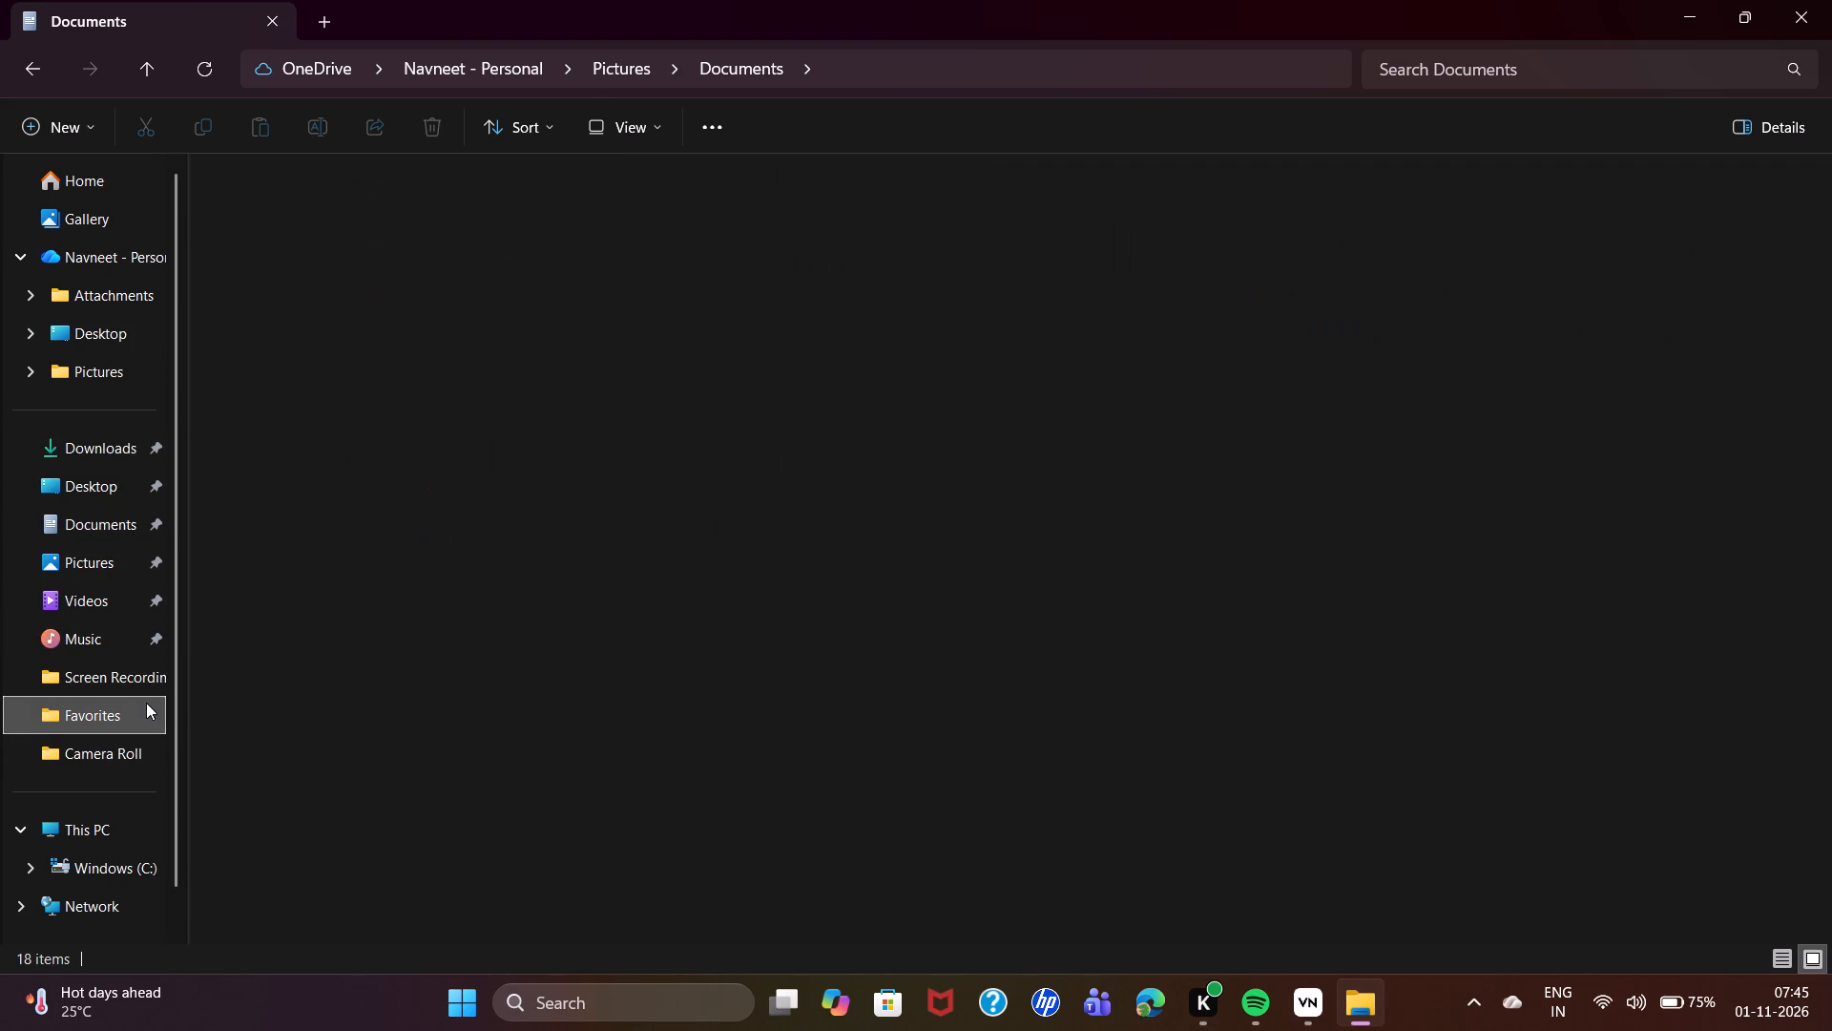
Check the Screen Recordings, Music, Pictures and Videos folders for the exported video, and open the VN folder inside Videos.
left_click(145, 689)
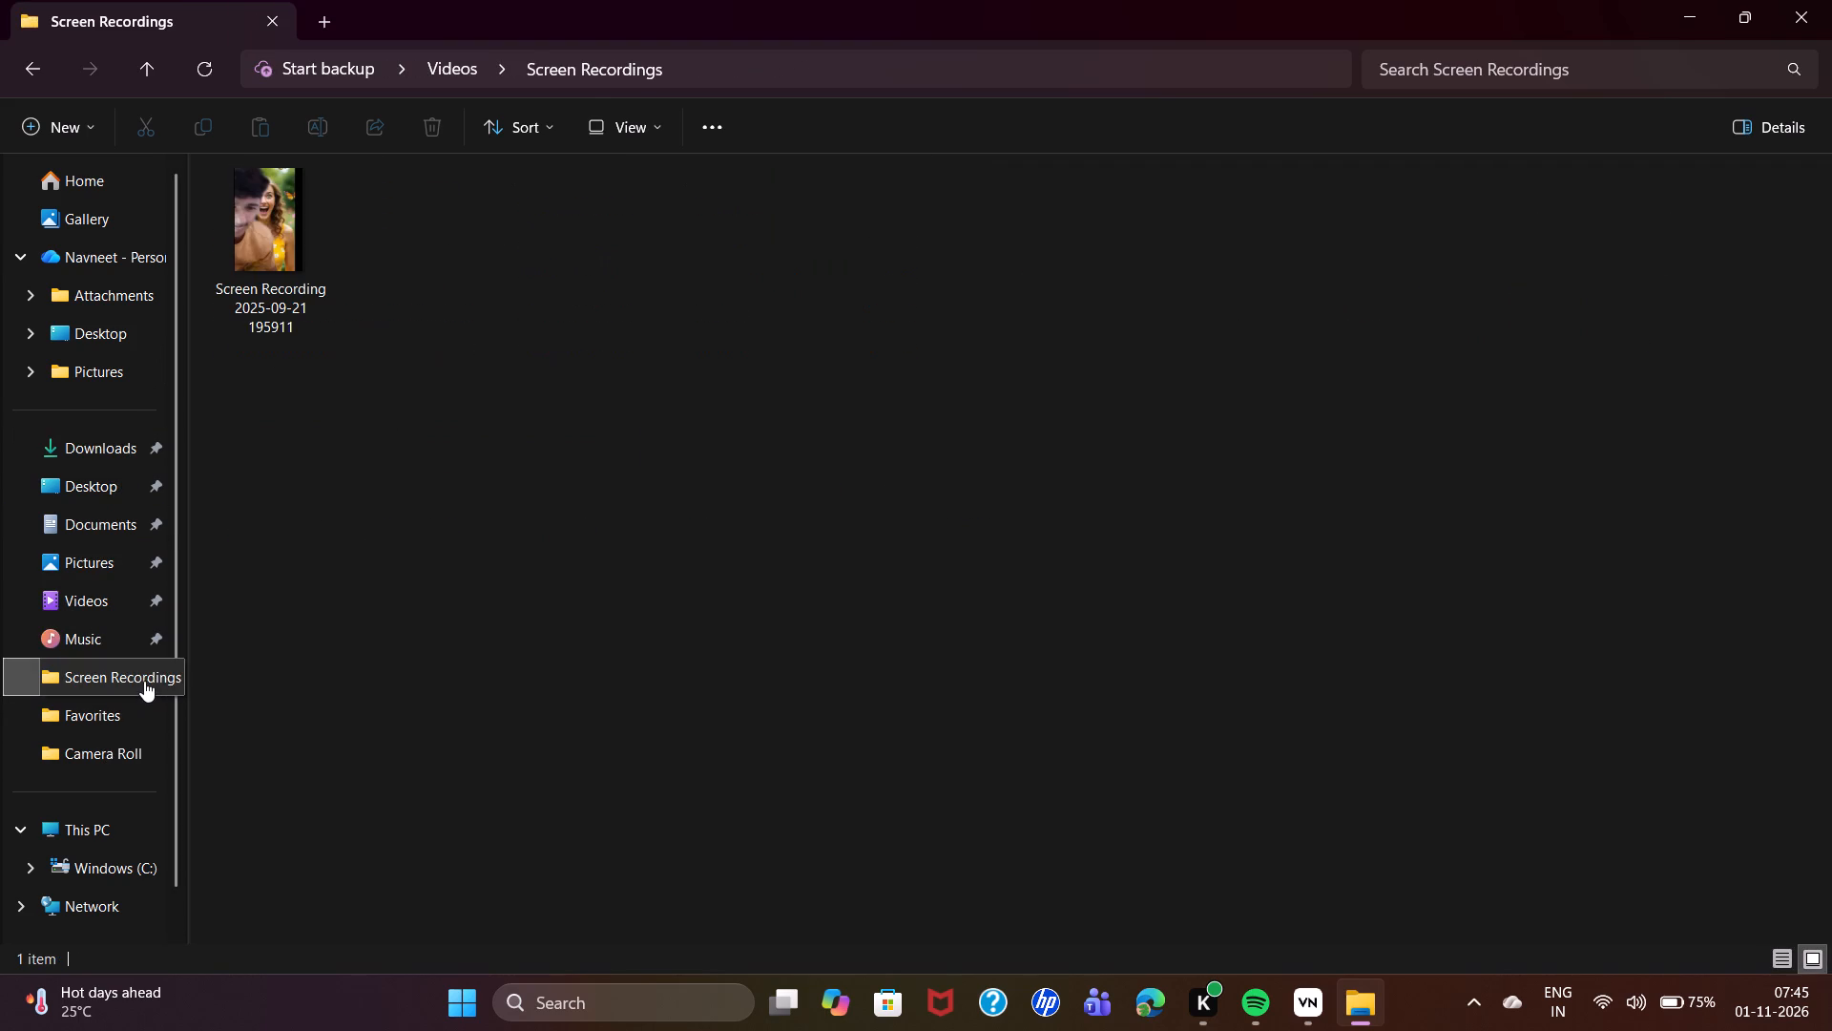
left_click(144, 643)
left_click(129, 601)
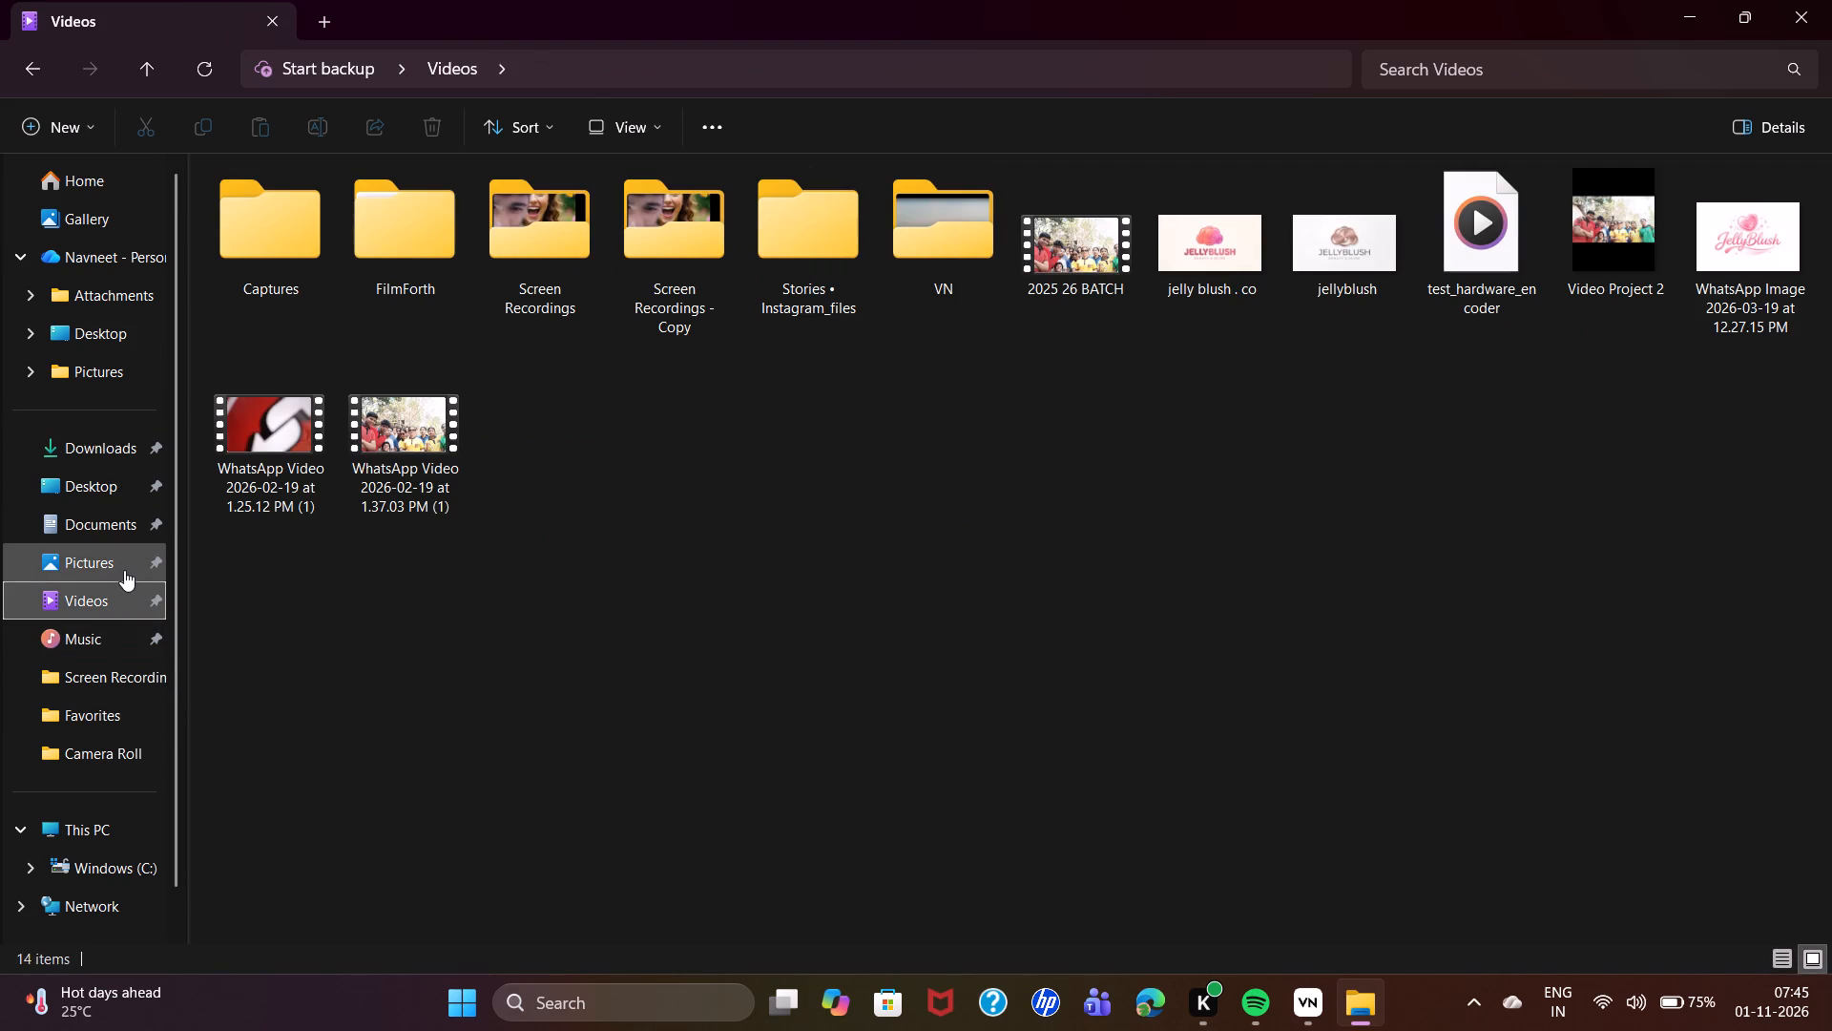
left_click(123, 558)
left_click(114, 597)
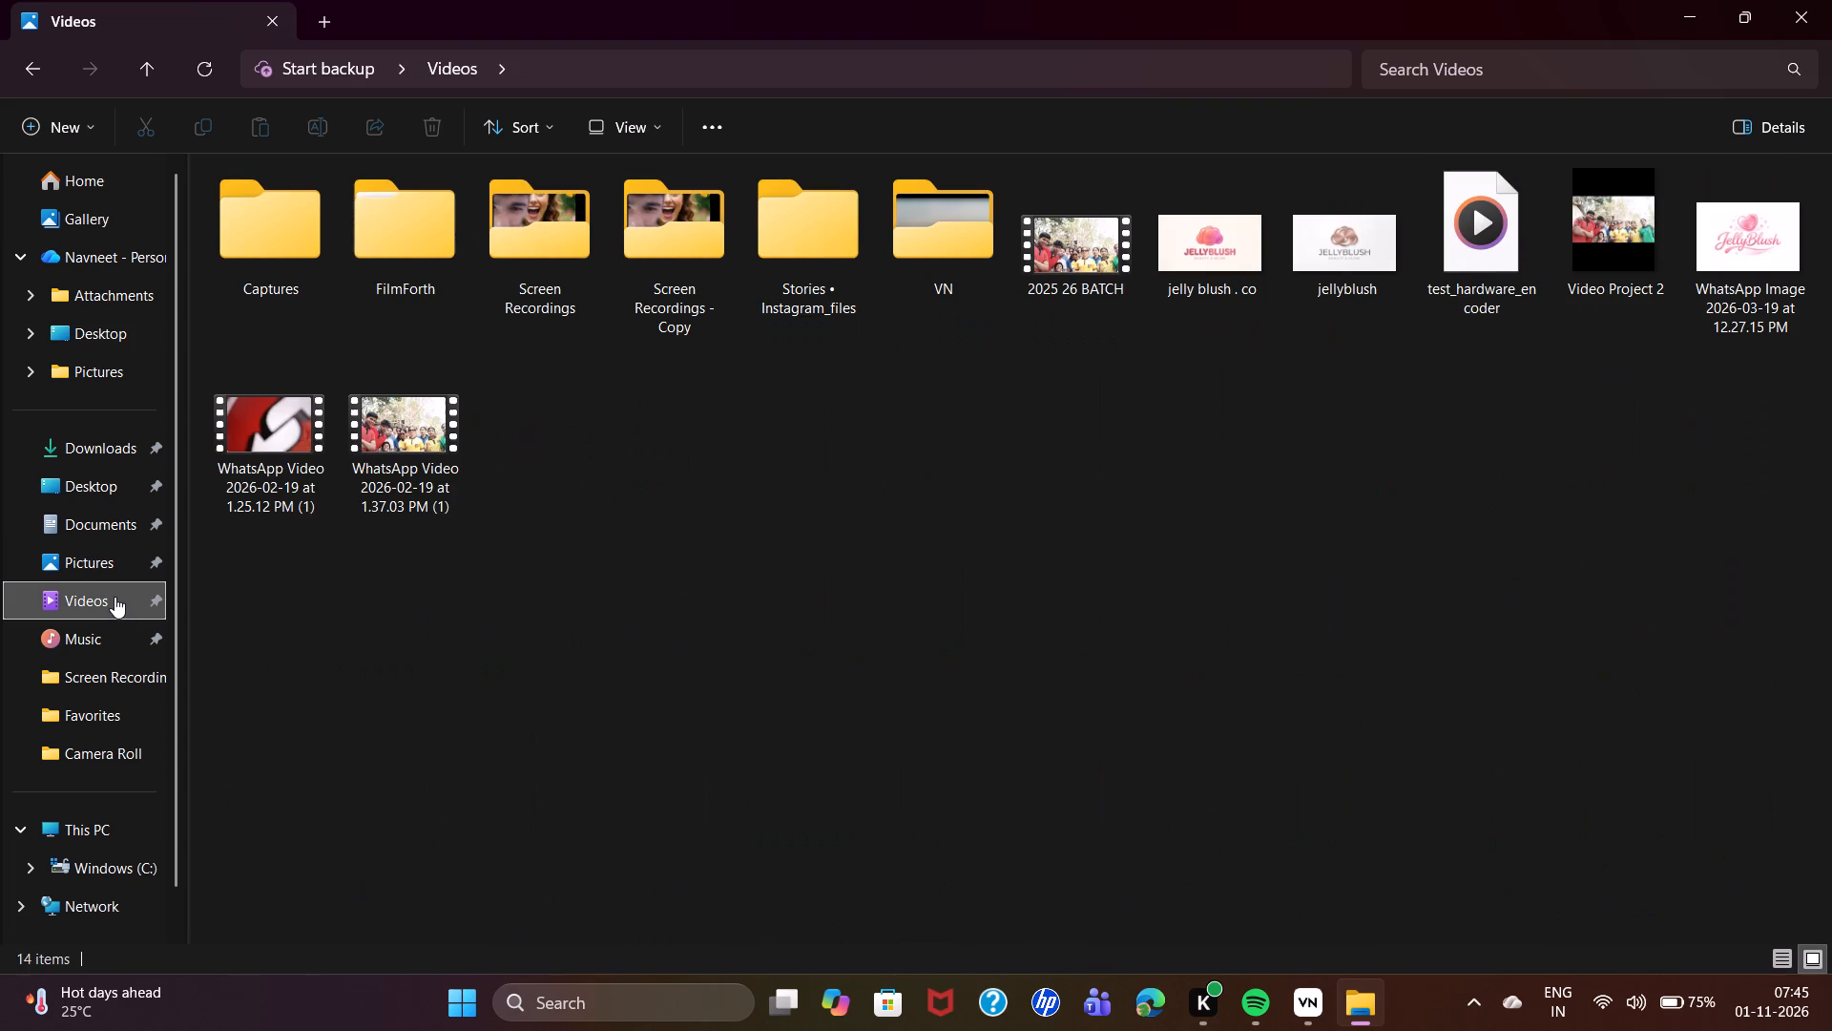
left_click(956, 223)
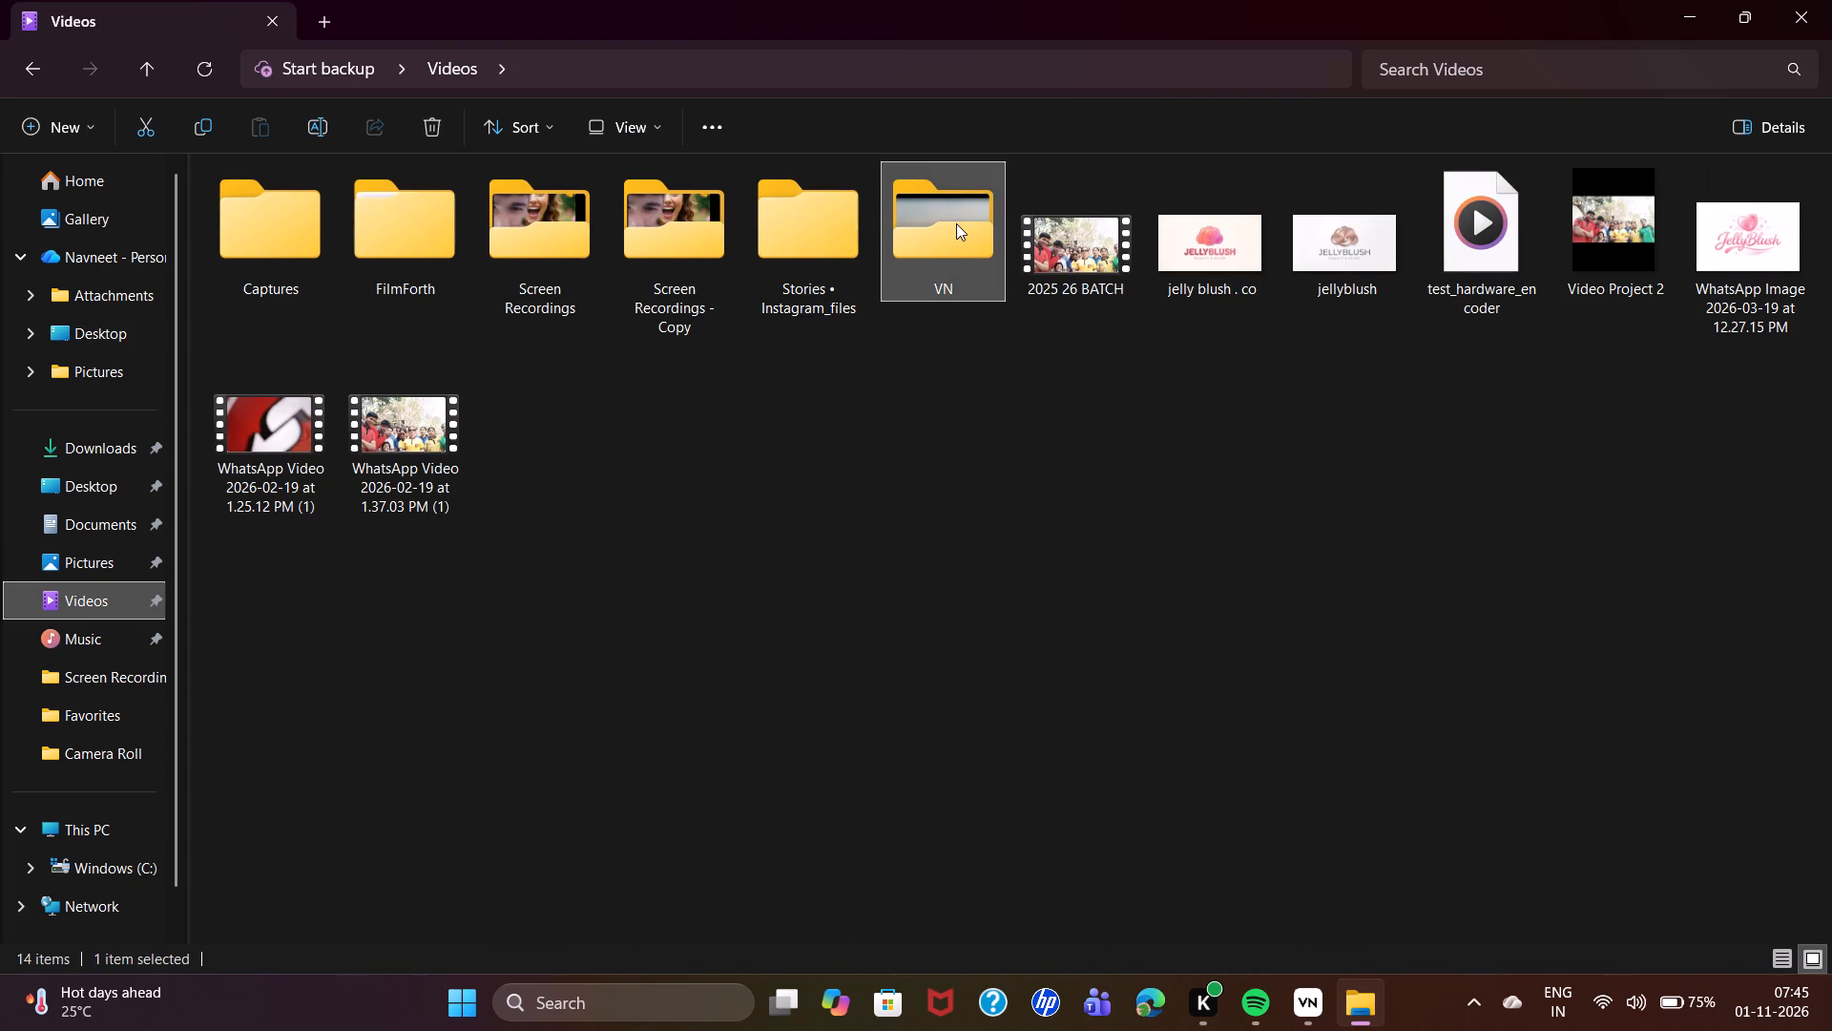
double_click(956, 223)
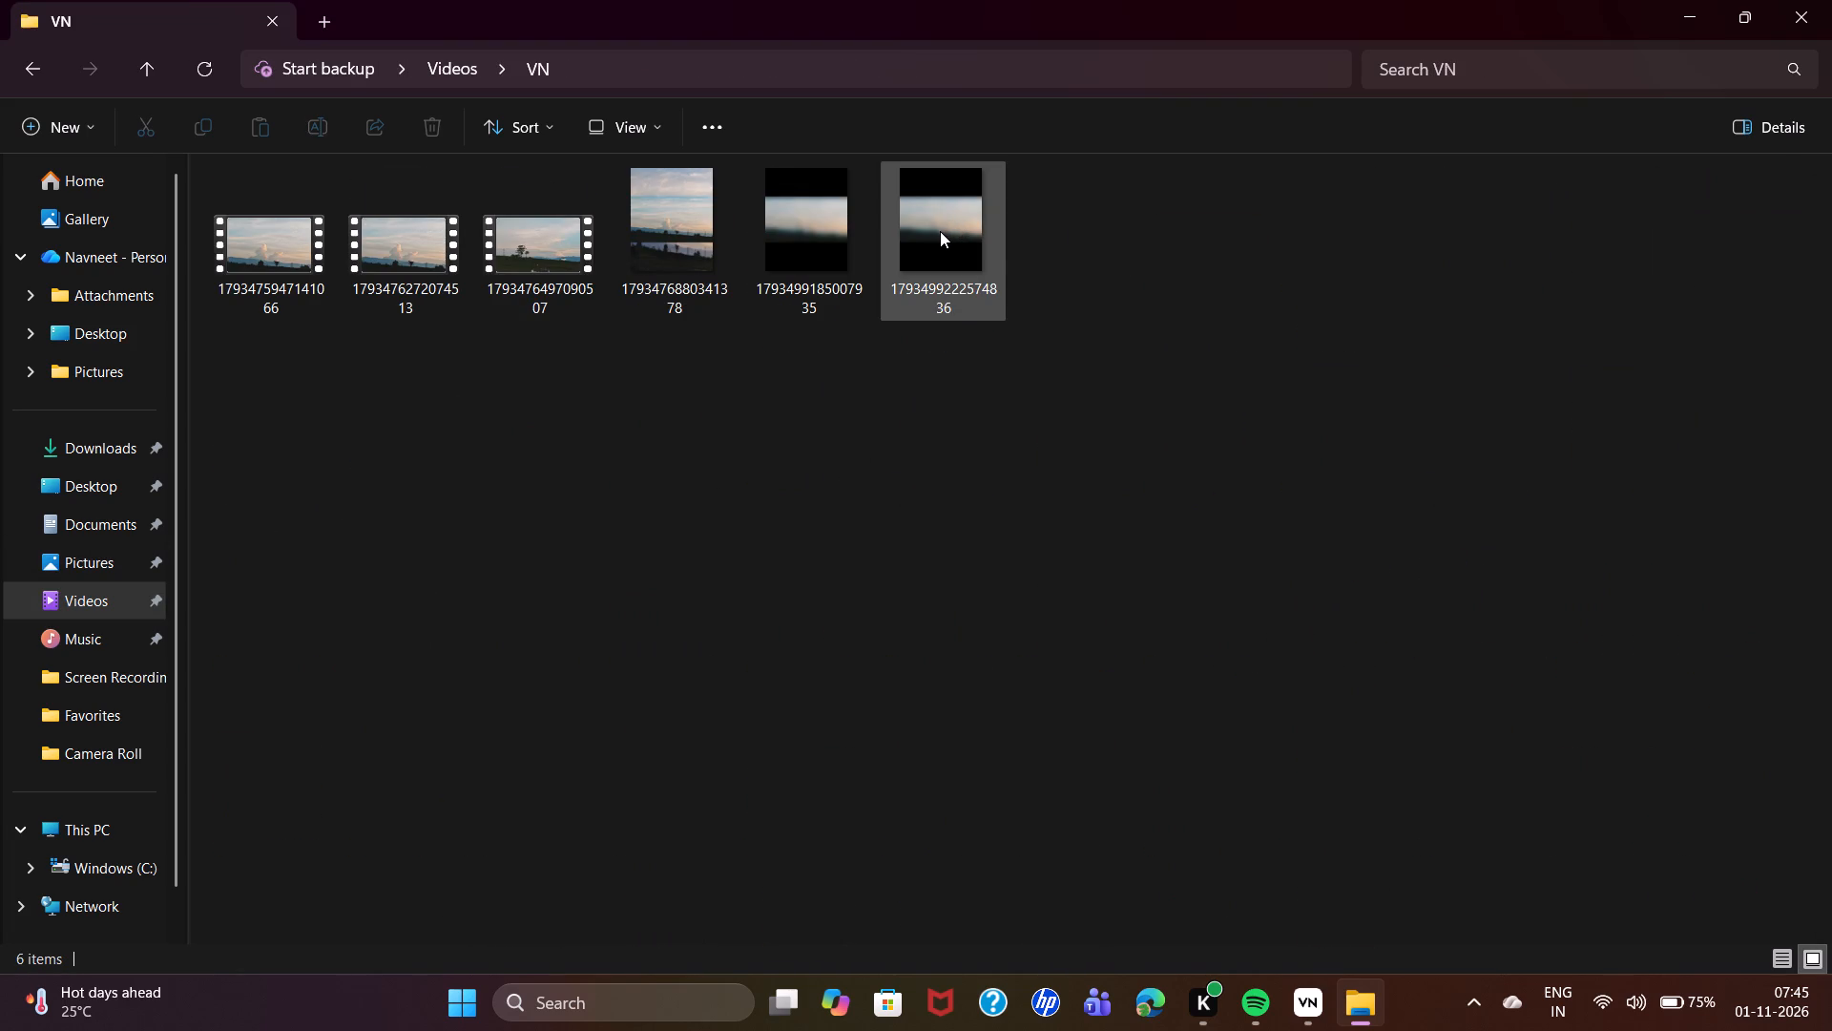
left_click(778, 230)
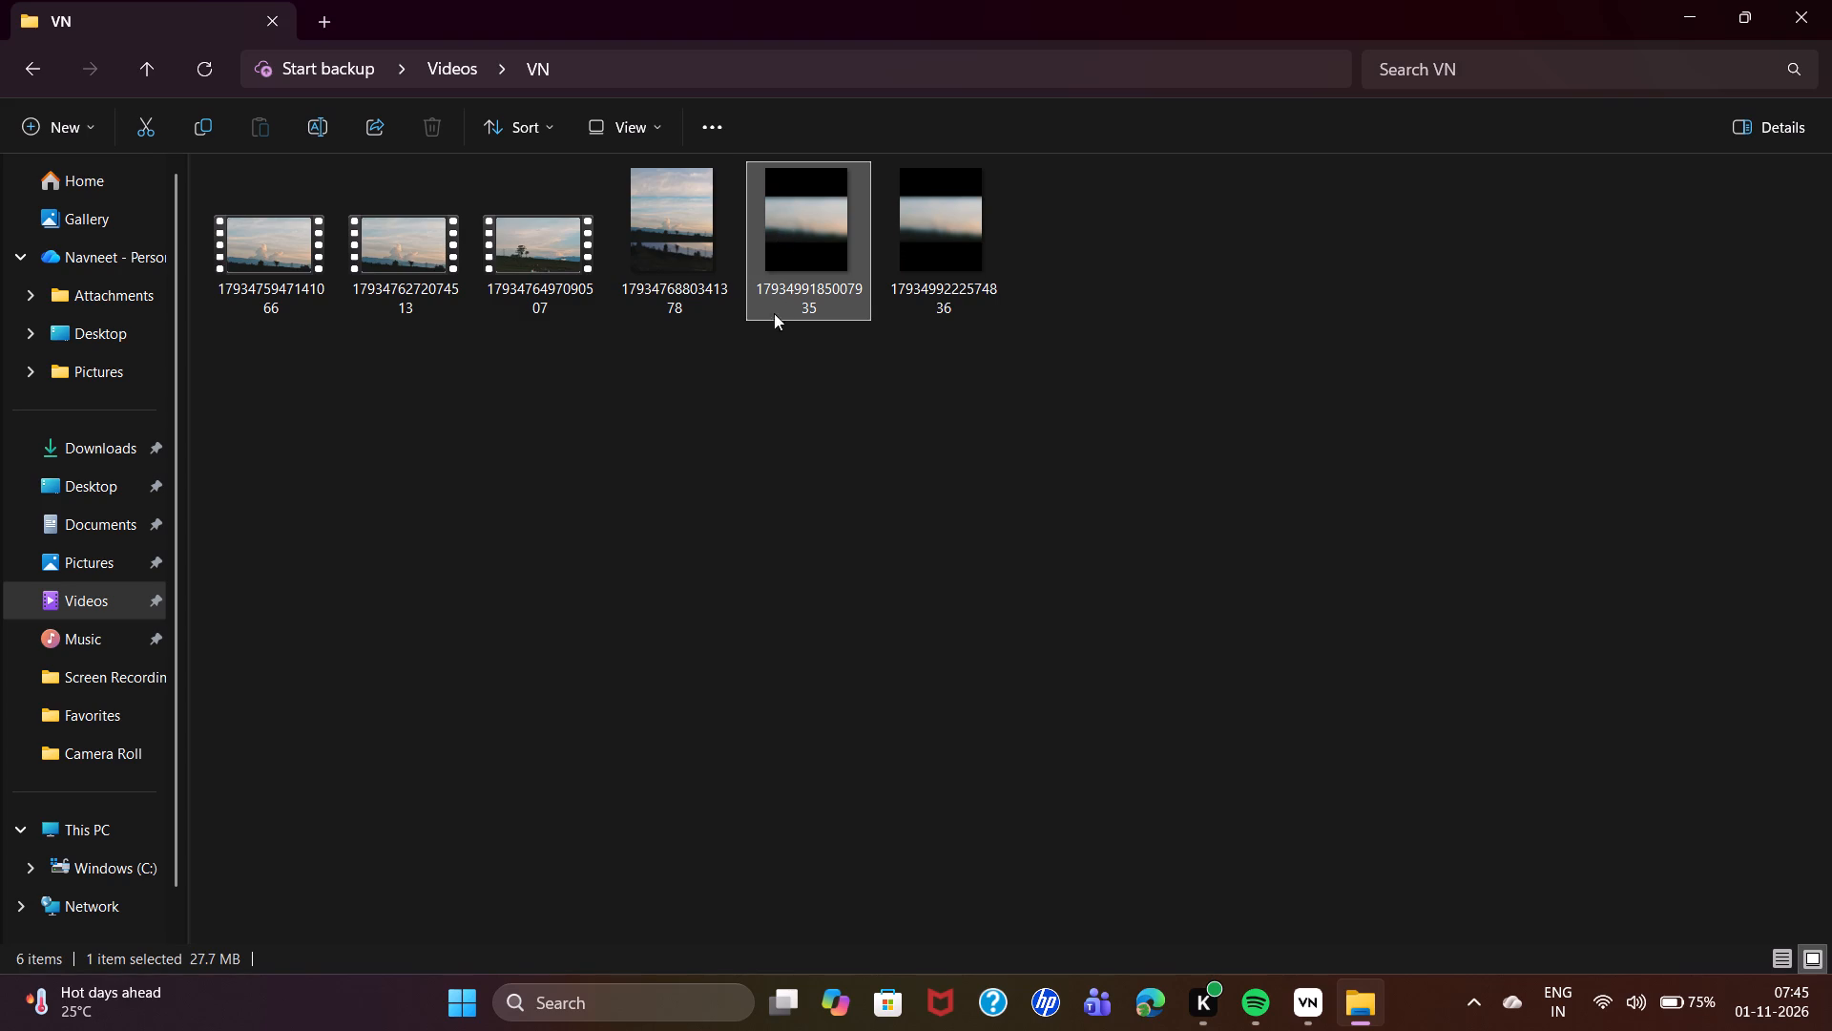
right_click(794, 277)
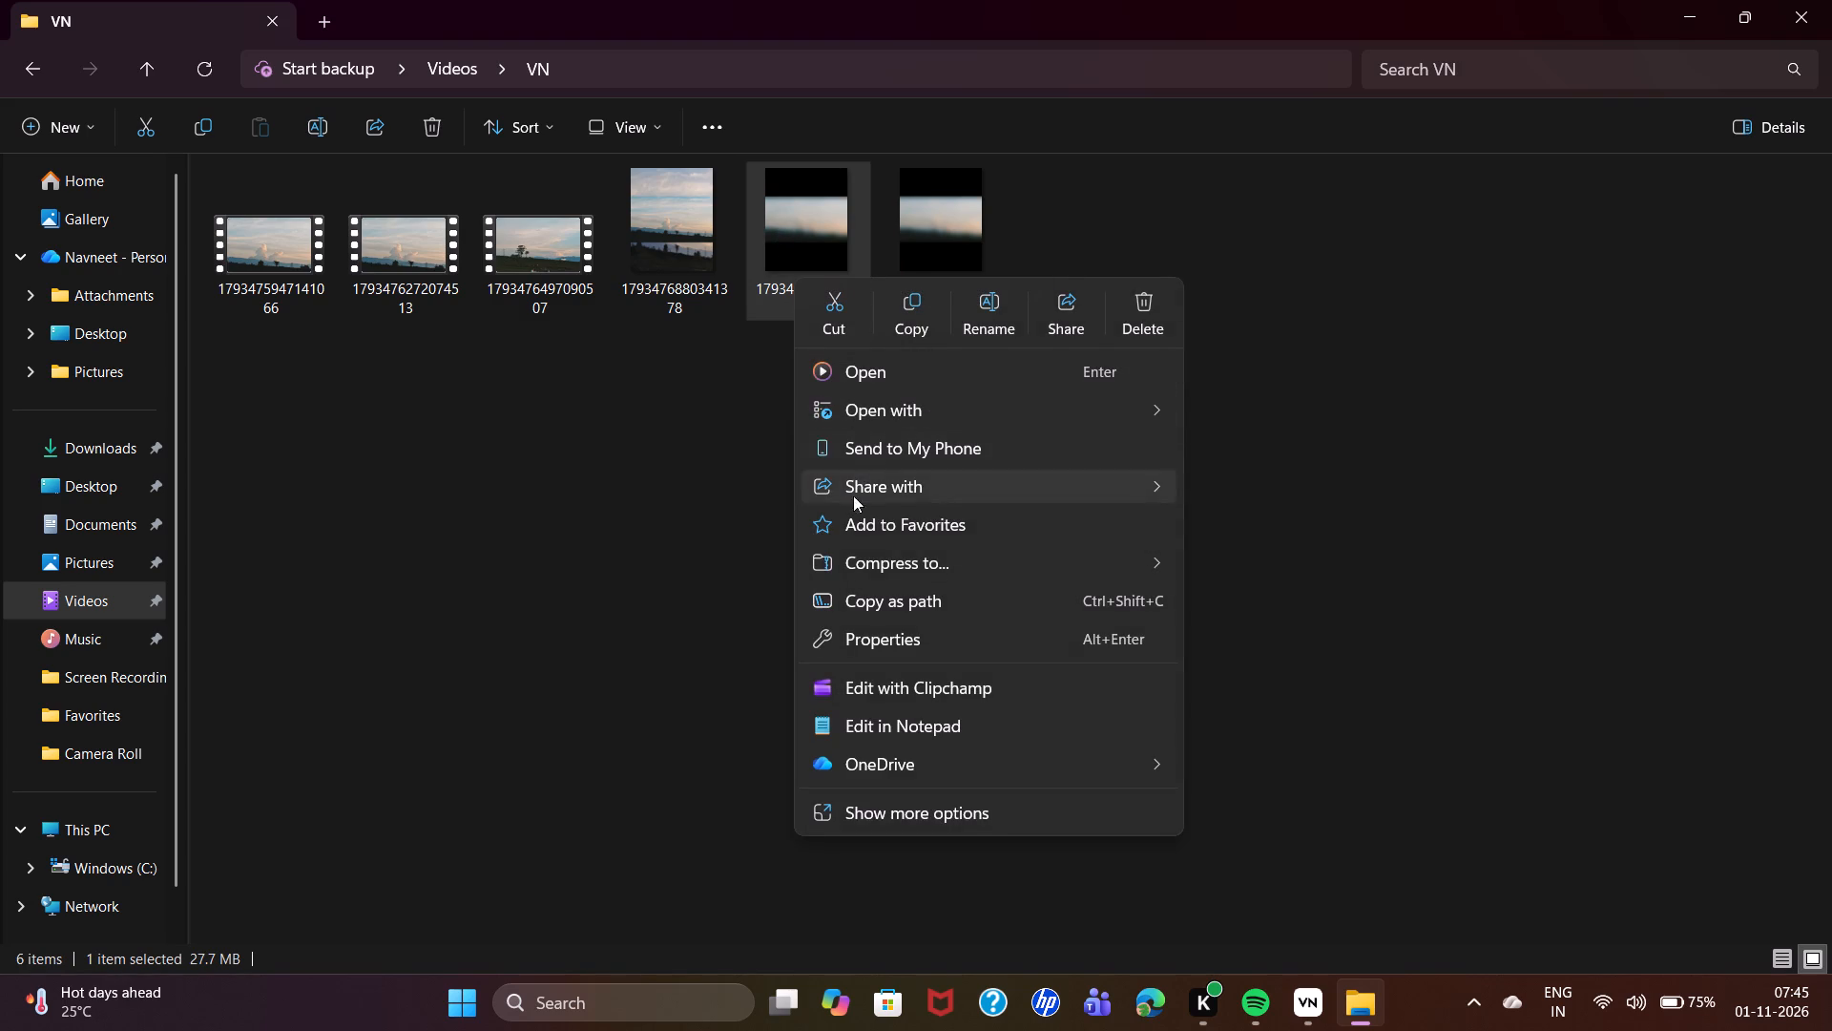
left_click(1252, 503)
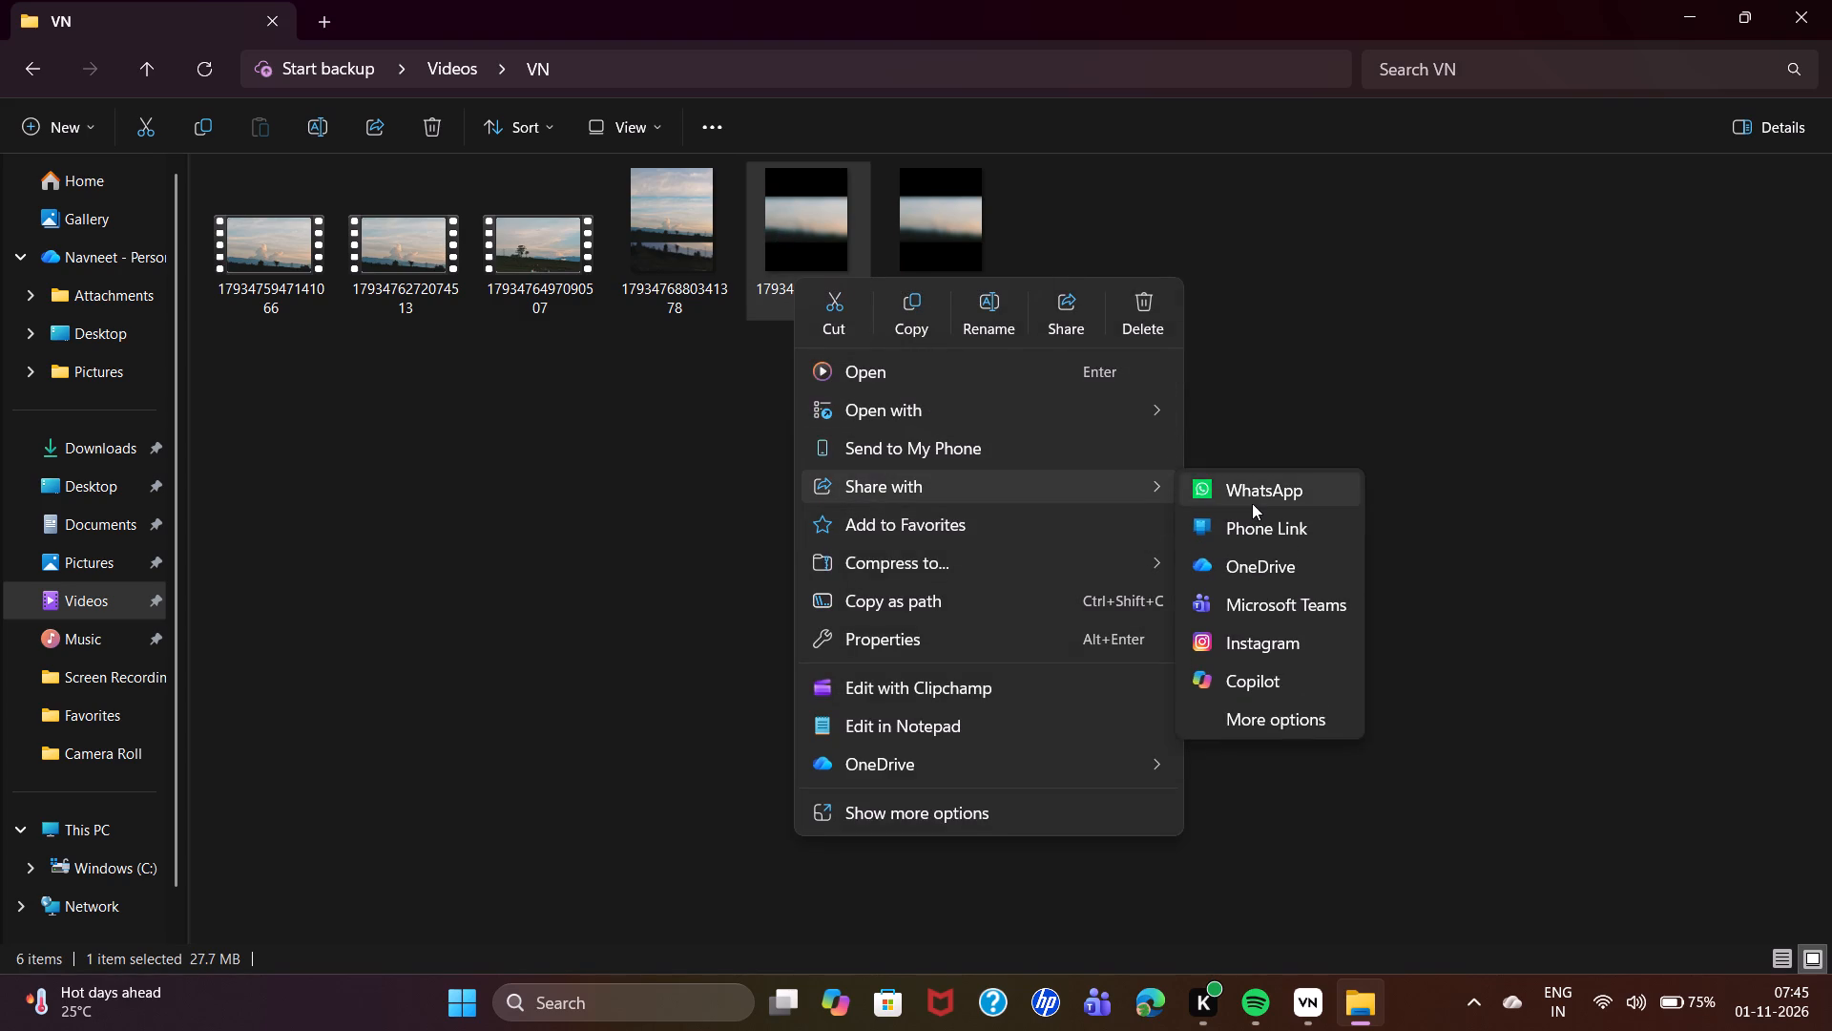
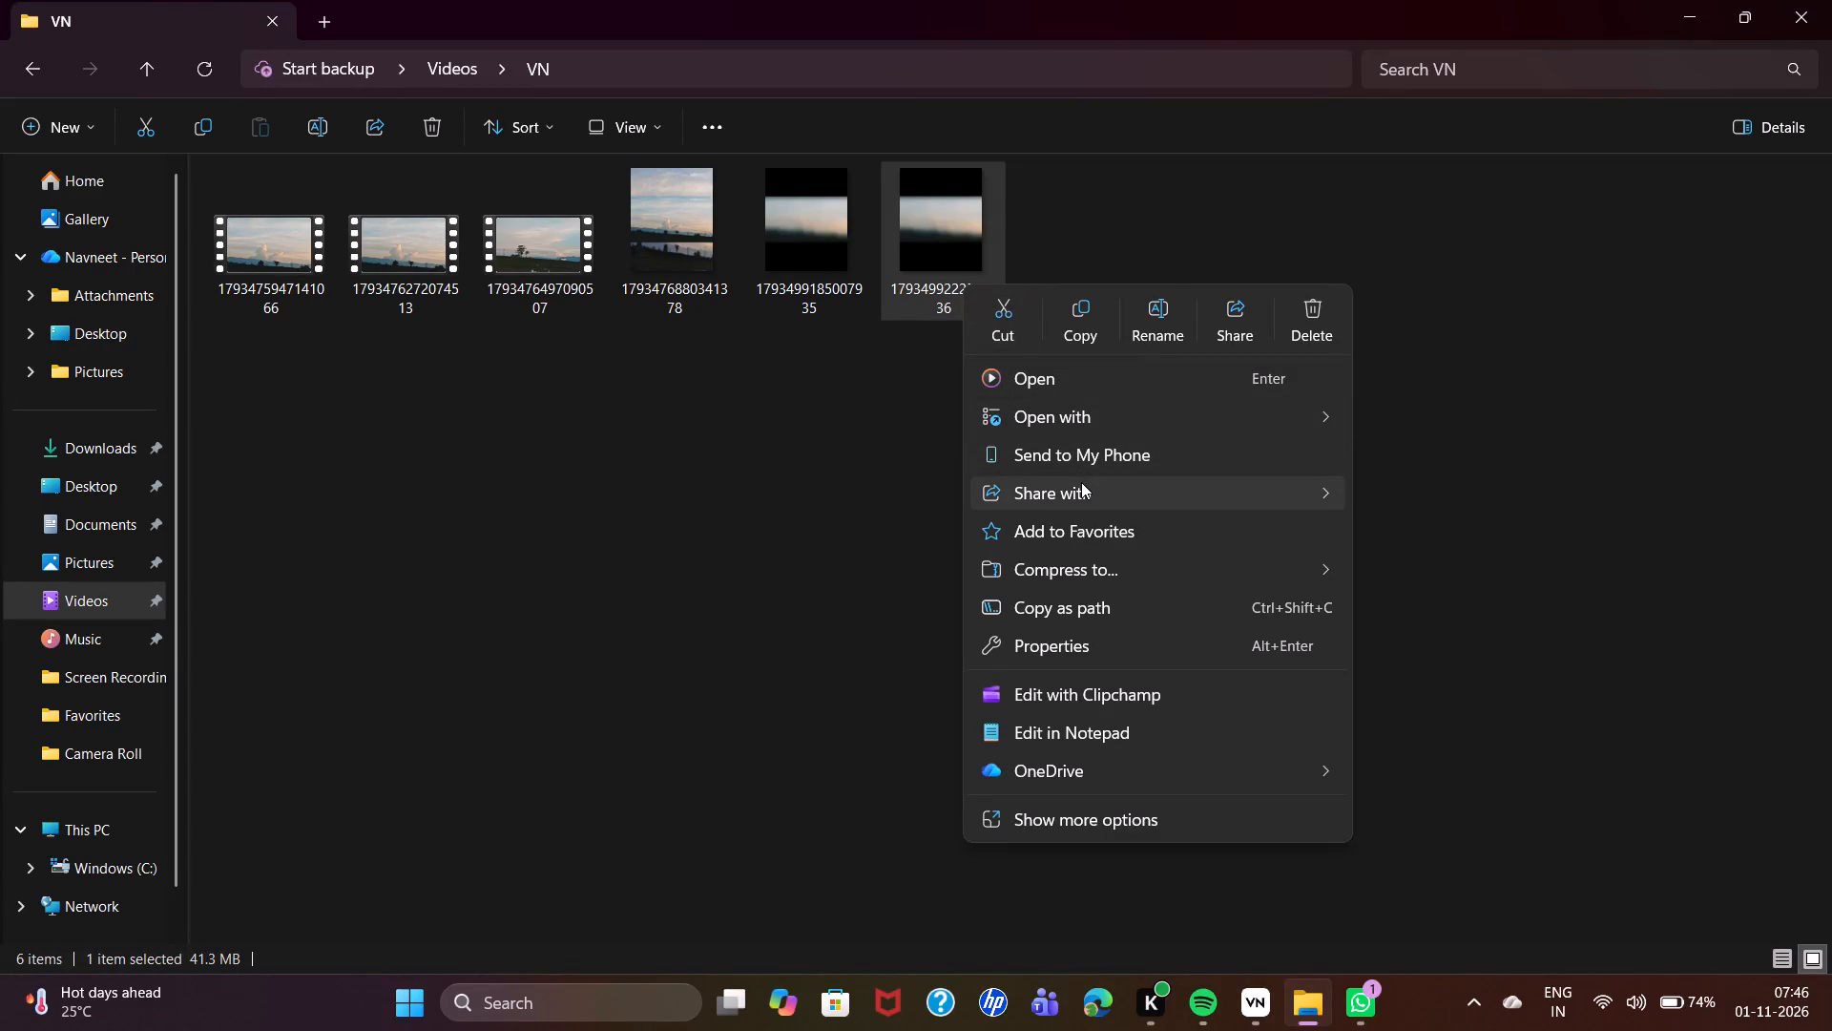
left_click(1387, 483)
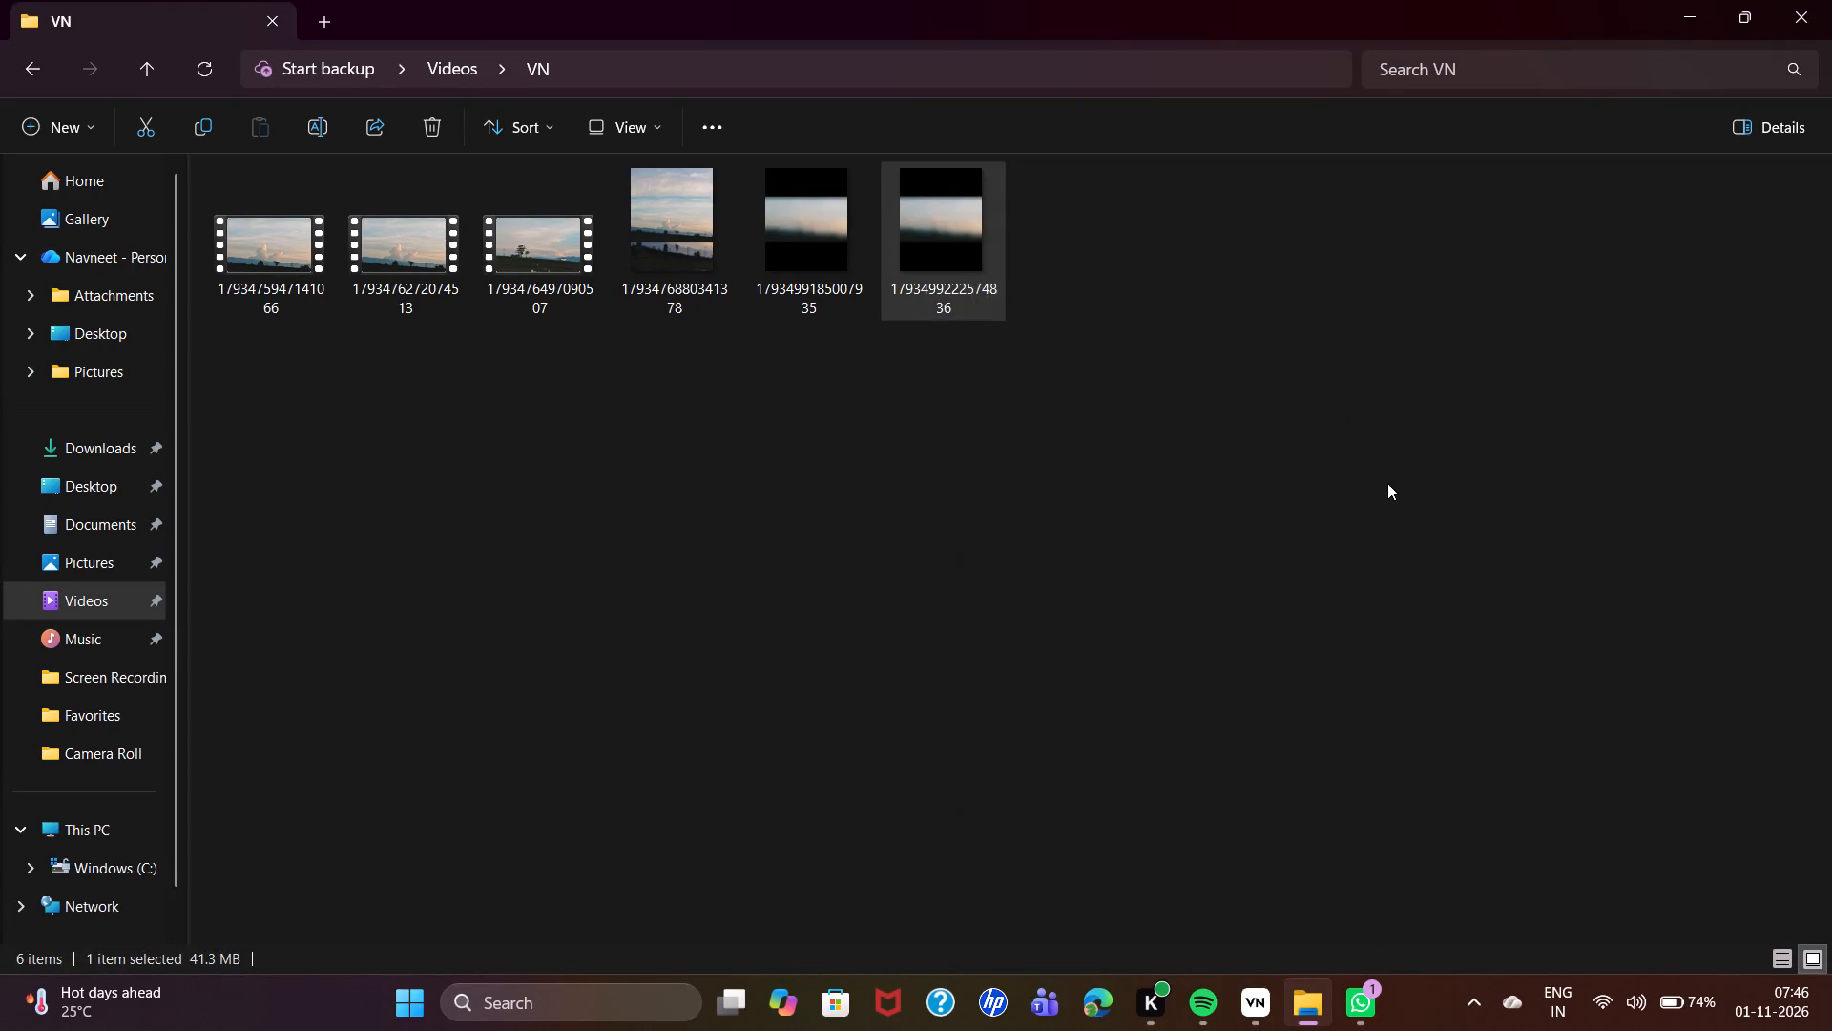